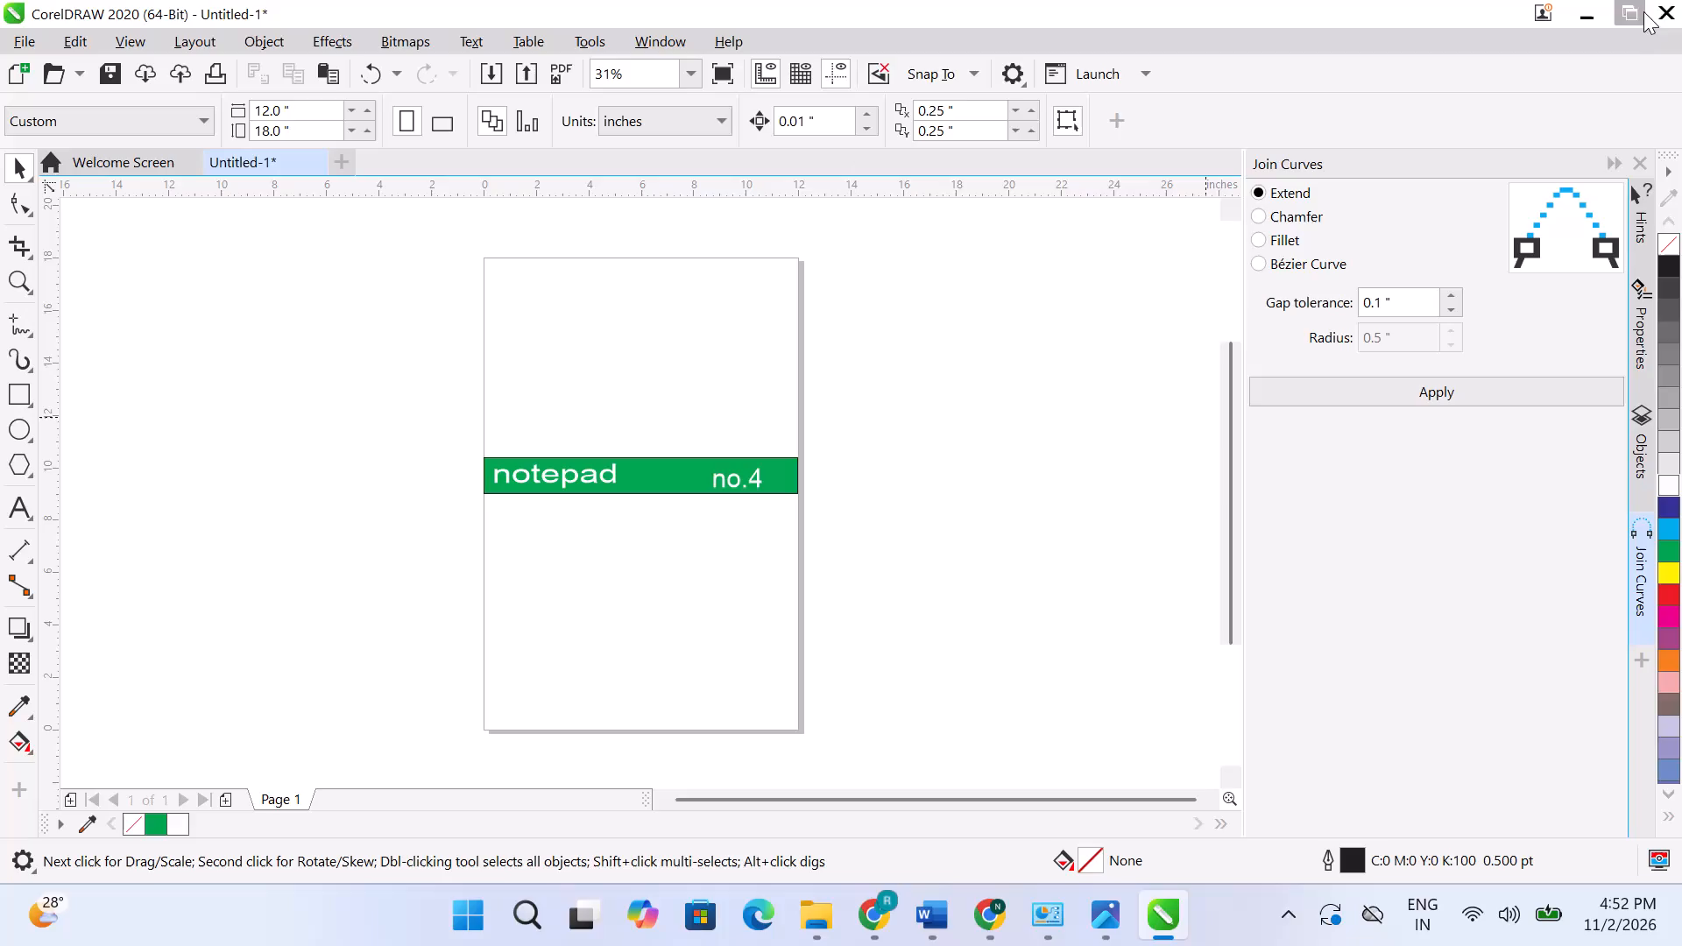
Close CorelDRAW without saving the changes to Untitled-1, and close the open RollerCoaster Tycoon World image.
click(1678, 14)
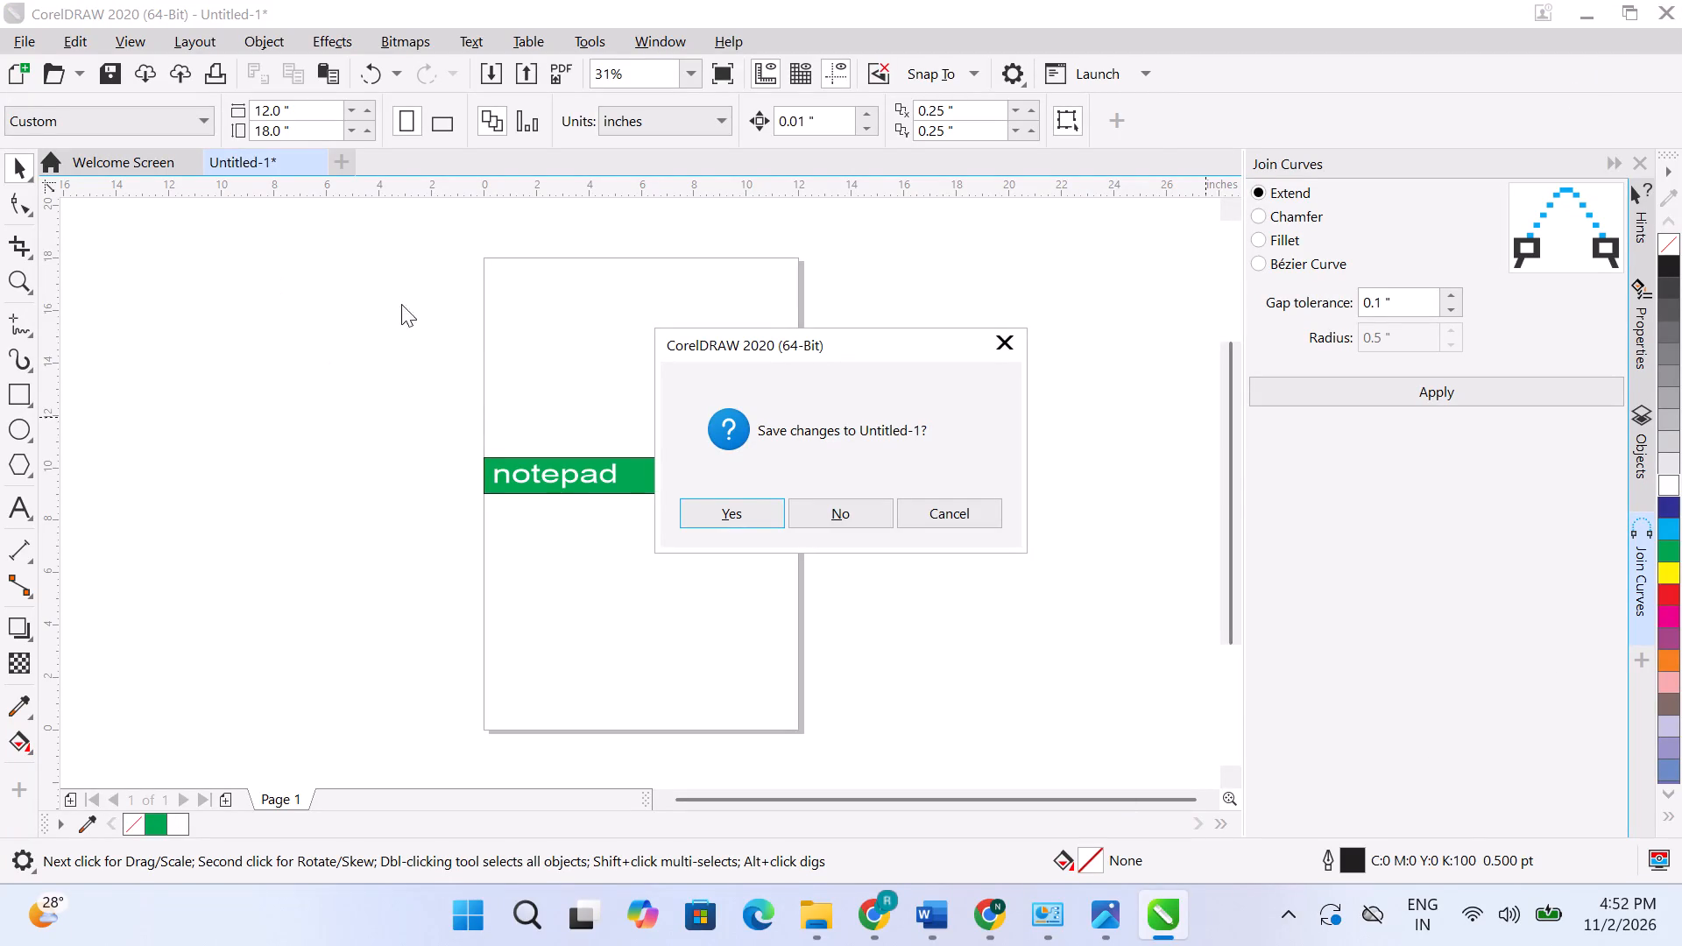
click(867, 505)
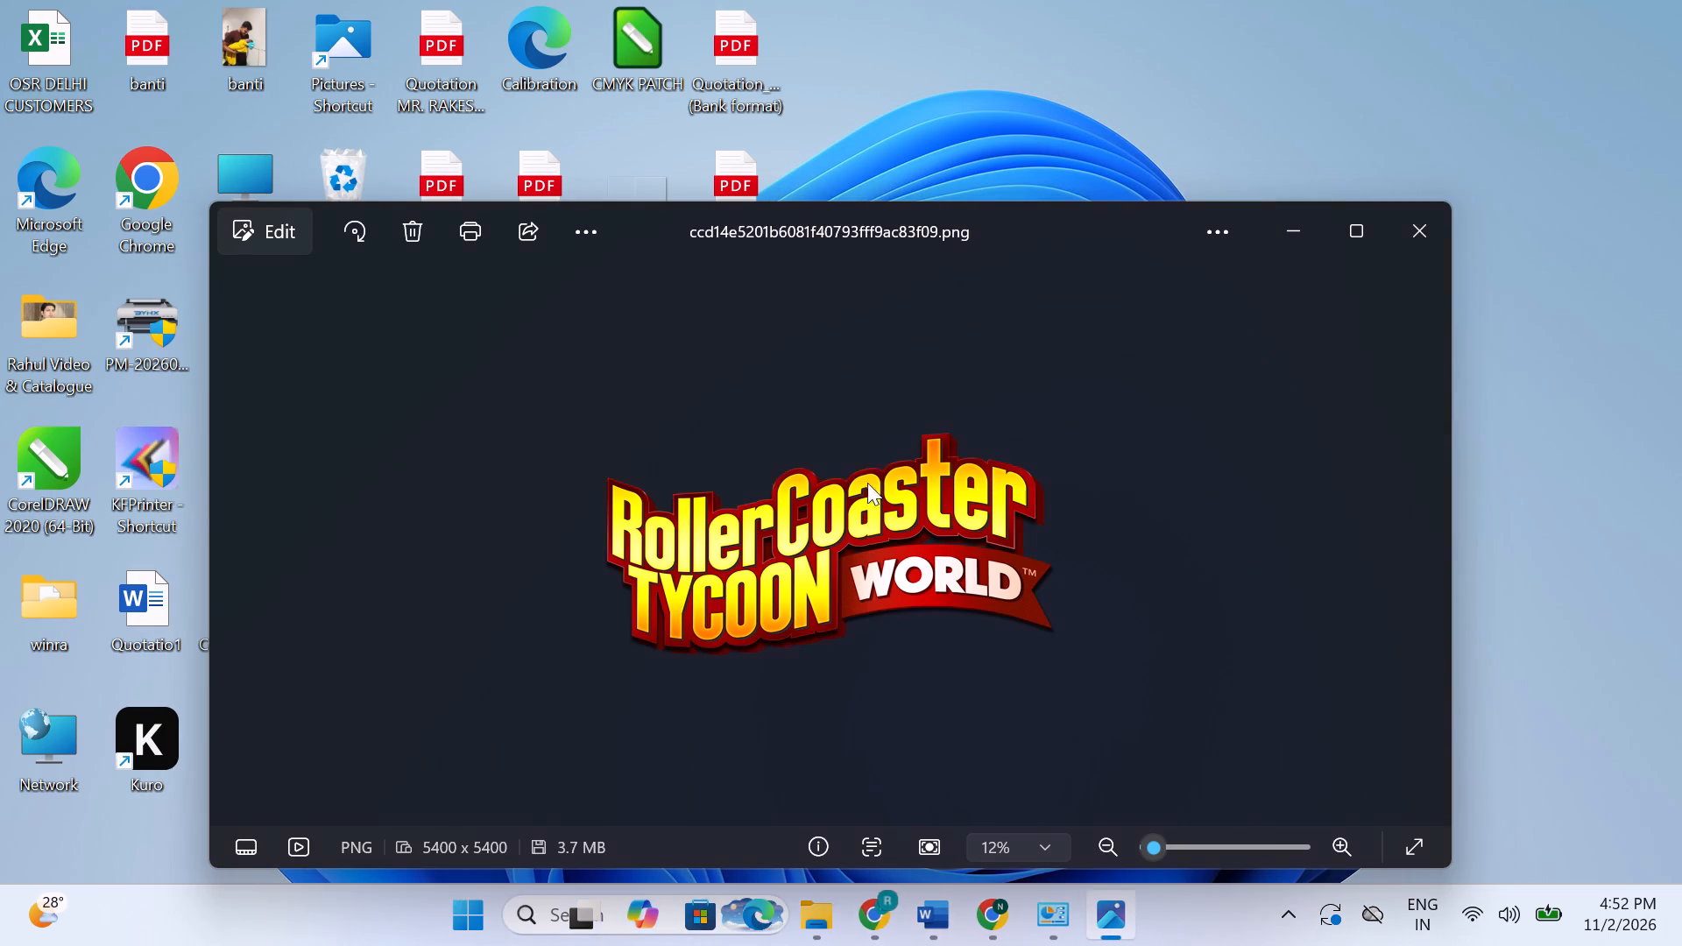
click(1445, 212)
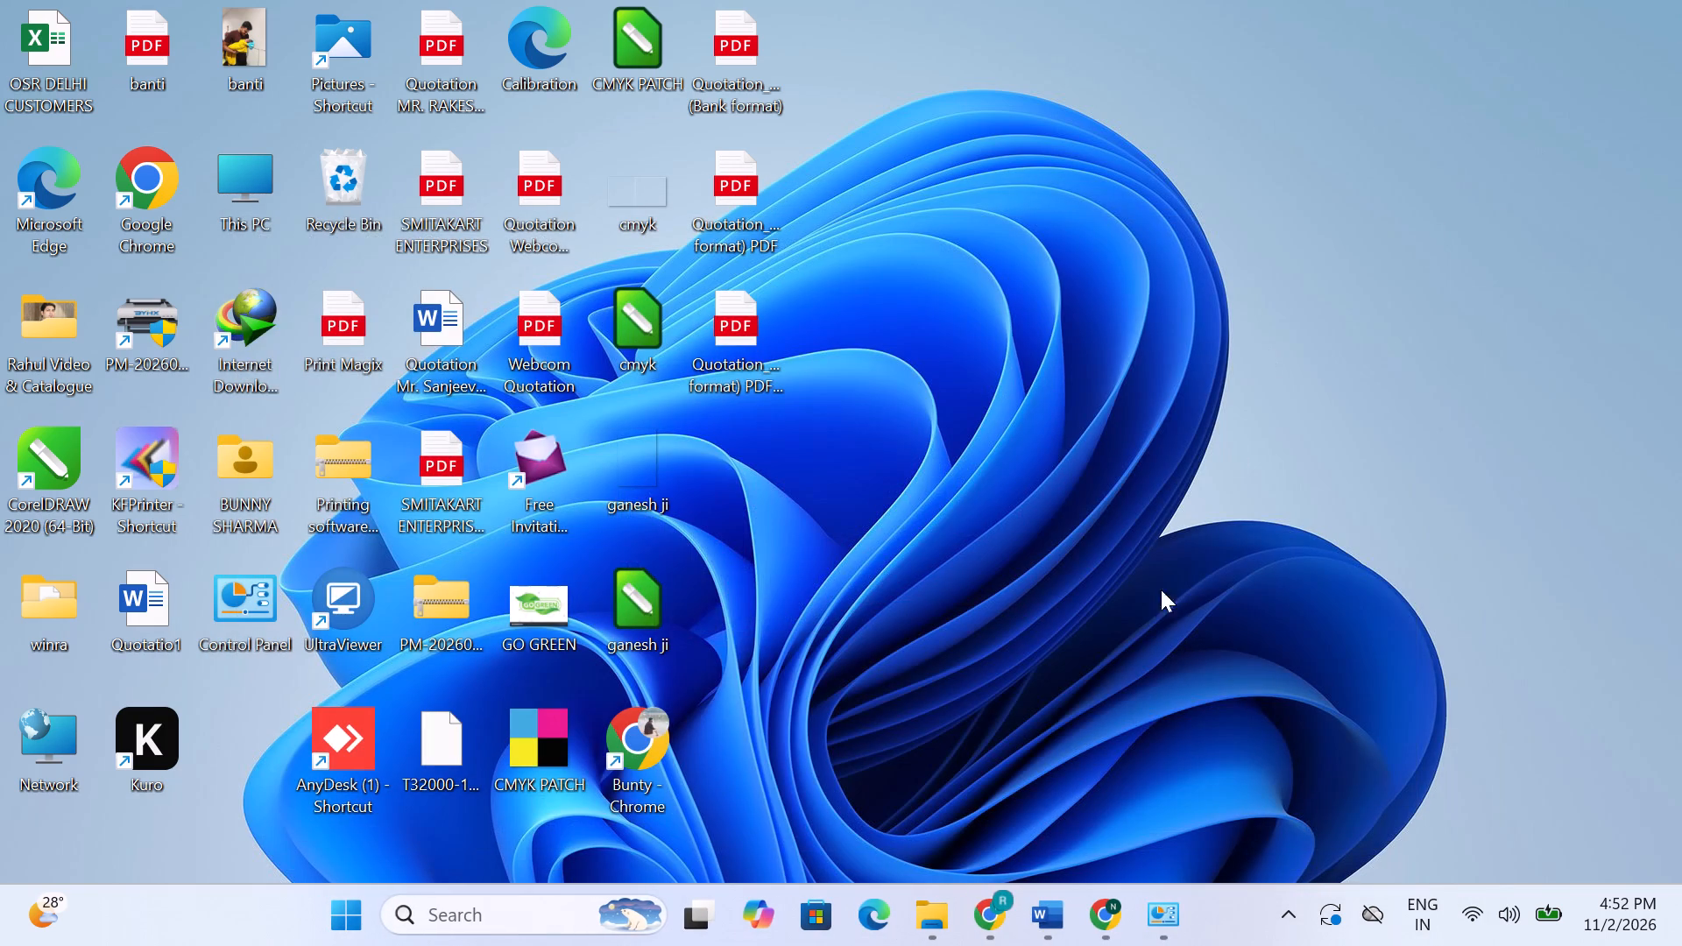
Switch to Google Chrome and search Google for "oneplus nord 5 back cover dising".
click(1127, 903)
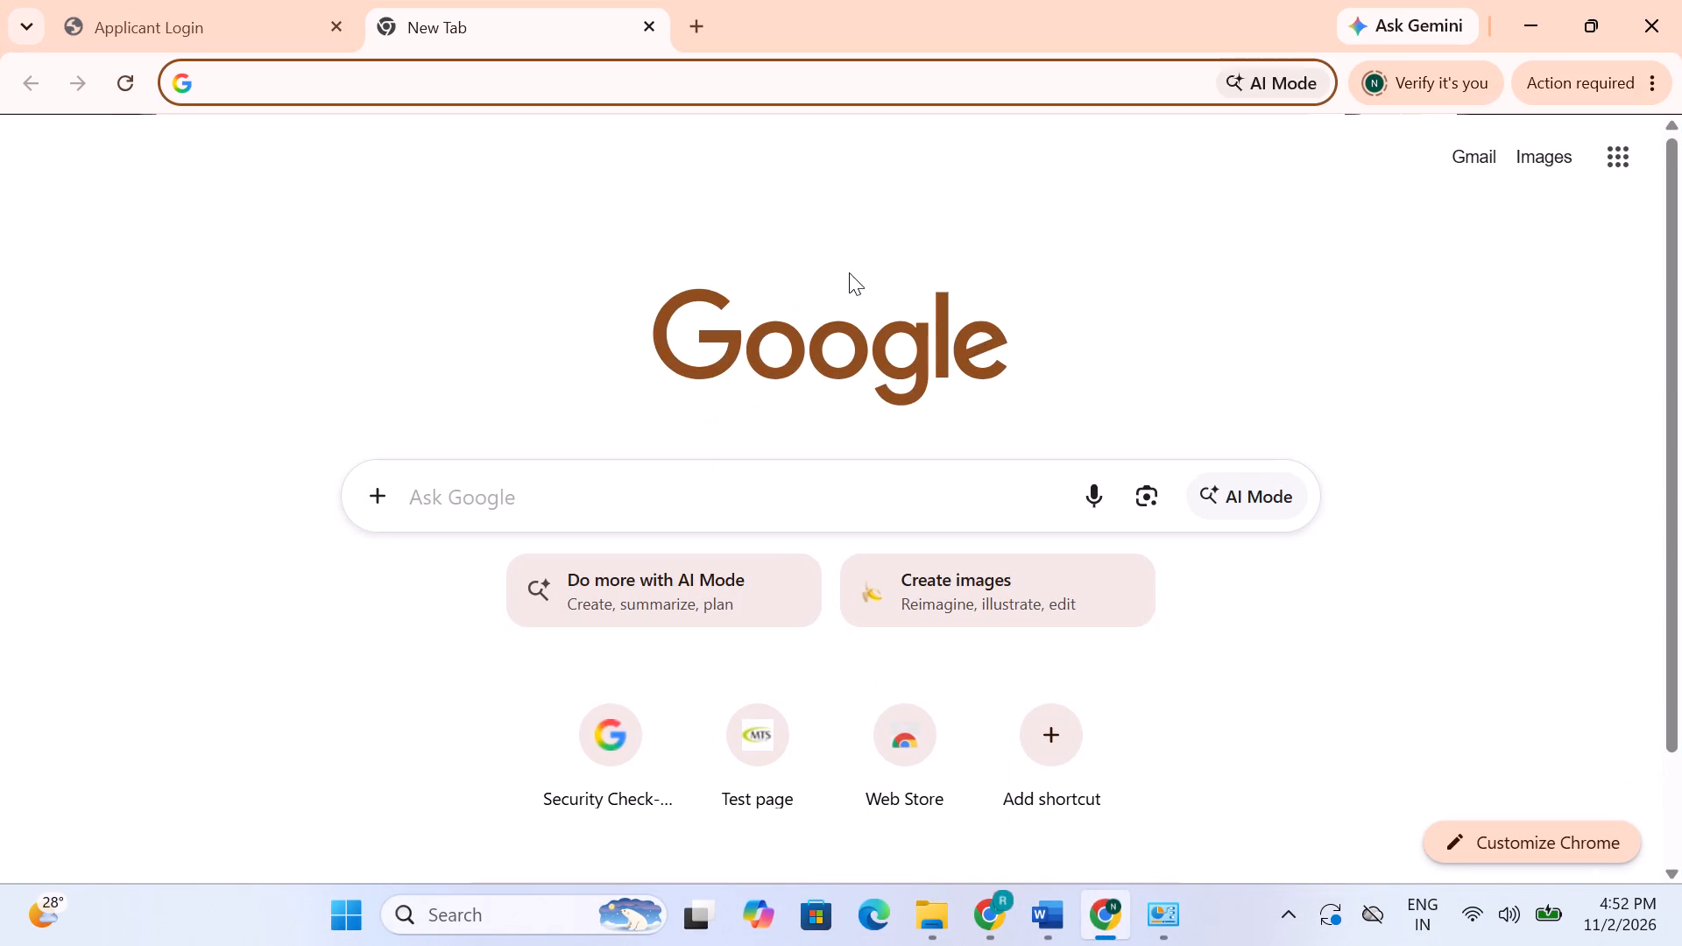
click(664, 505)
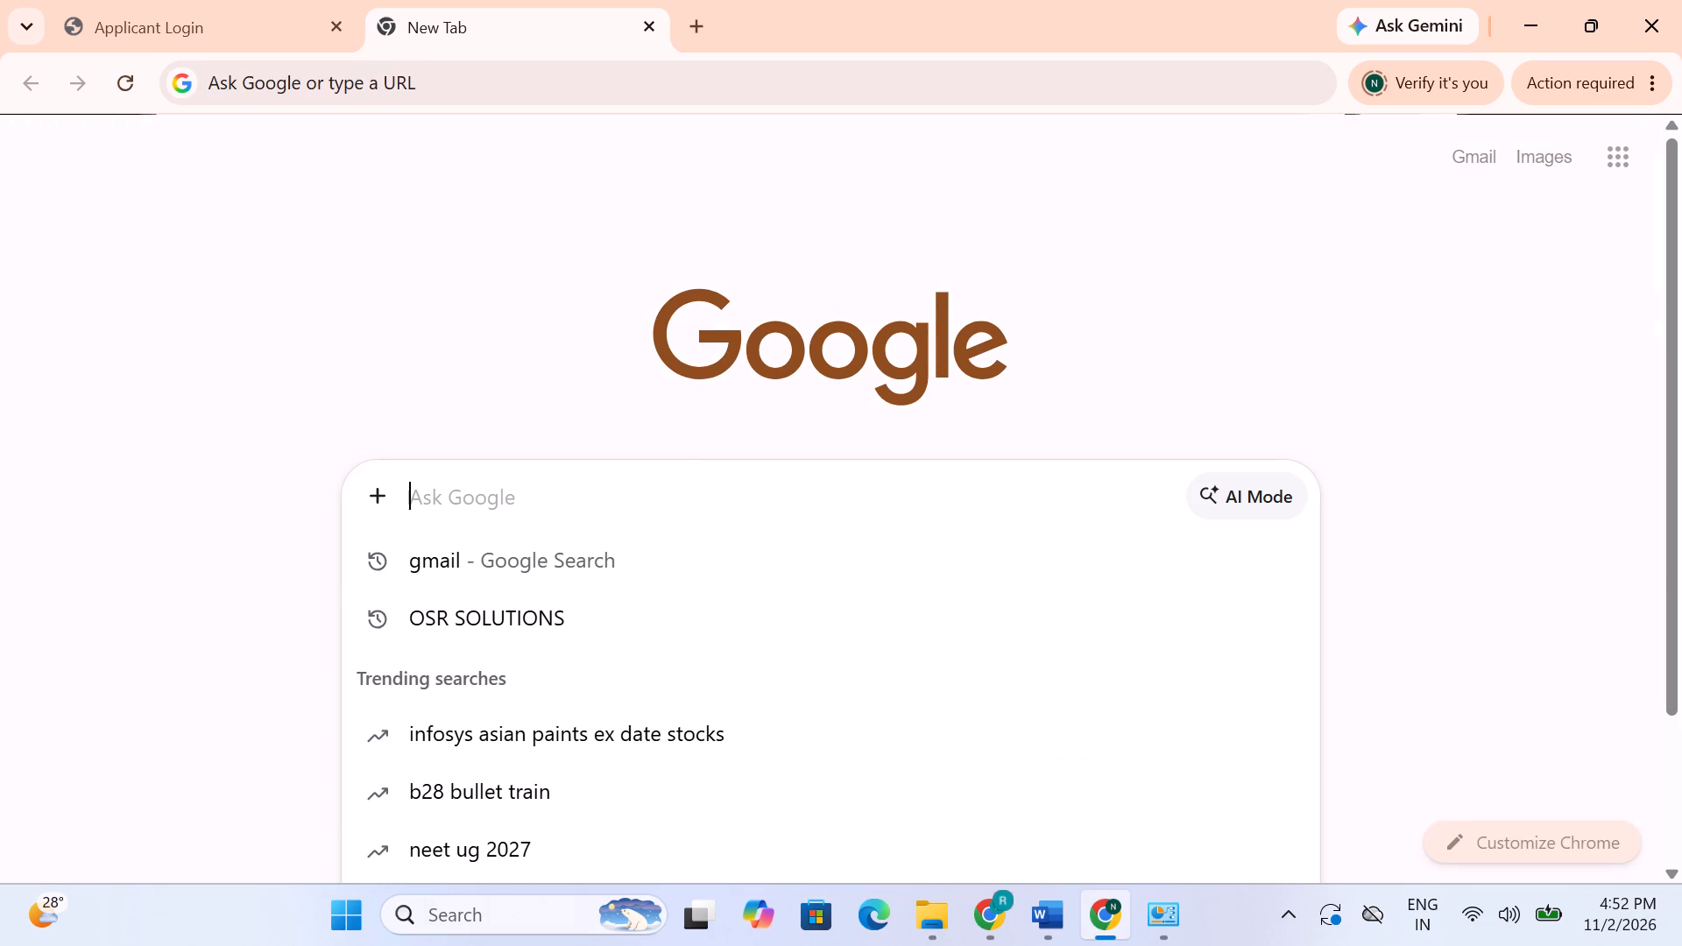
text(one)
text(plus nord)
key(space)
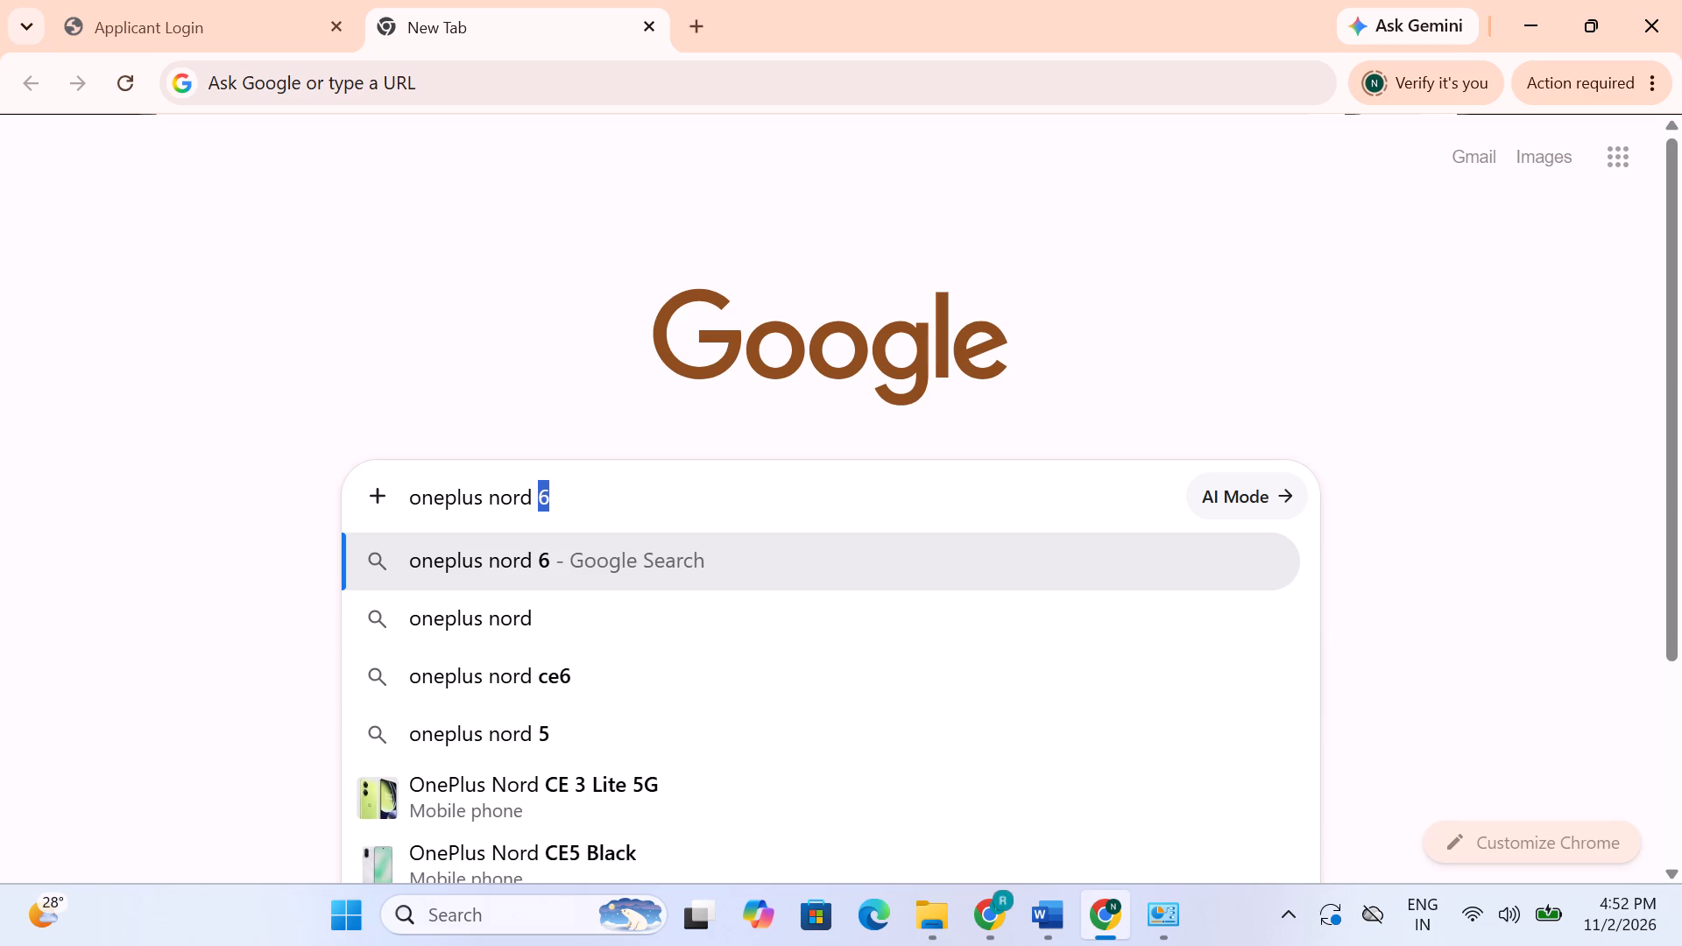
text(5)
key(space)
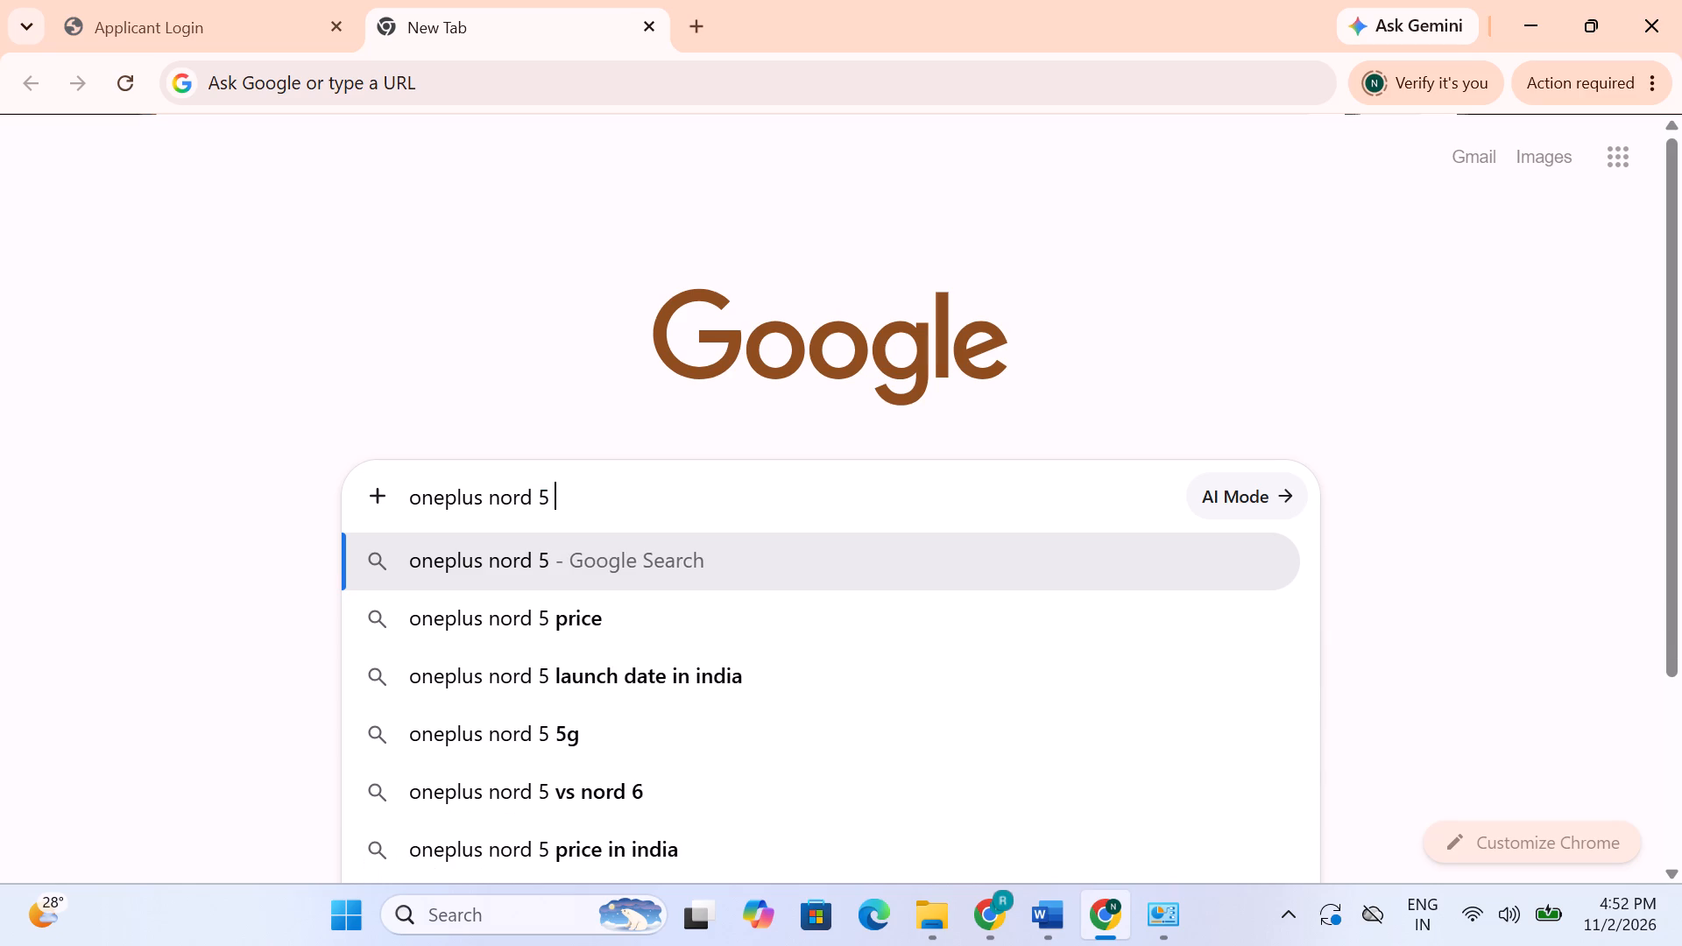
text(back)
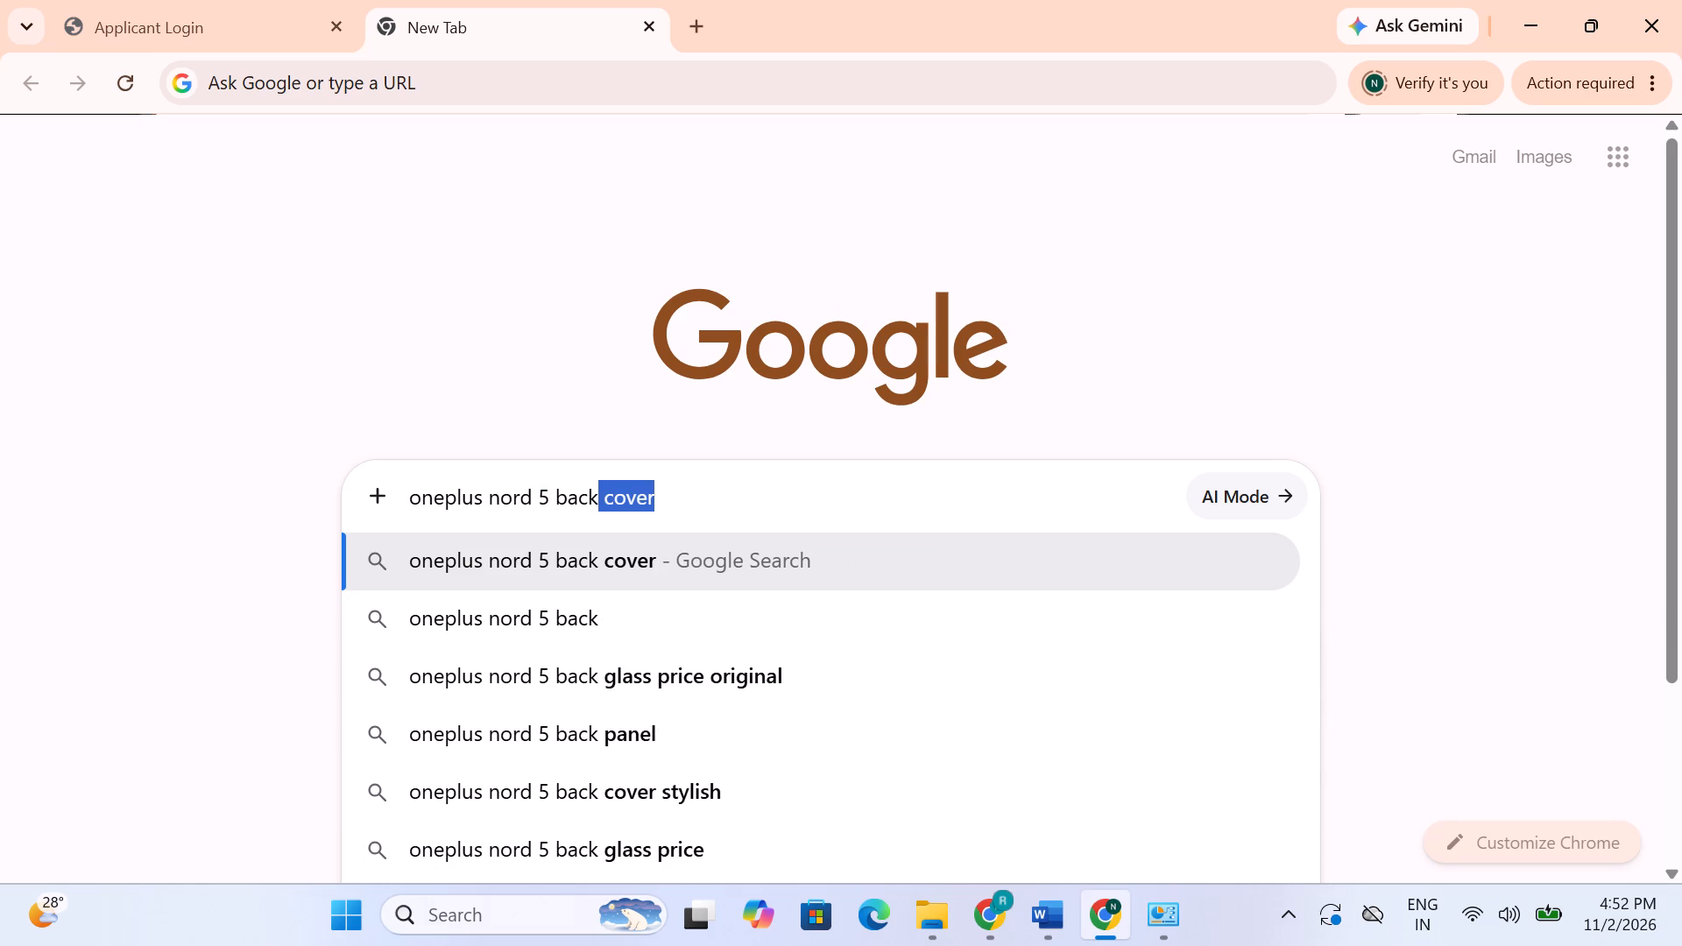
key(space)
key(space)
key(space)
key(BackSpace)
key(BackSpace)
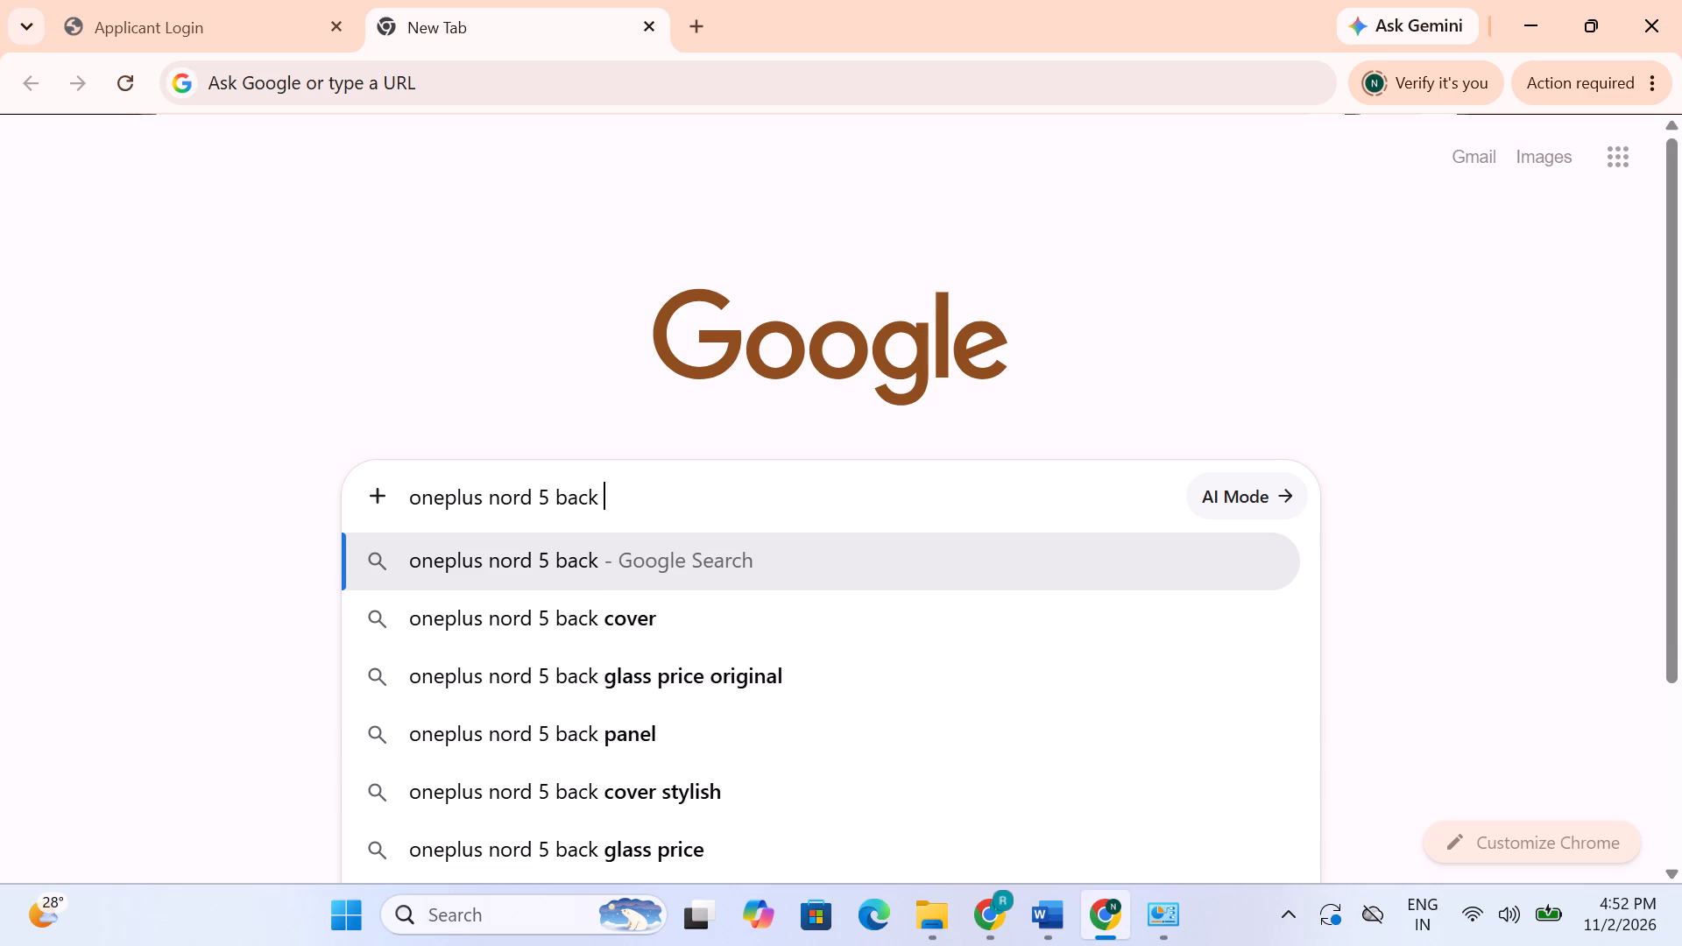
key(BackSpace)
key(space)
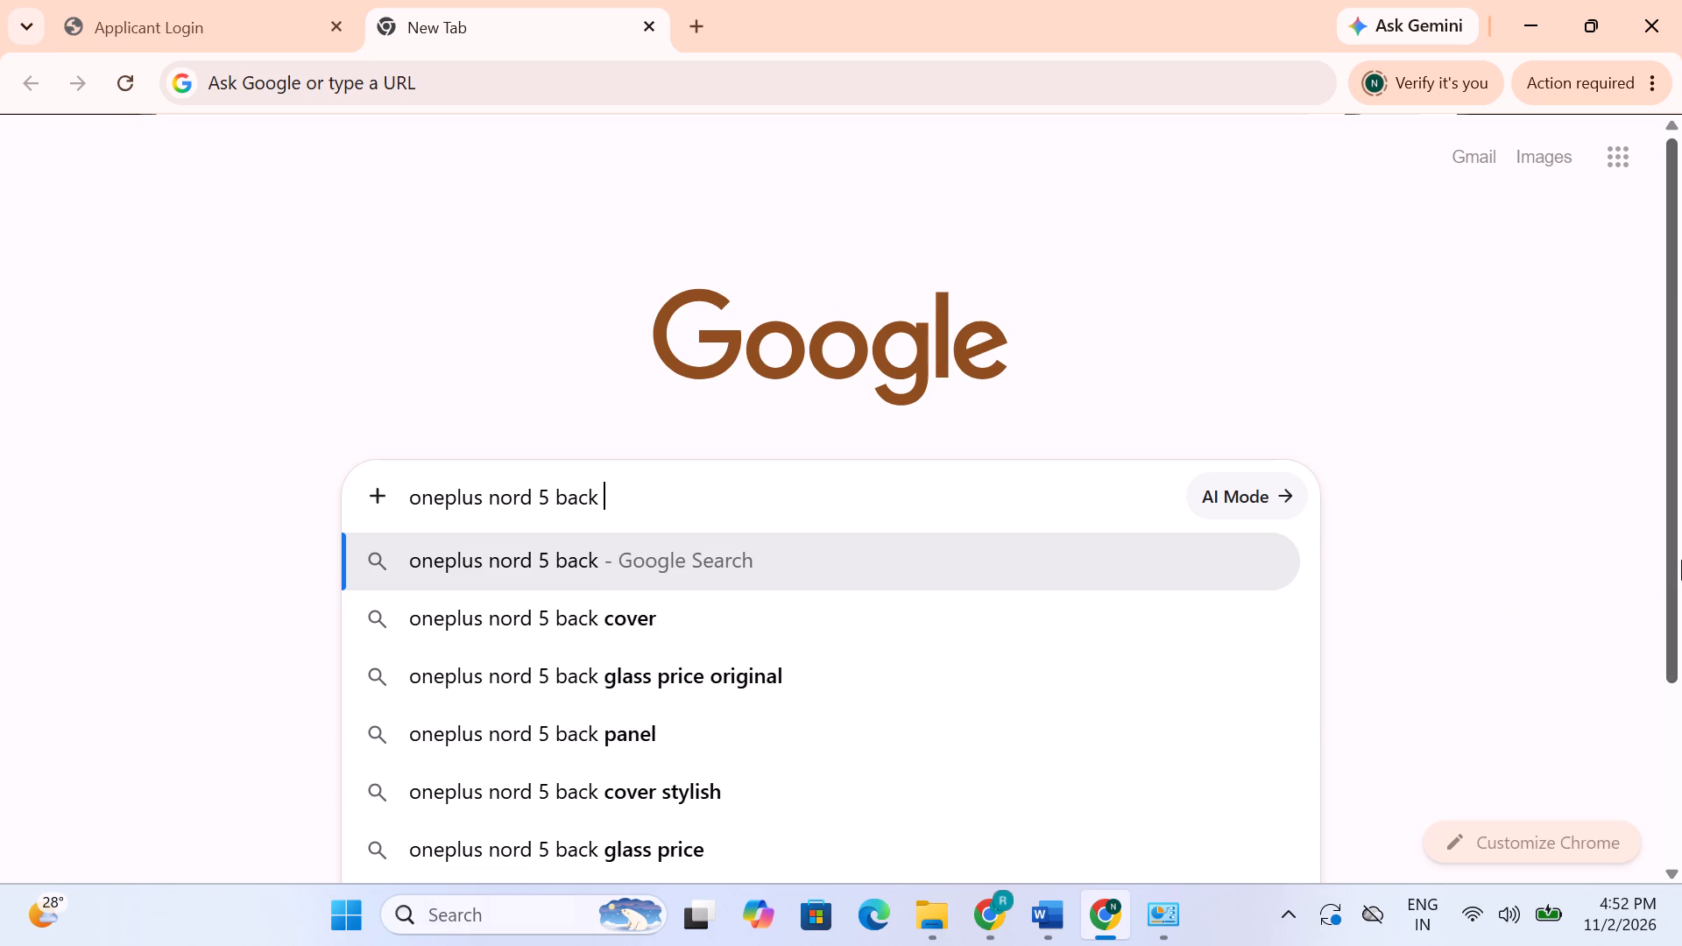
key(c)
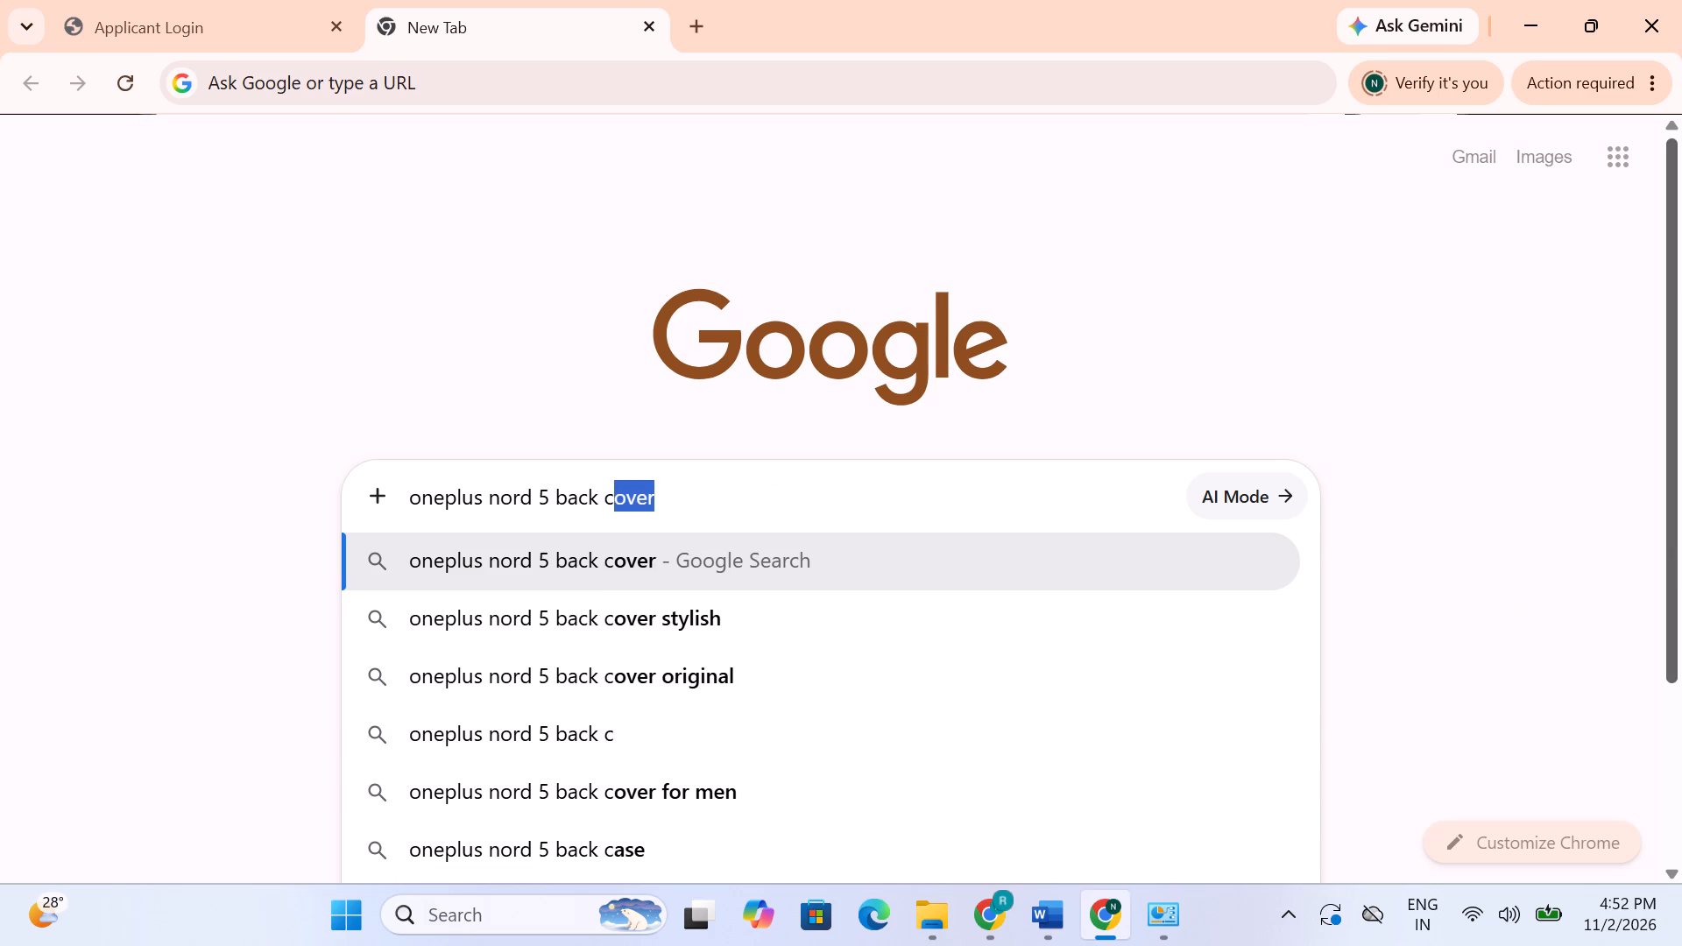
text(over)
key(space)
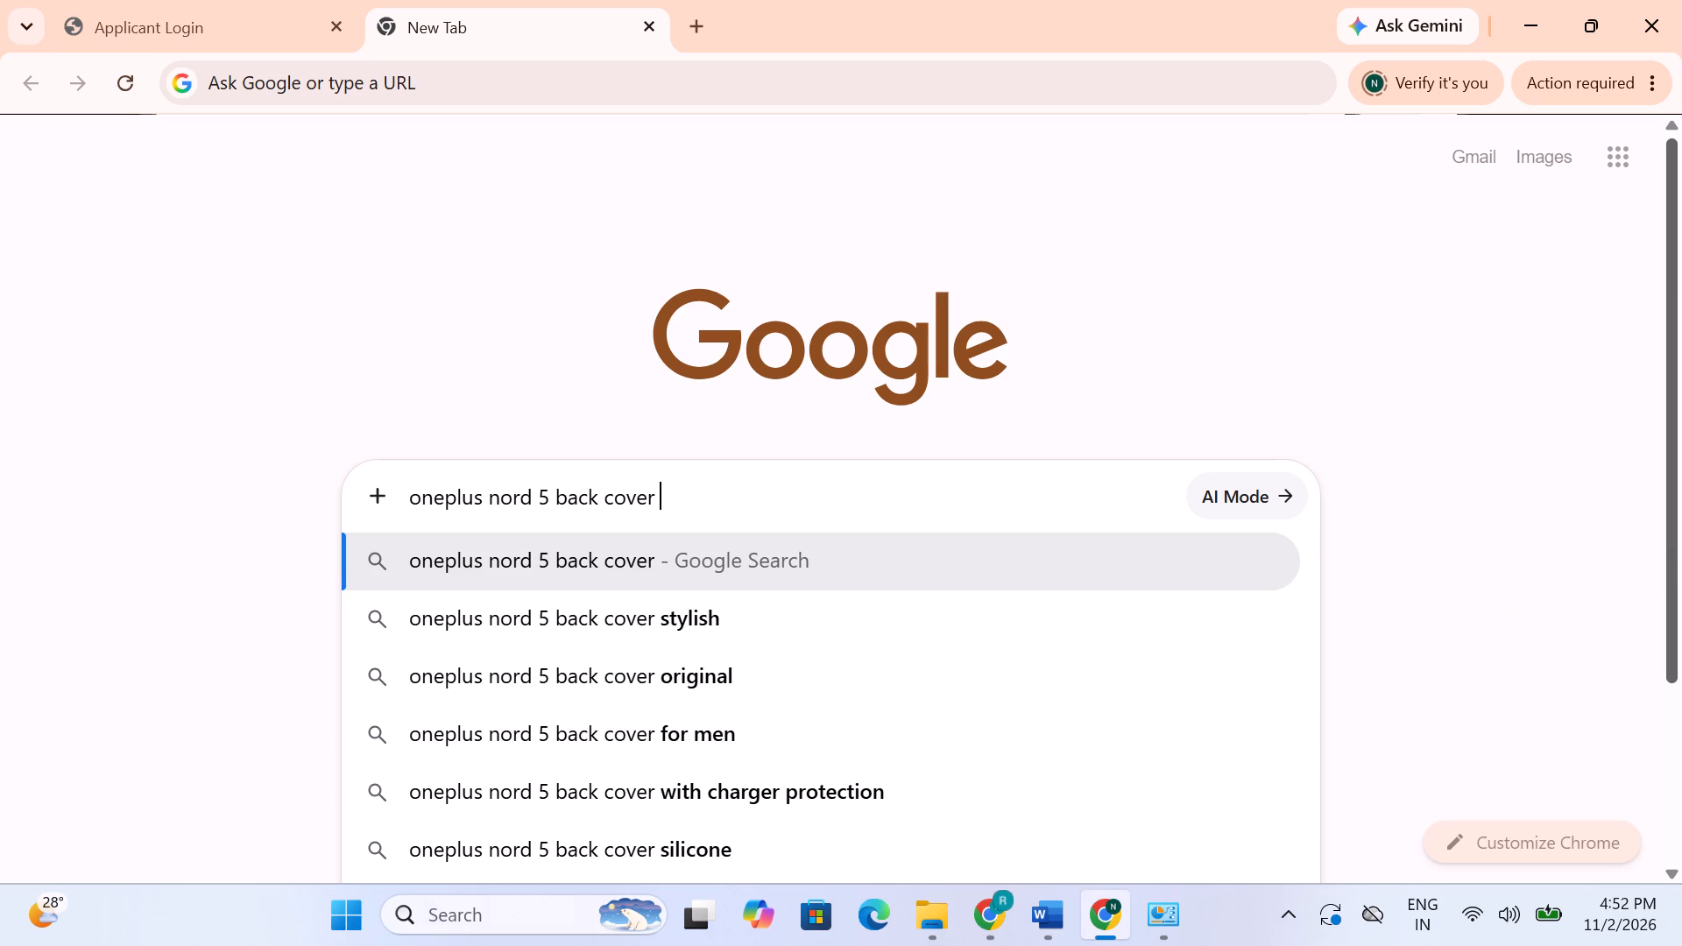
text(dis)
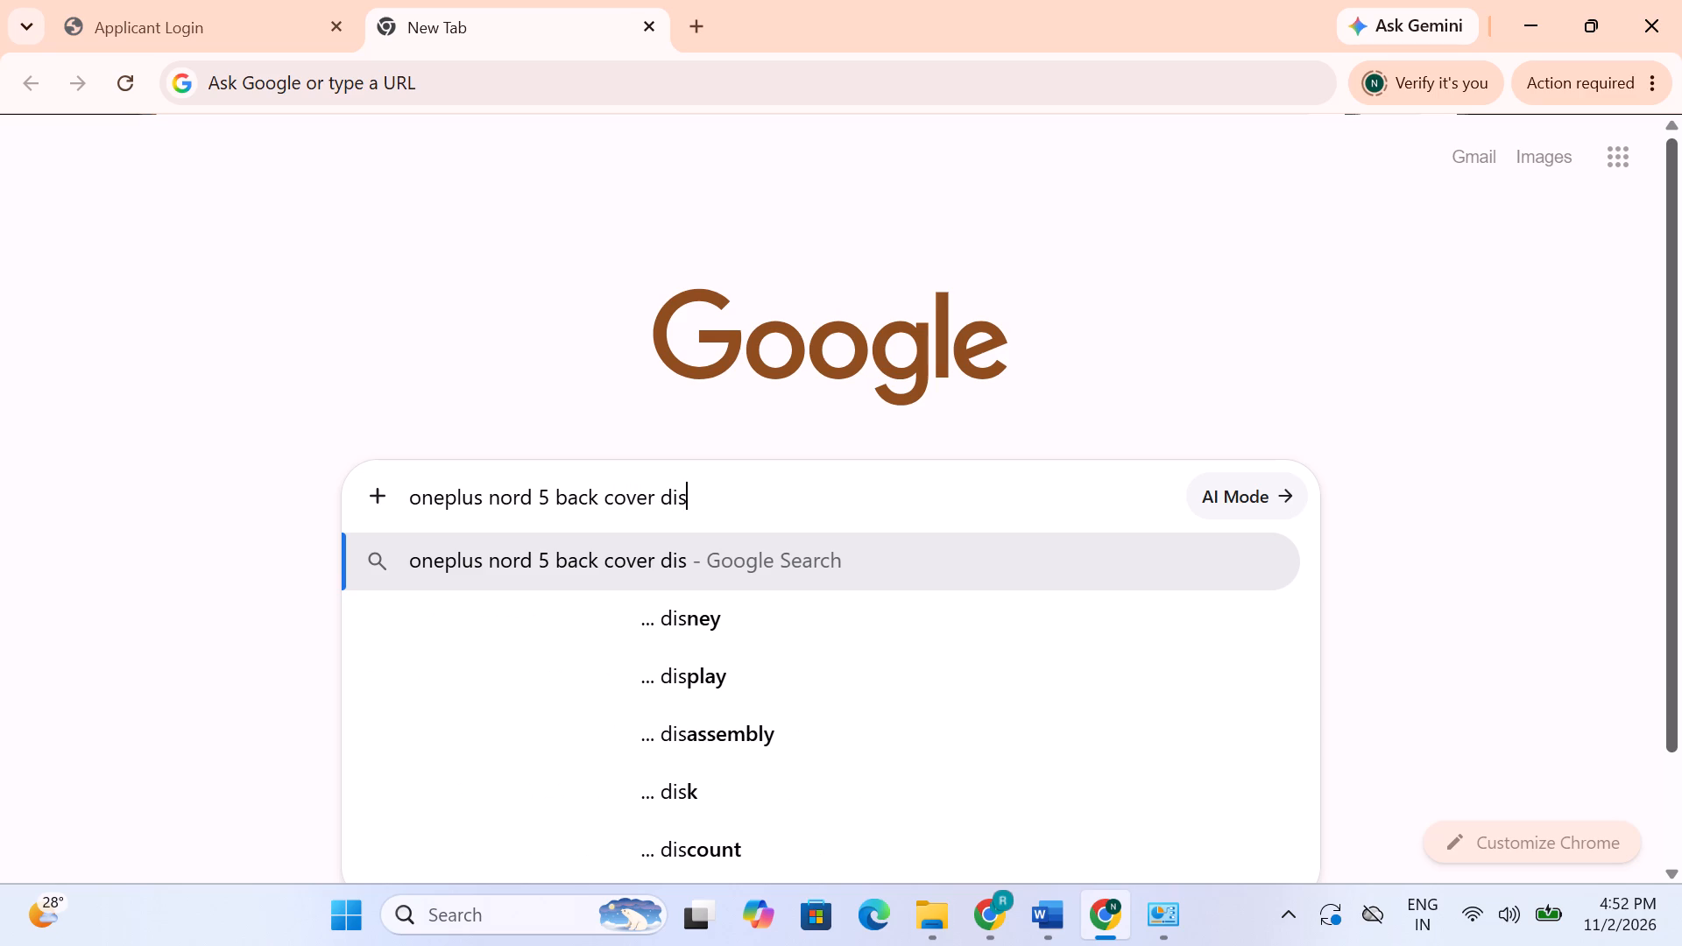
text(ing)
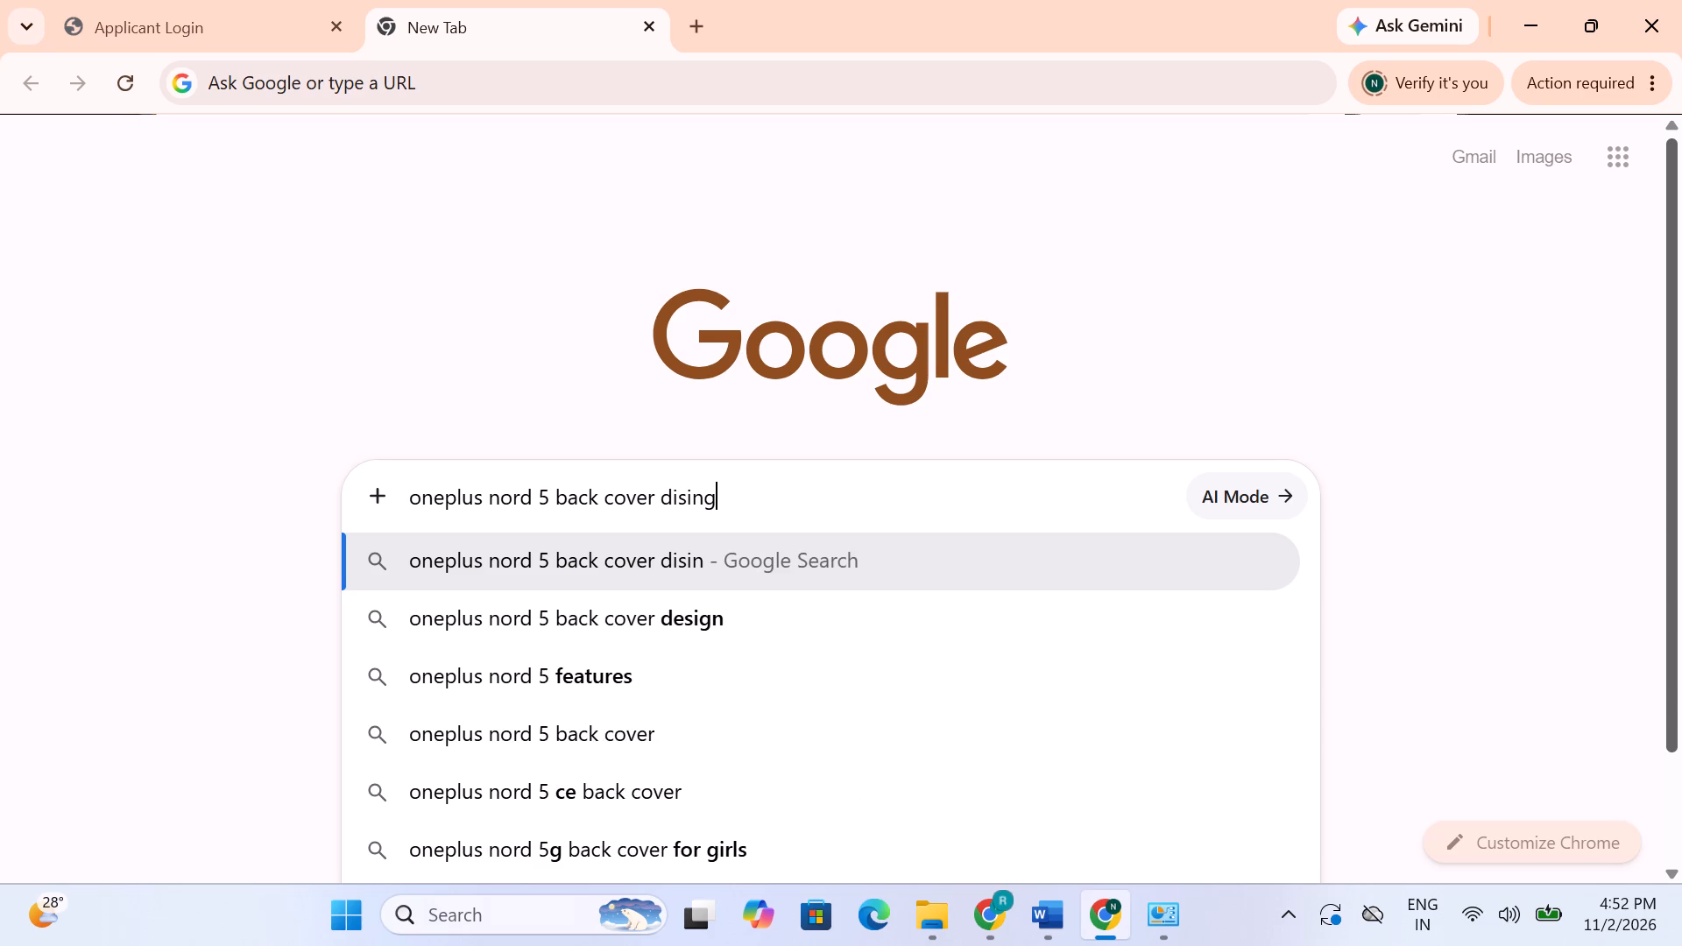
key(Return)
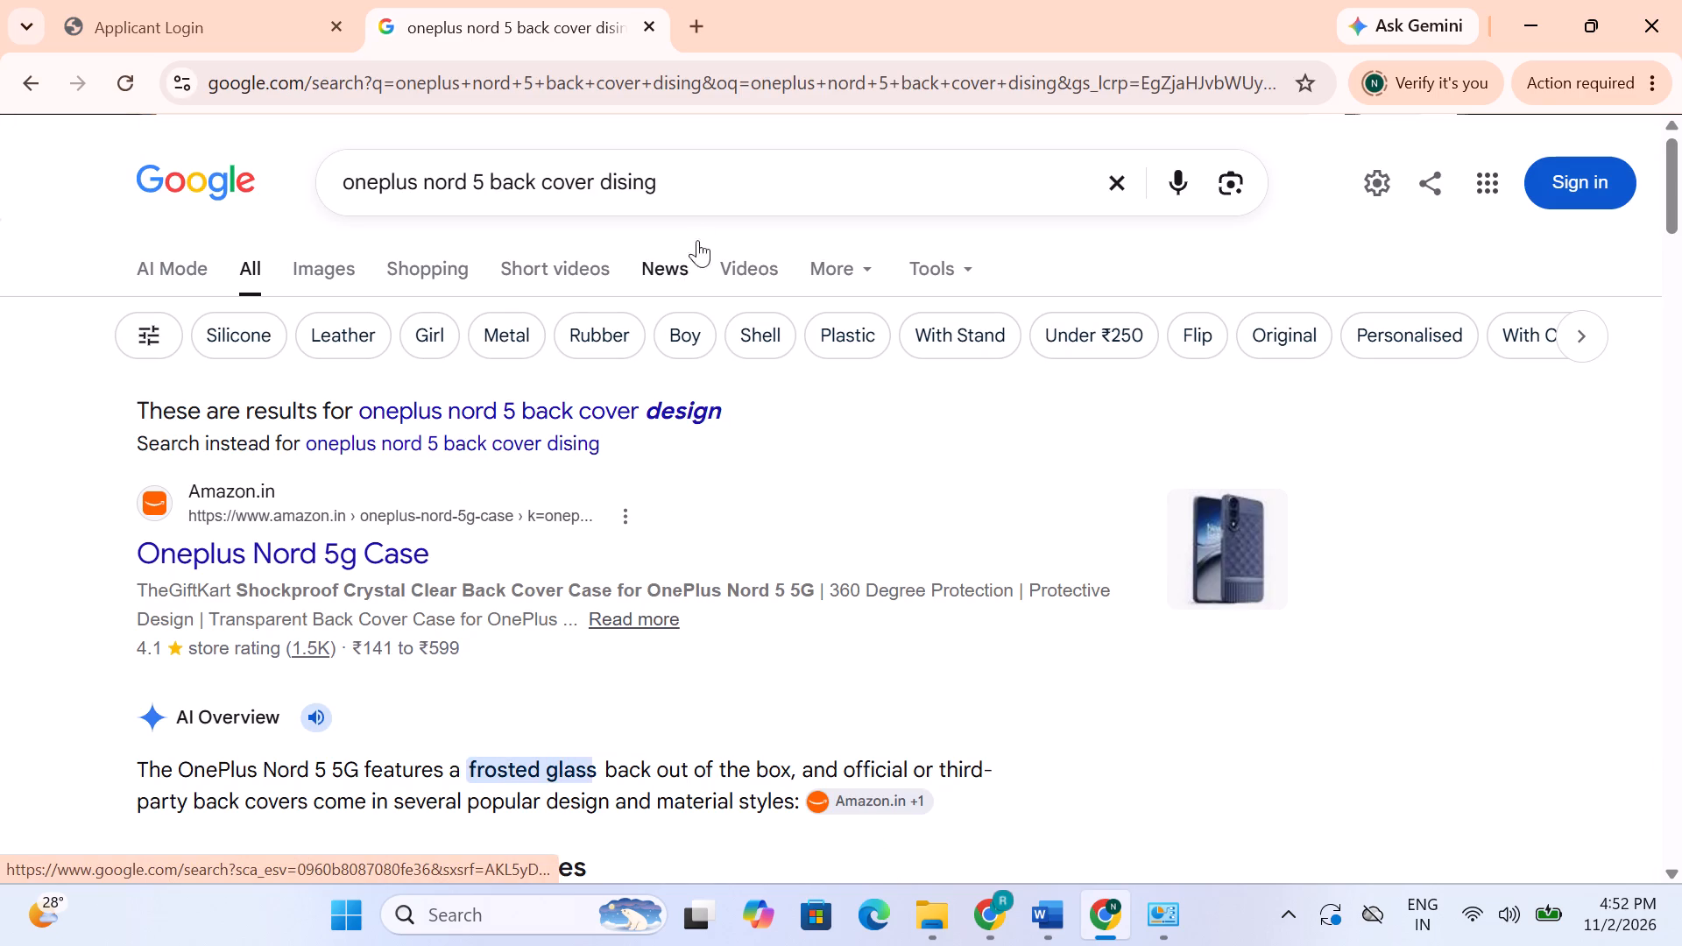
Look through the search results for OnePlus Nord 5 back cover designs, including the product listings by price.
scroll(363, 454, down, 1)
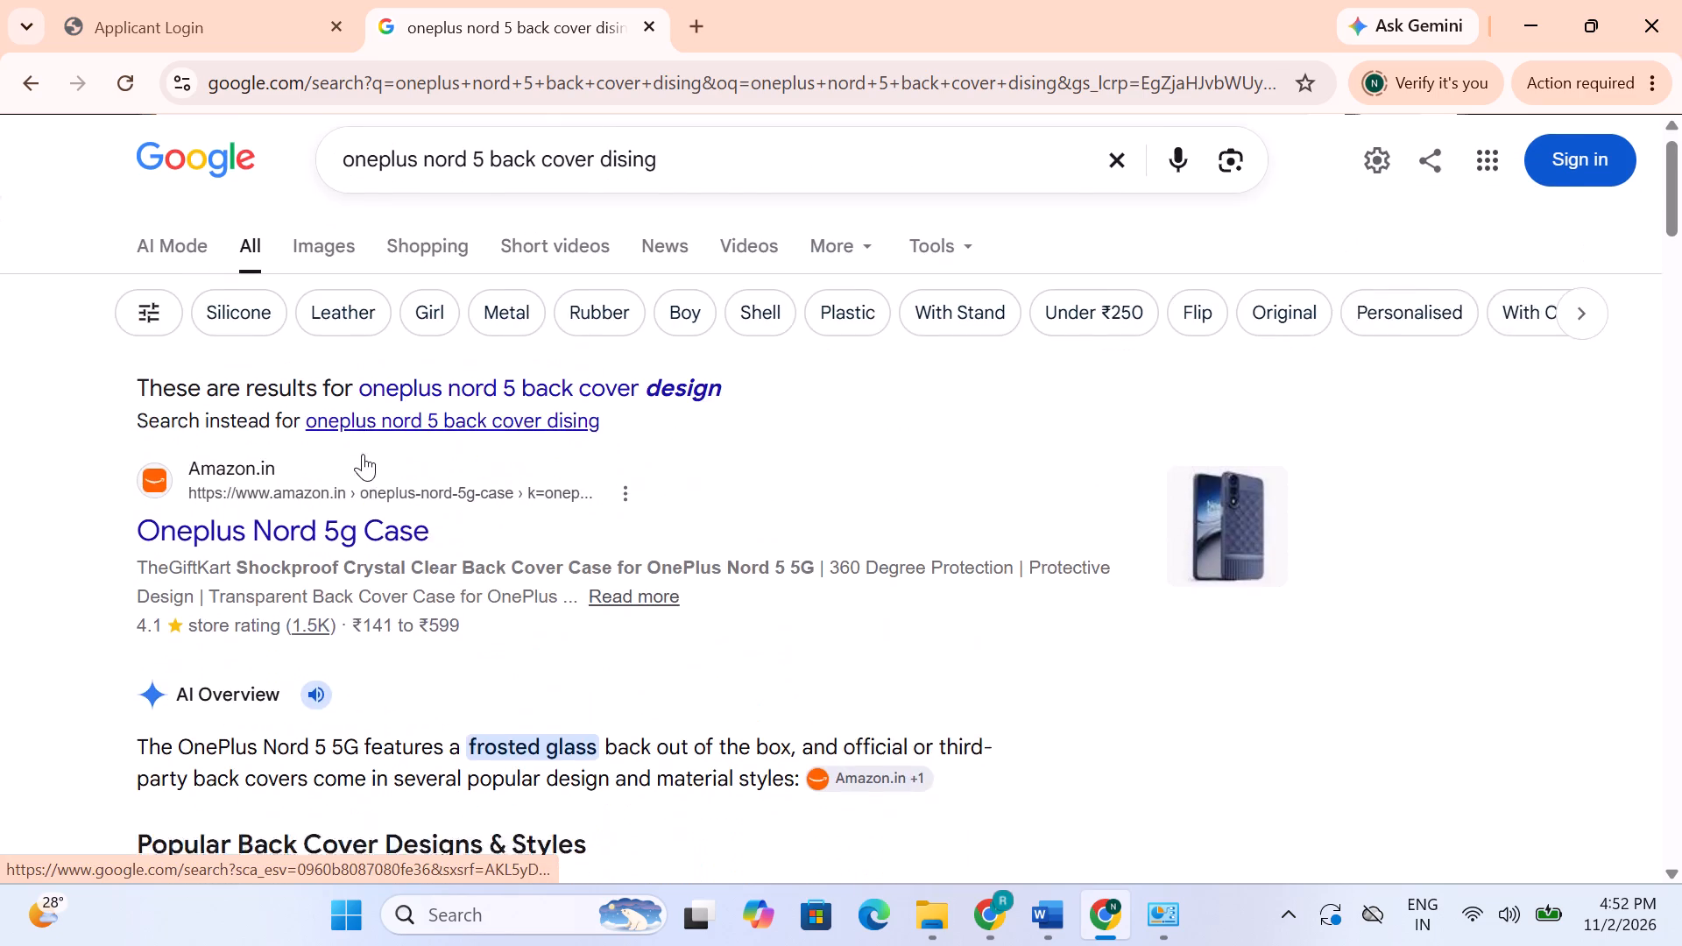
scroll(363, 454, down, 1)
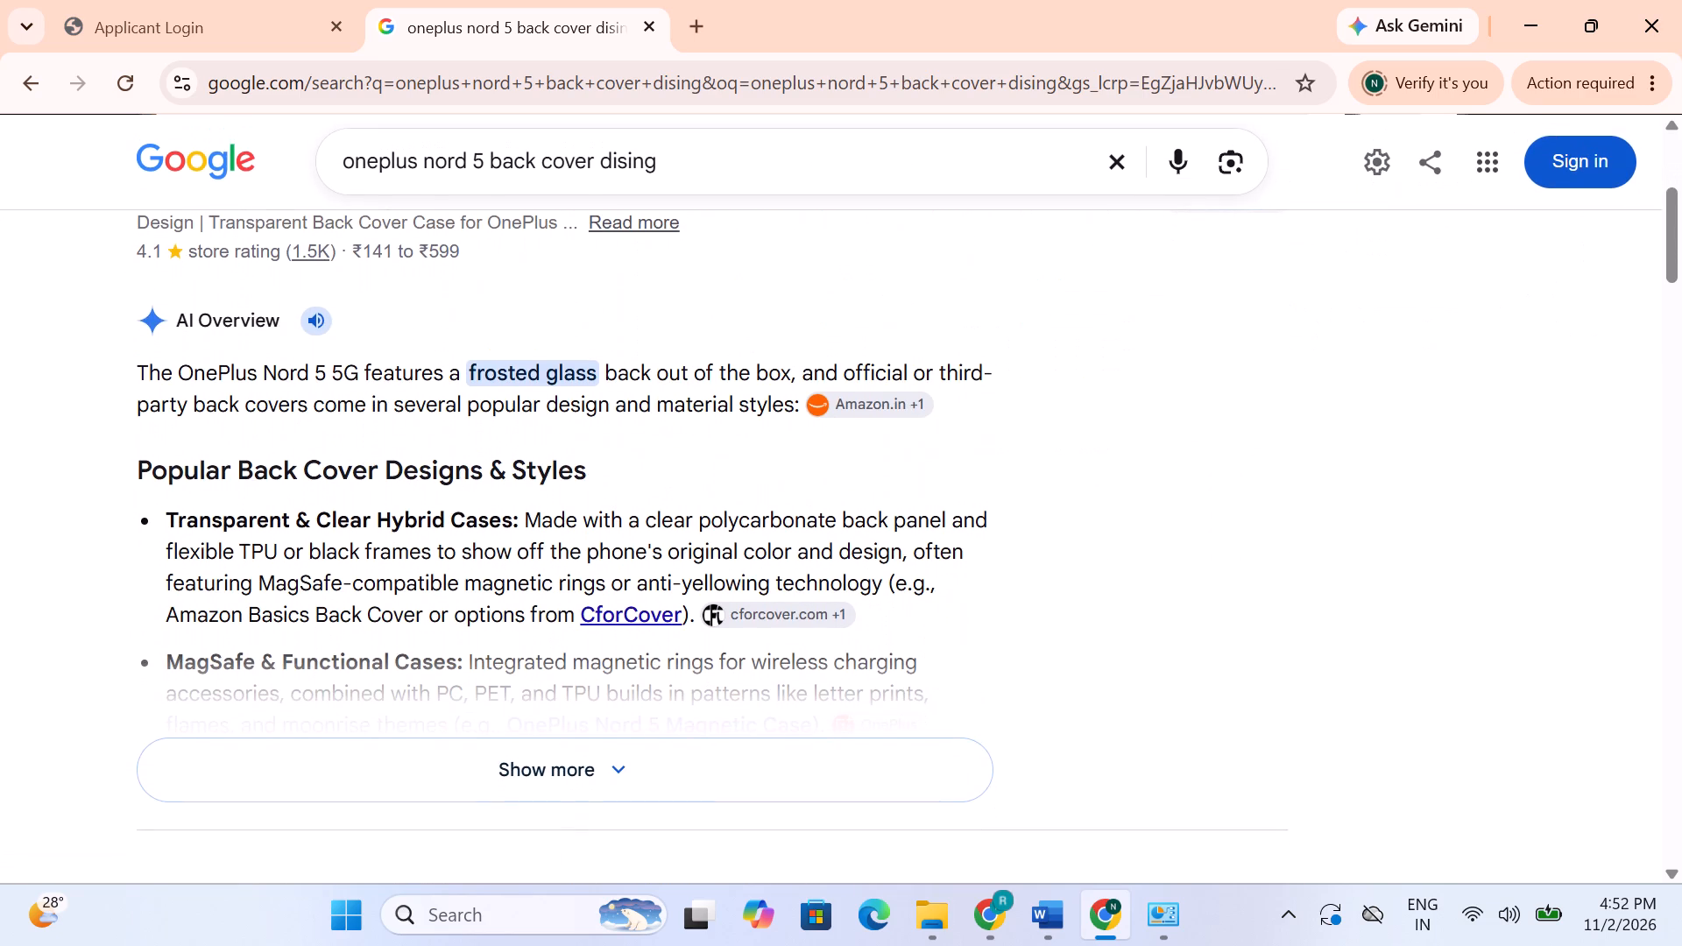
scroll(363, 454, down, 4)
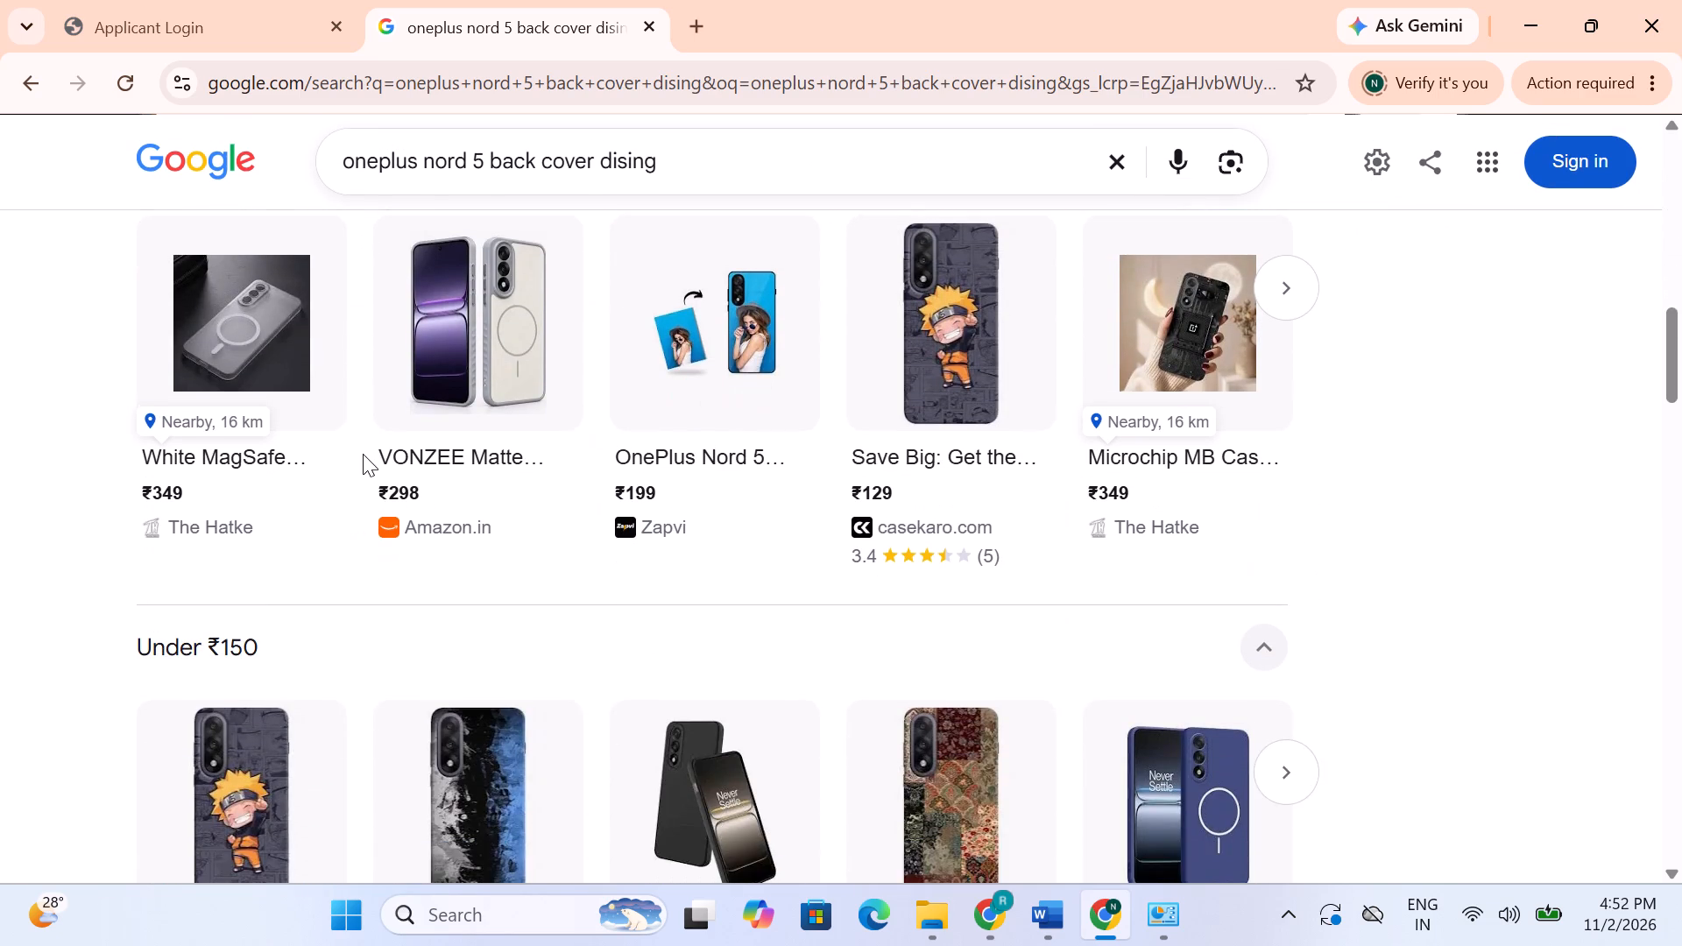
scroll(363, 454, down, 1)
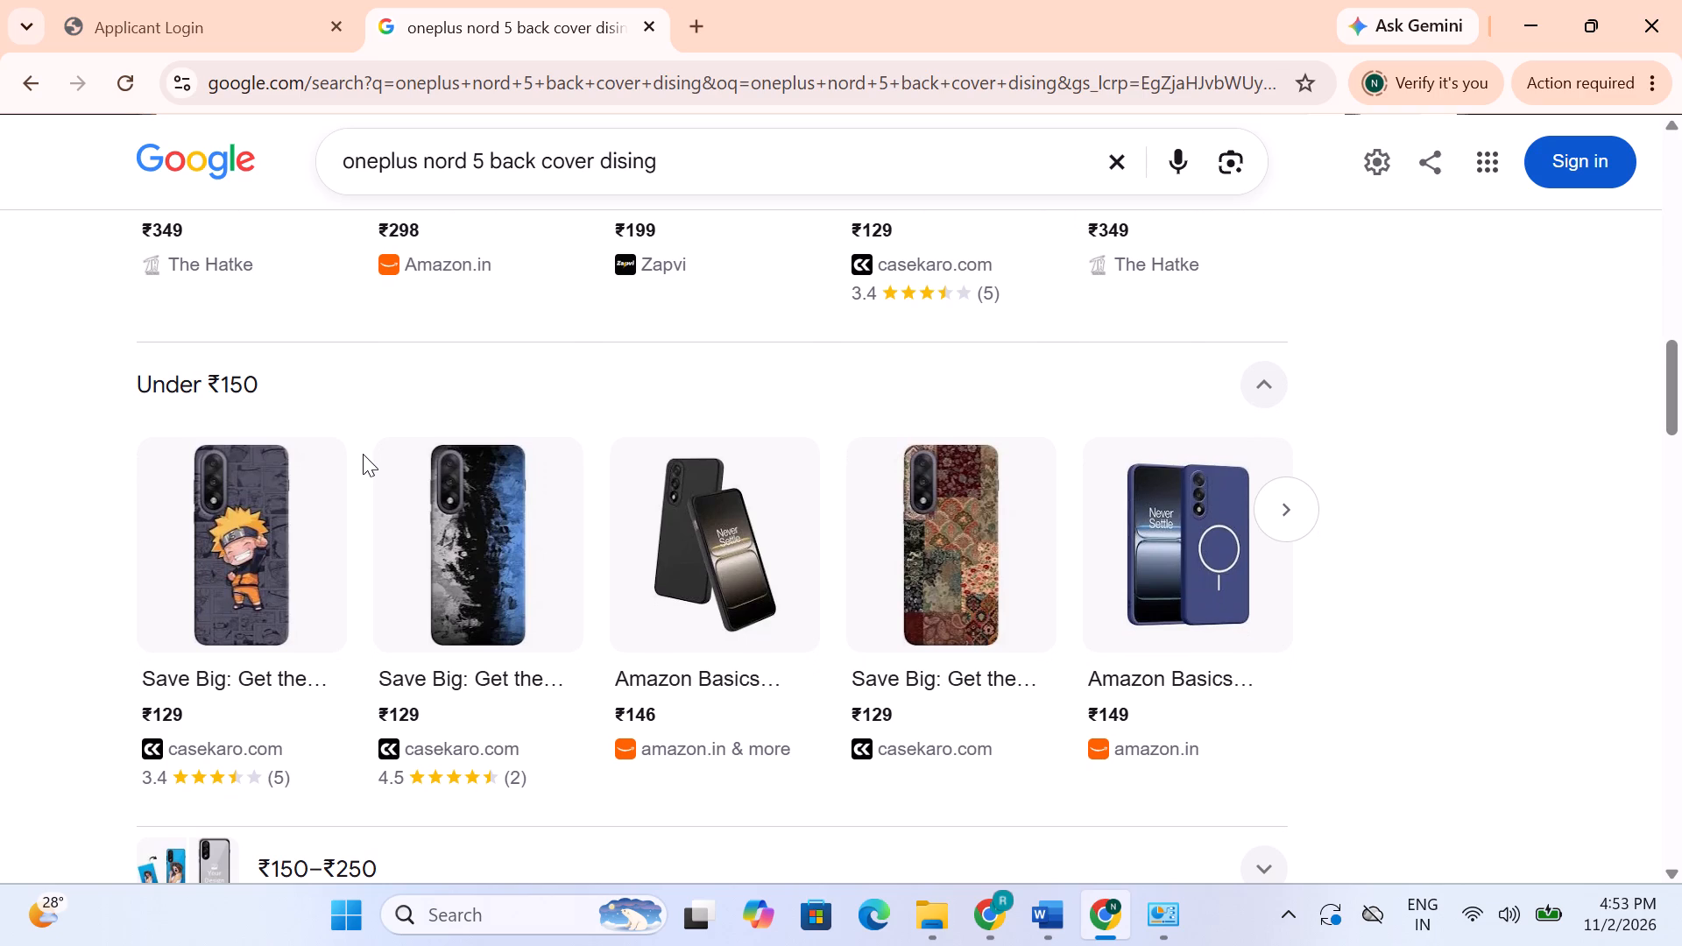
scroll(363, 454, down, 1)
scroll(363, 454, up, 1)
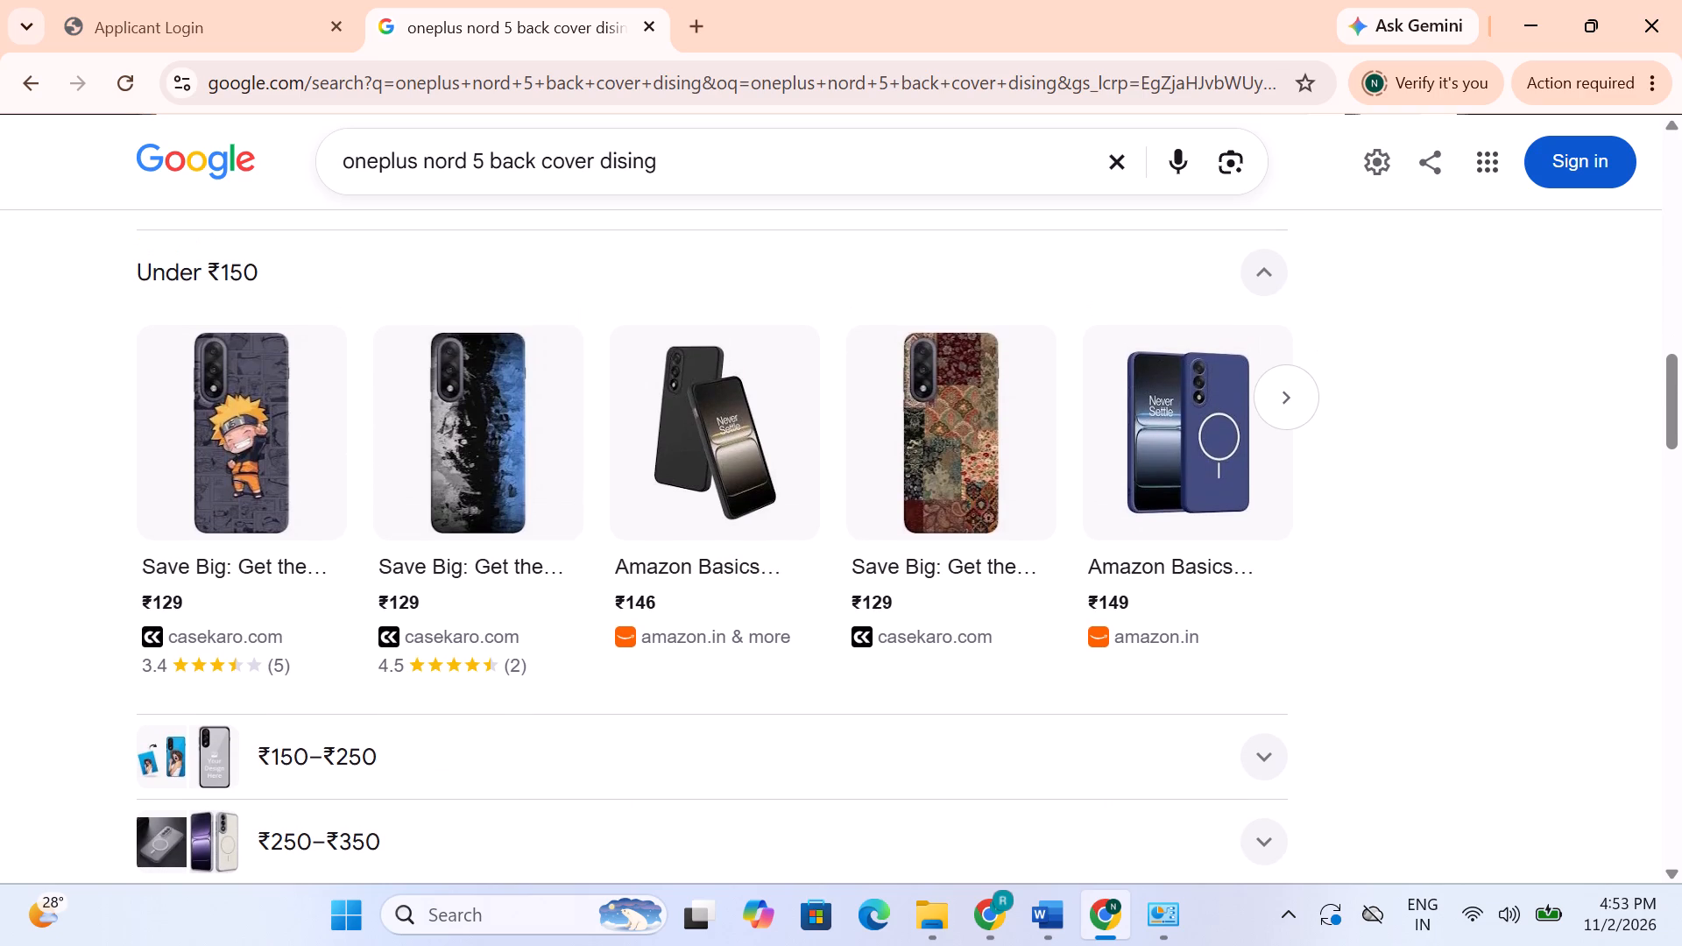
Extend the search query to "oneplus nord 5 back cover dising image" and run it.
click(723, 170)
key(space)
text(image)
key(Return)
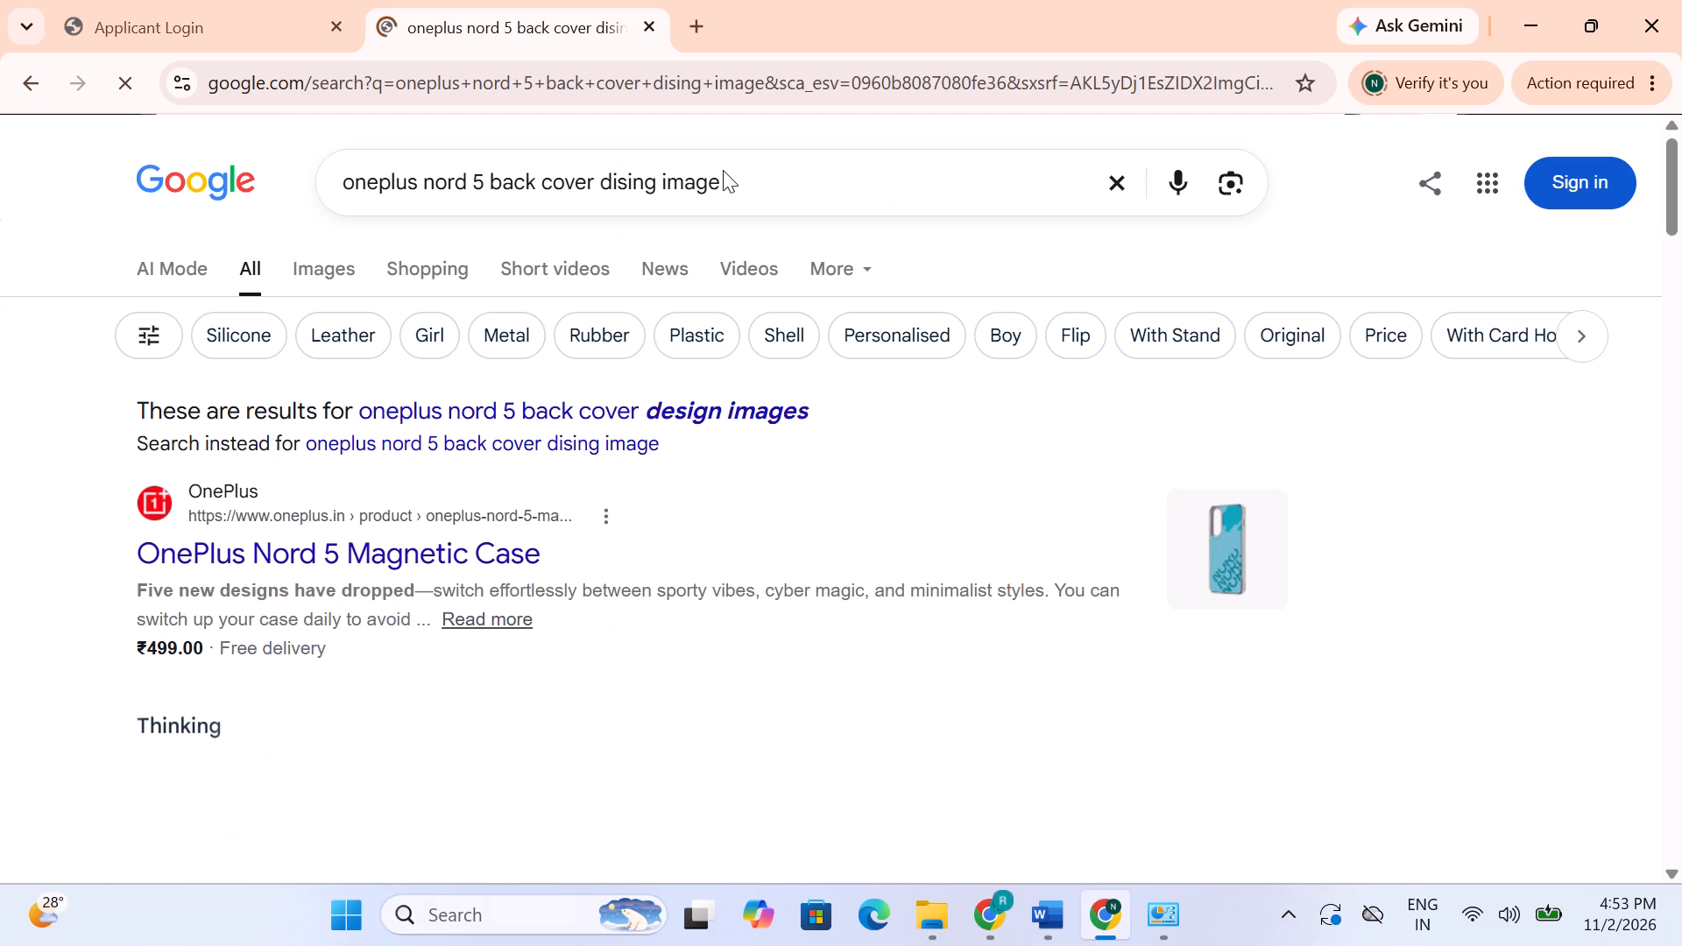
Examine the new results' images, popular products and filter options for suitable OnePlus Nord 5 back cover designs.
scroll(774, 367, down, 2)
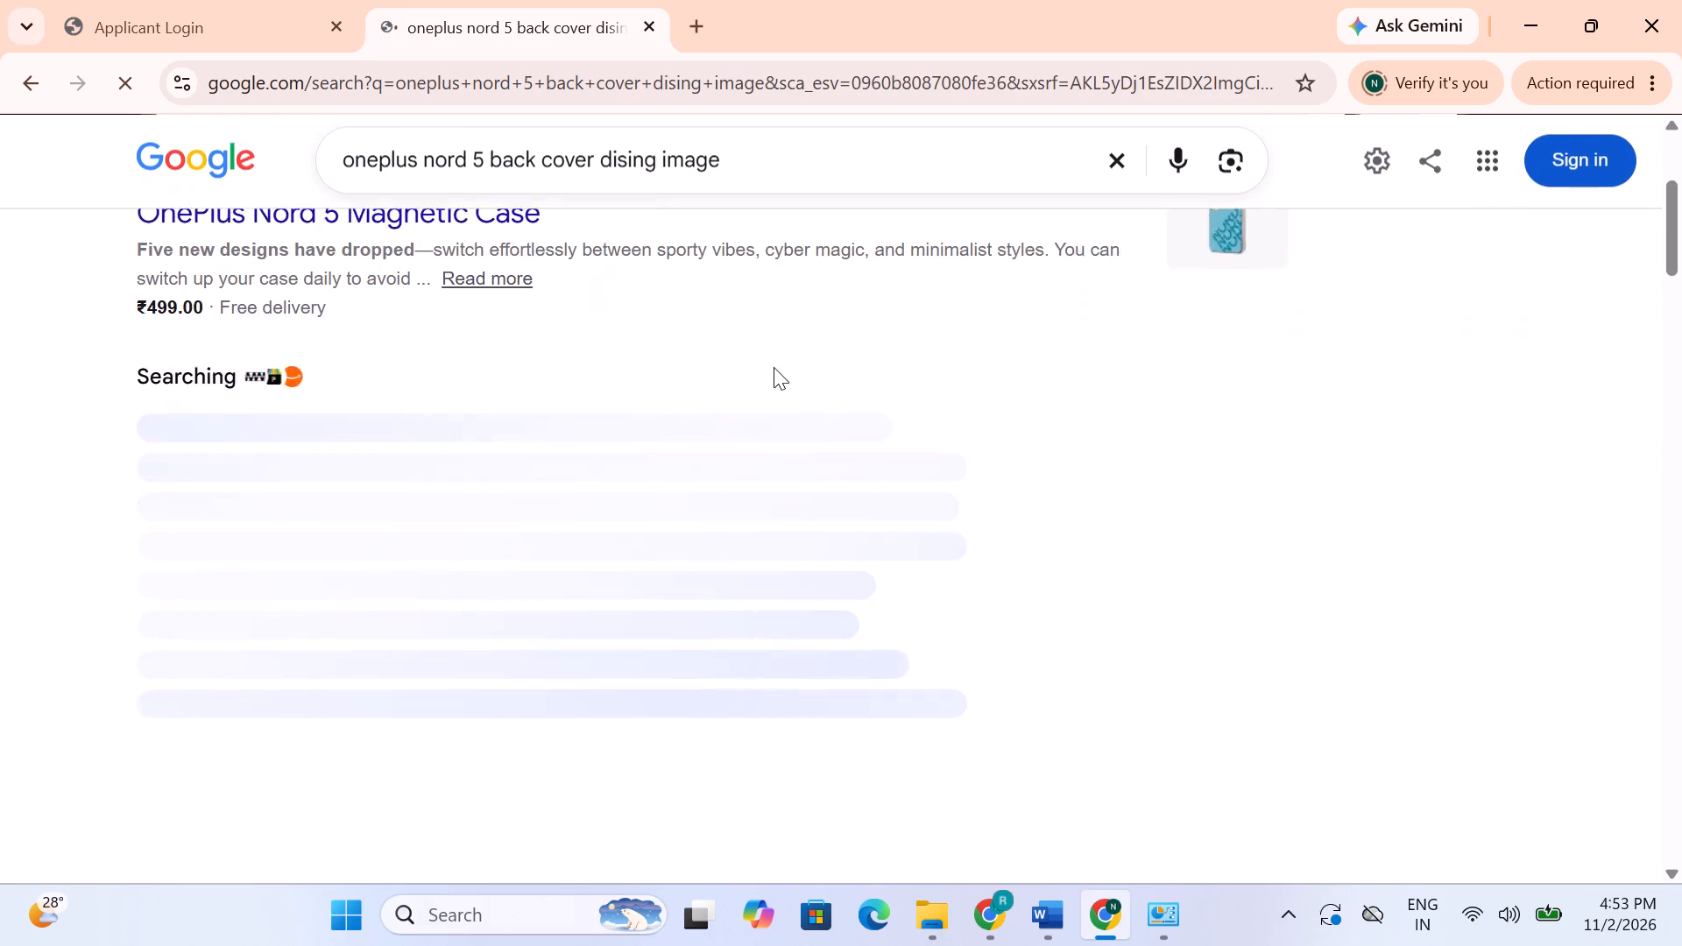
scroll(774, 367, down, 2)
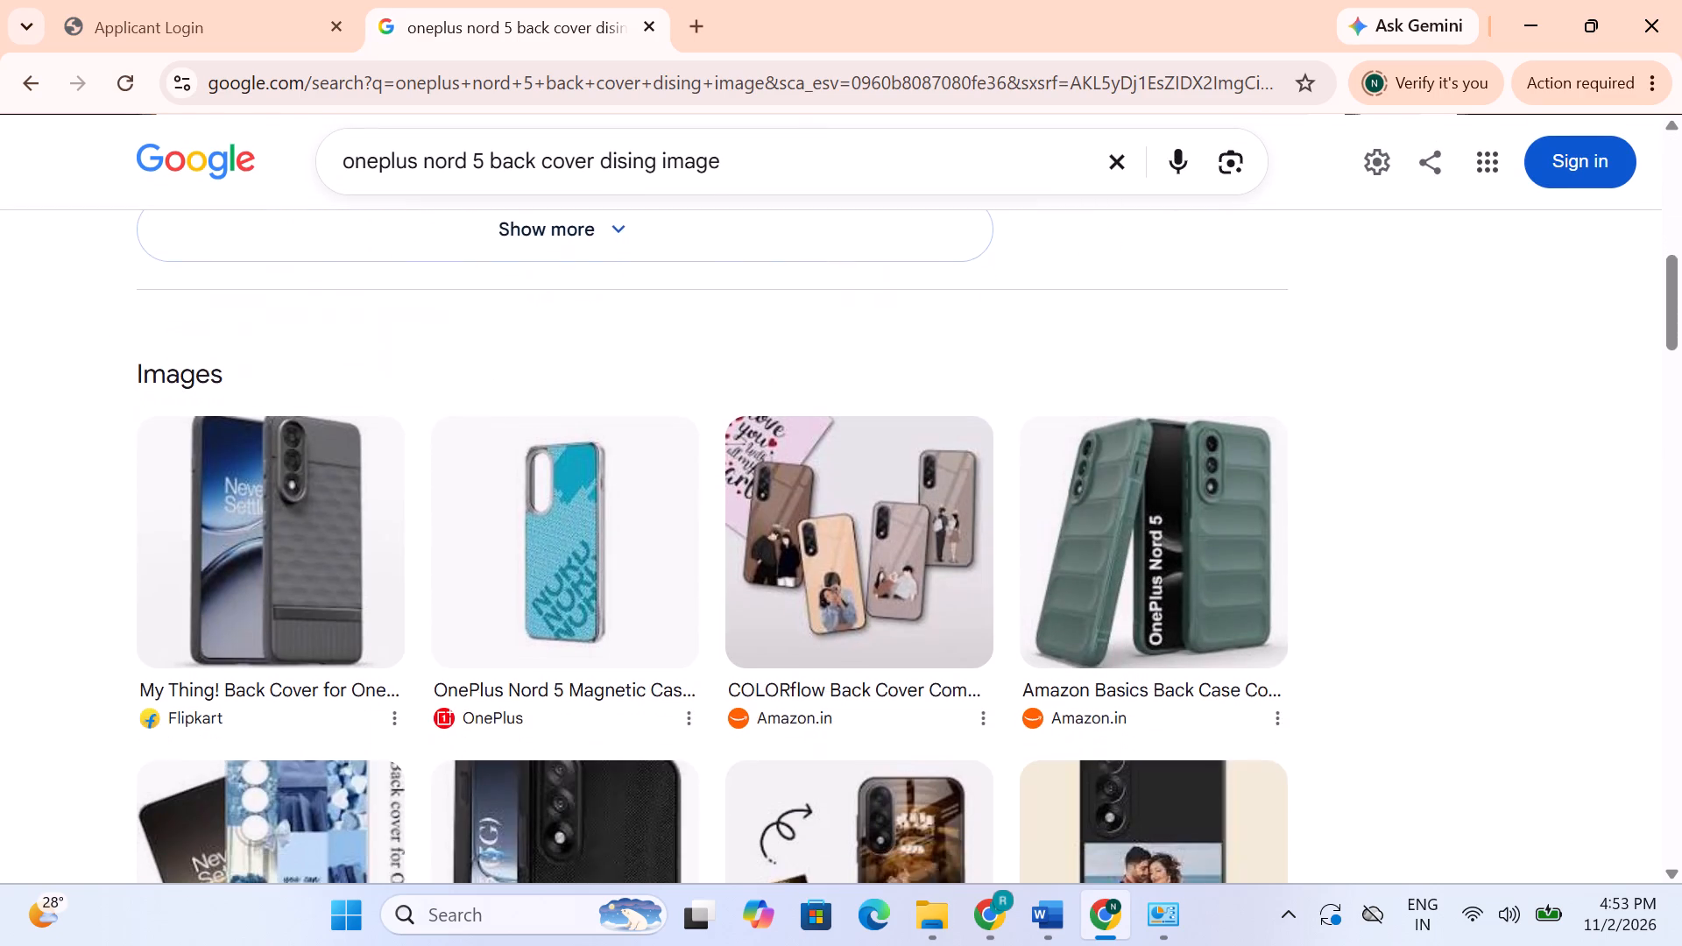
scroll(774, 367, down, 1)
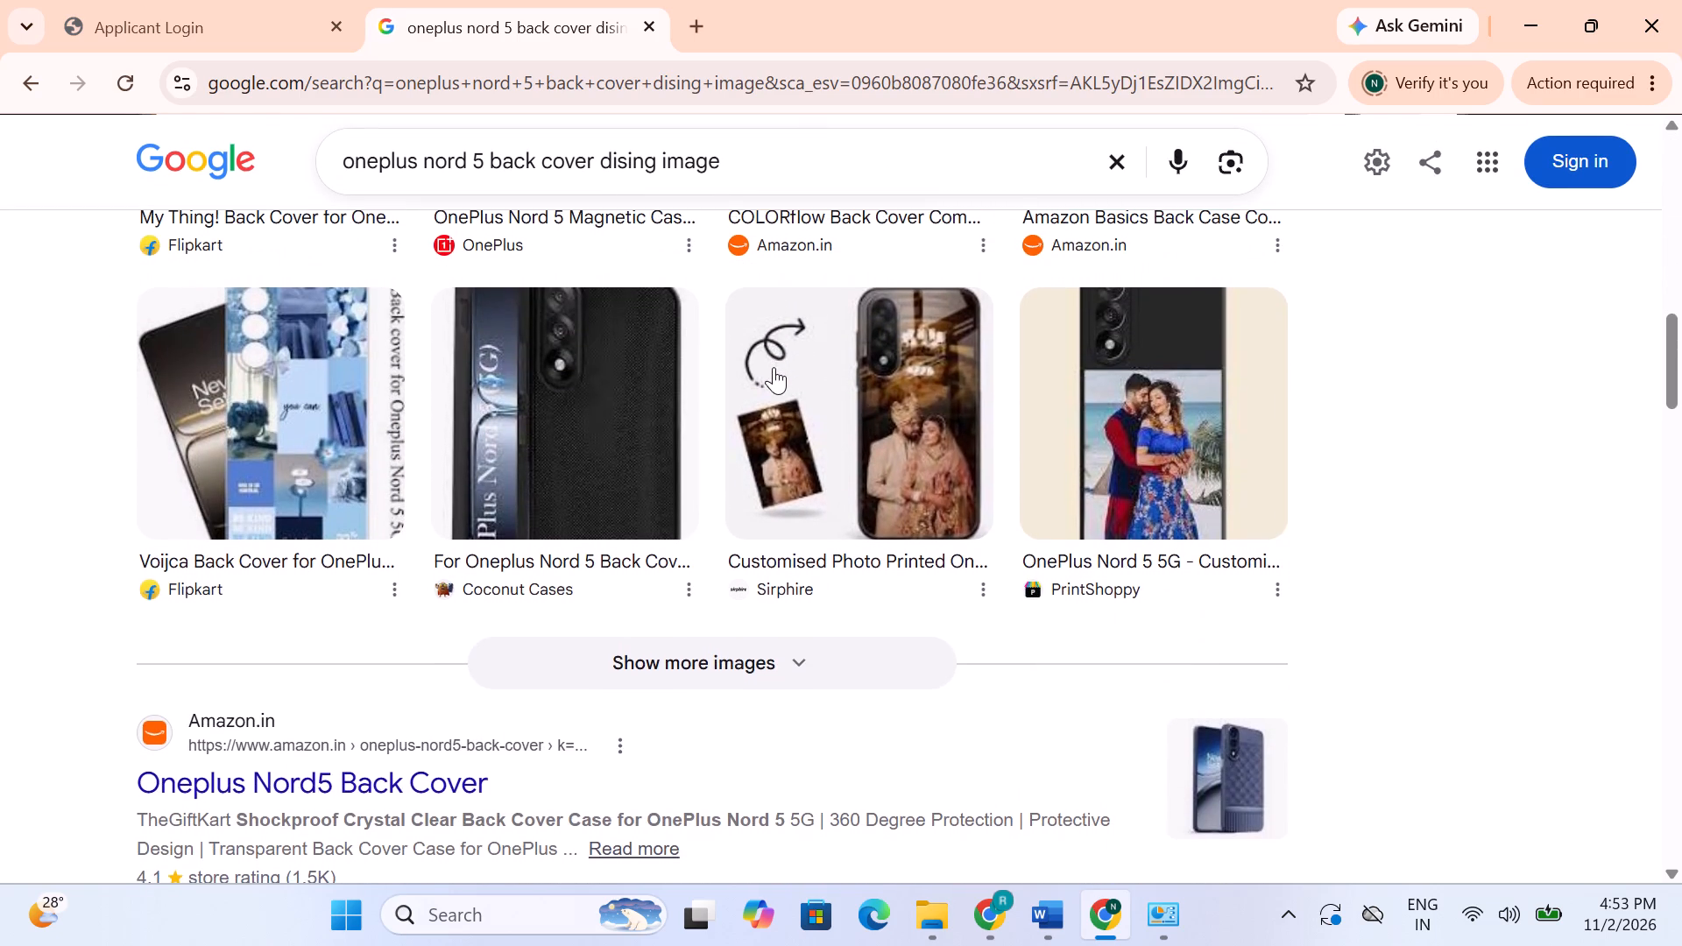
scroll(774, 367, down, 1)
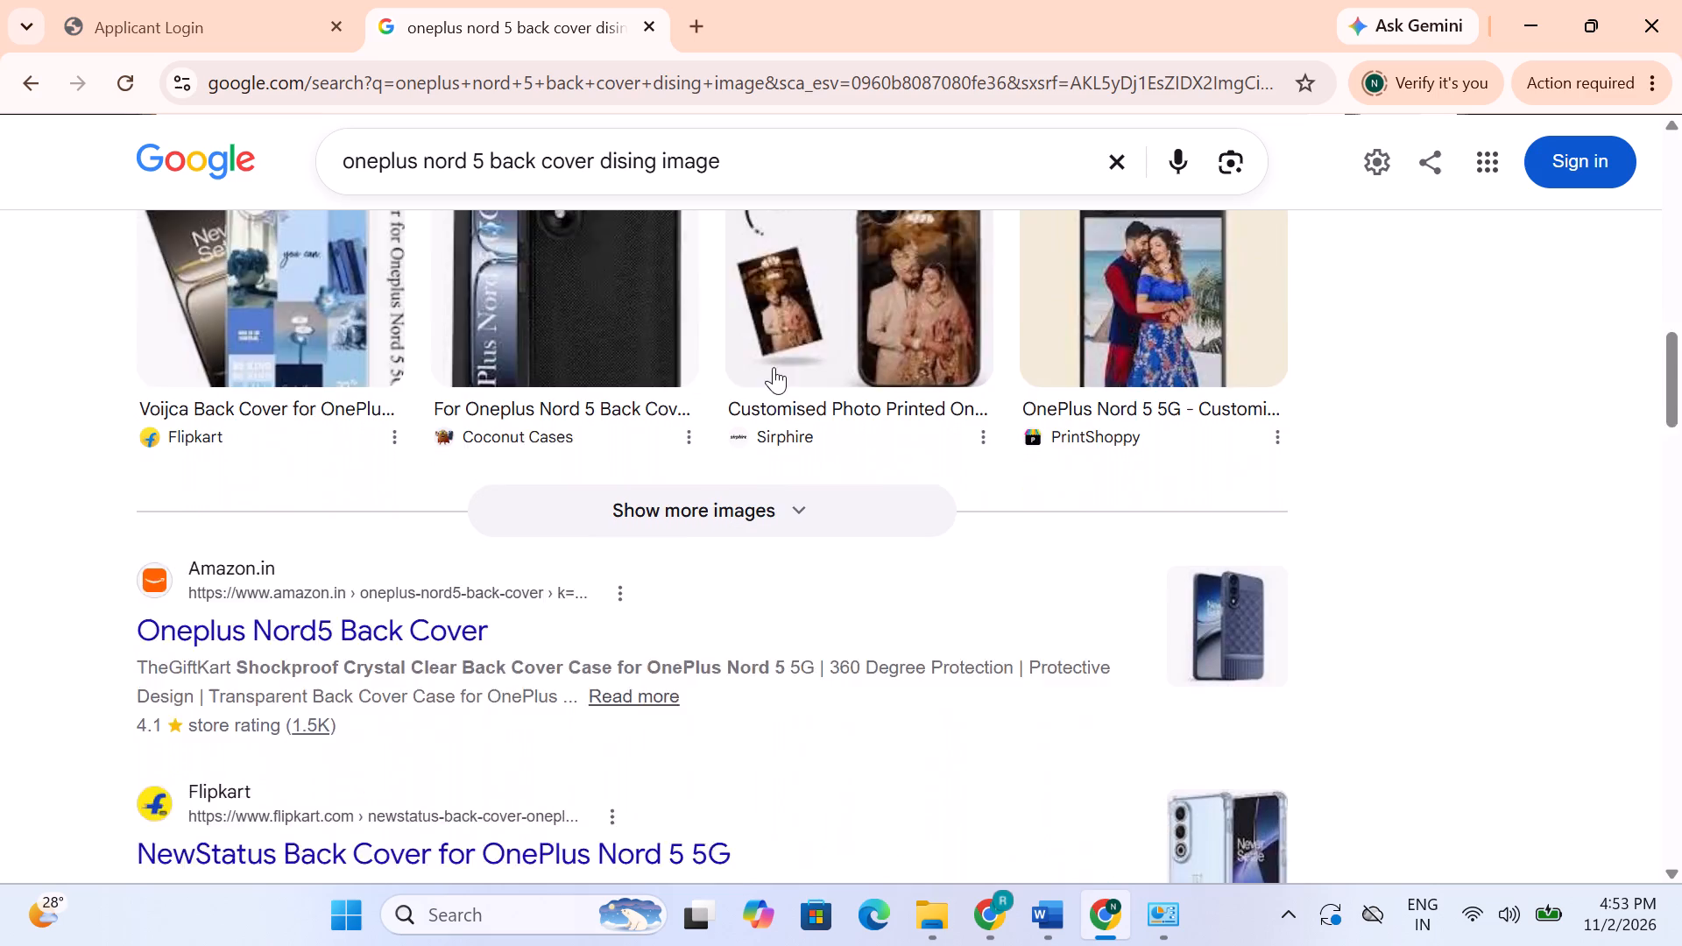
scroll(774, 367, down, 3)
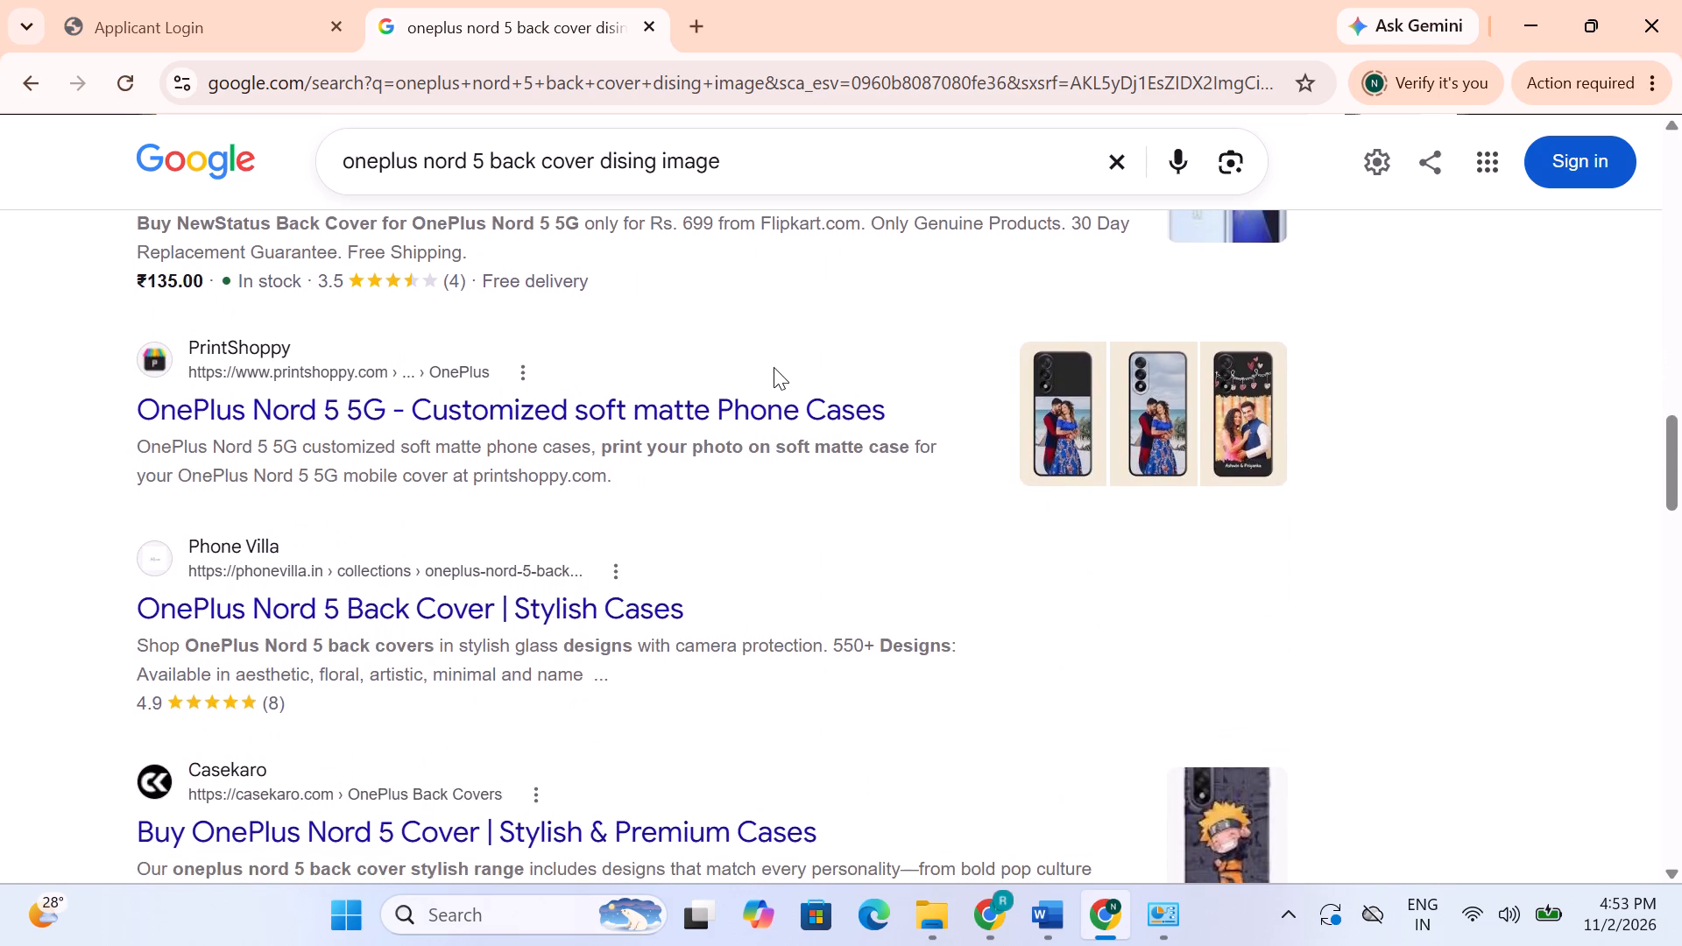
scroll(774, 367, down, 4)
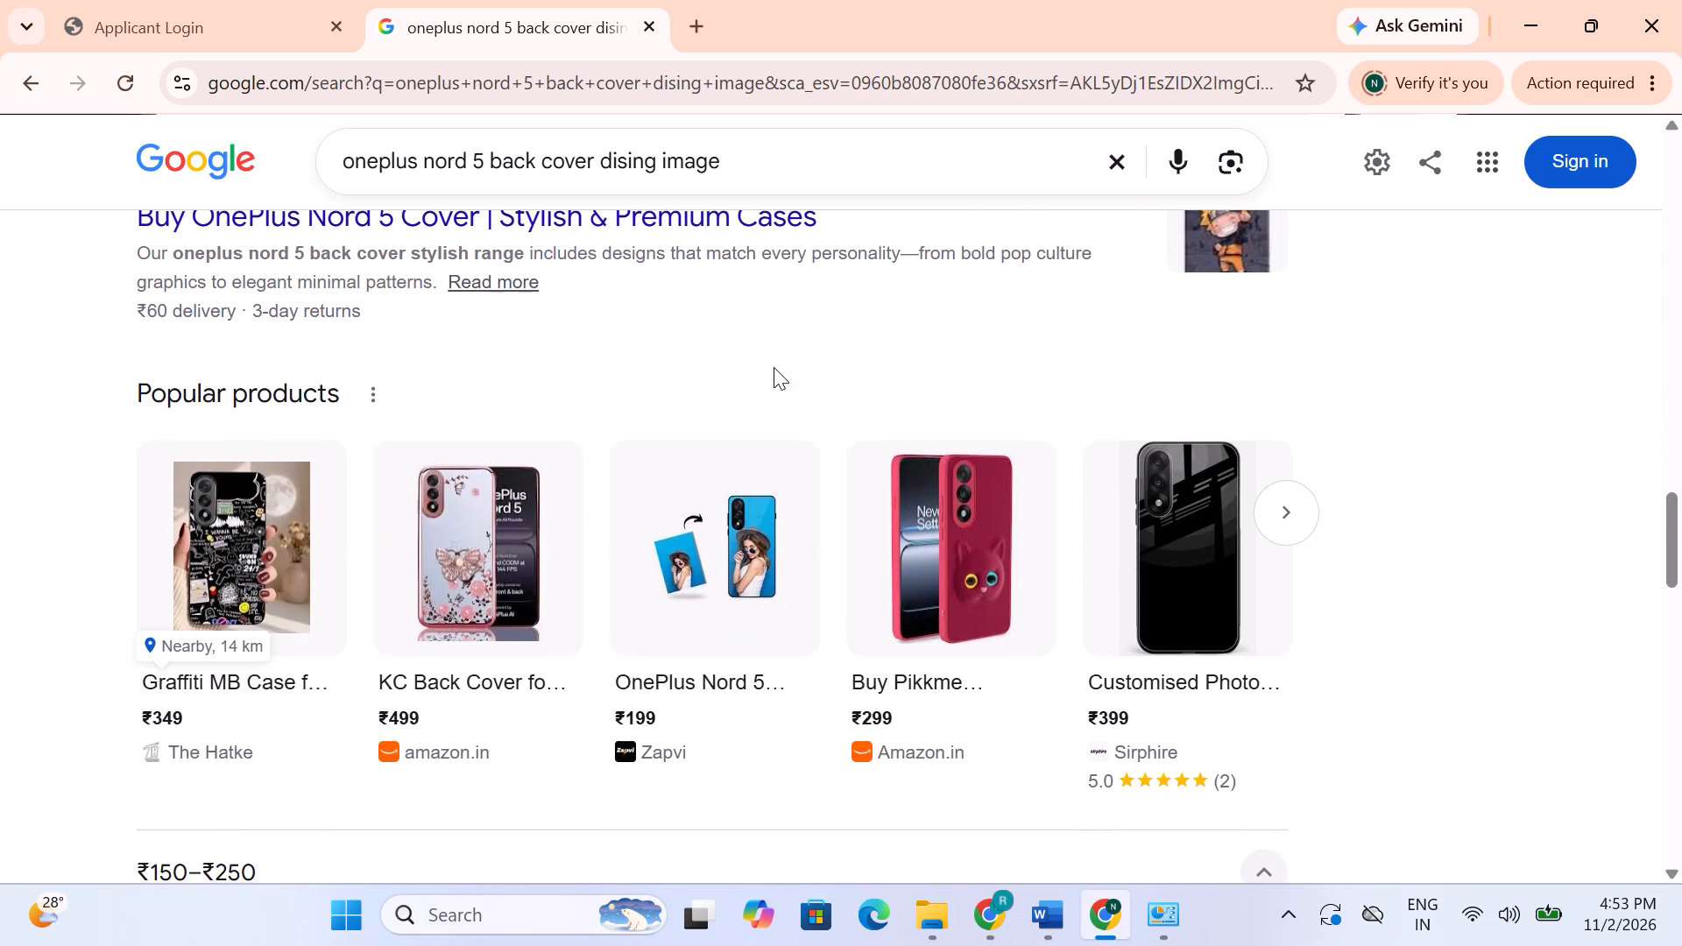
scroll(774, 367, down, 1)
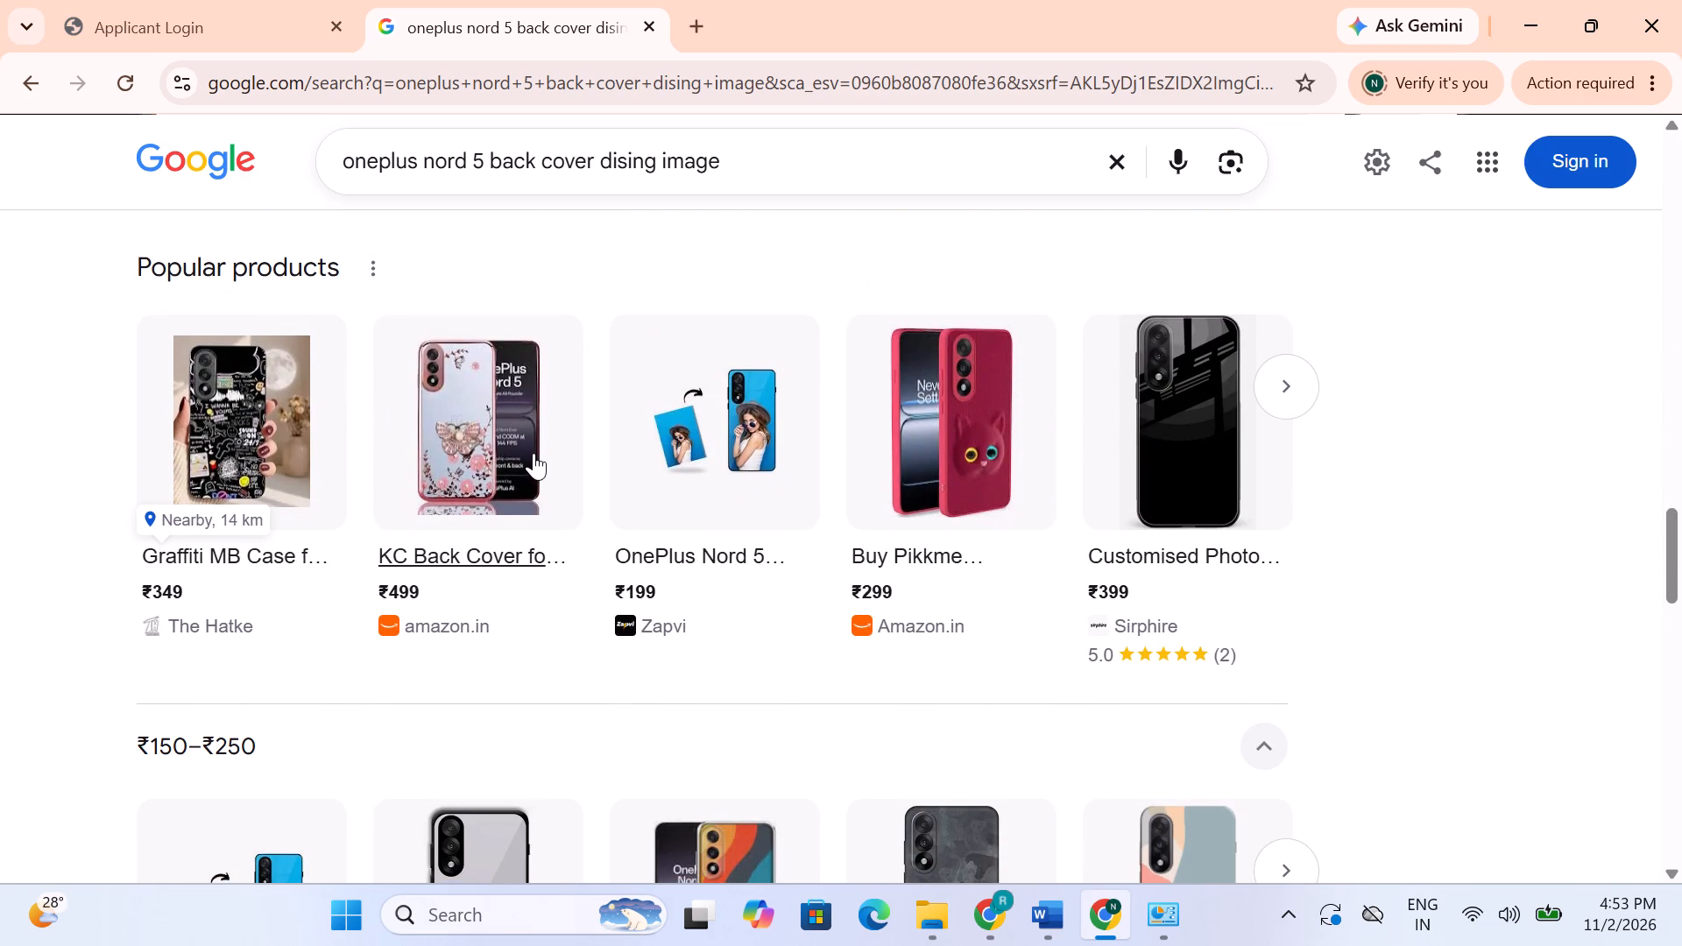
scroll(534, 452, down, 4)
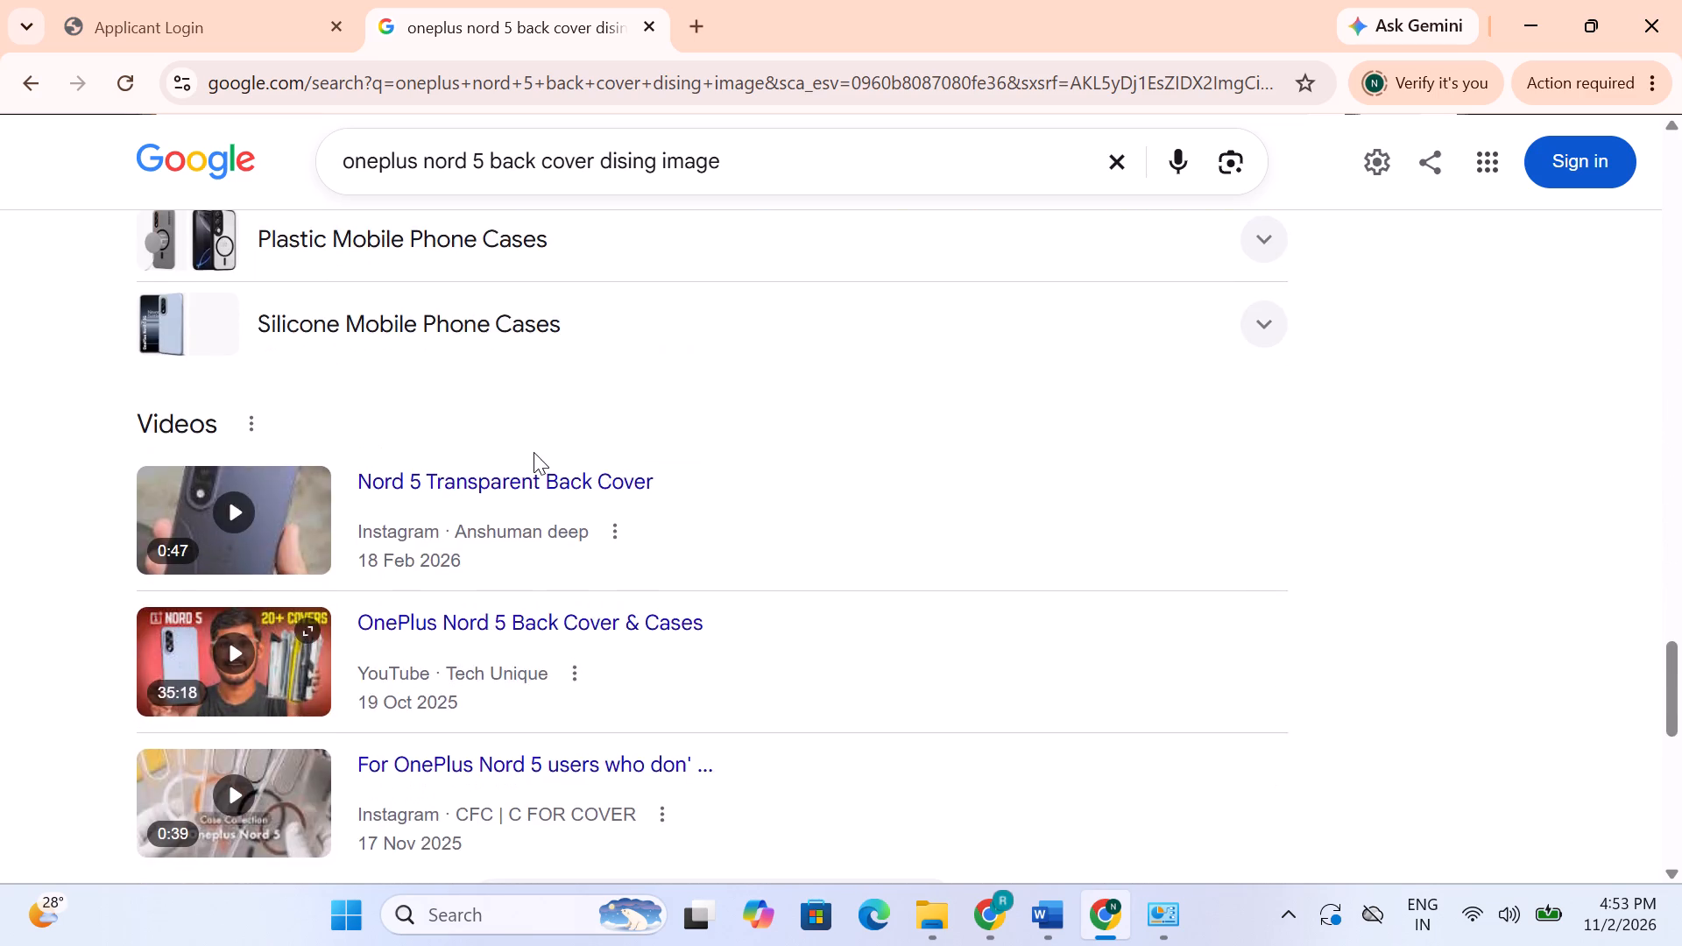
scroll(534, 452, up, 8)
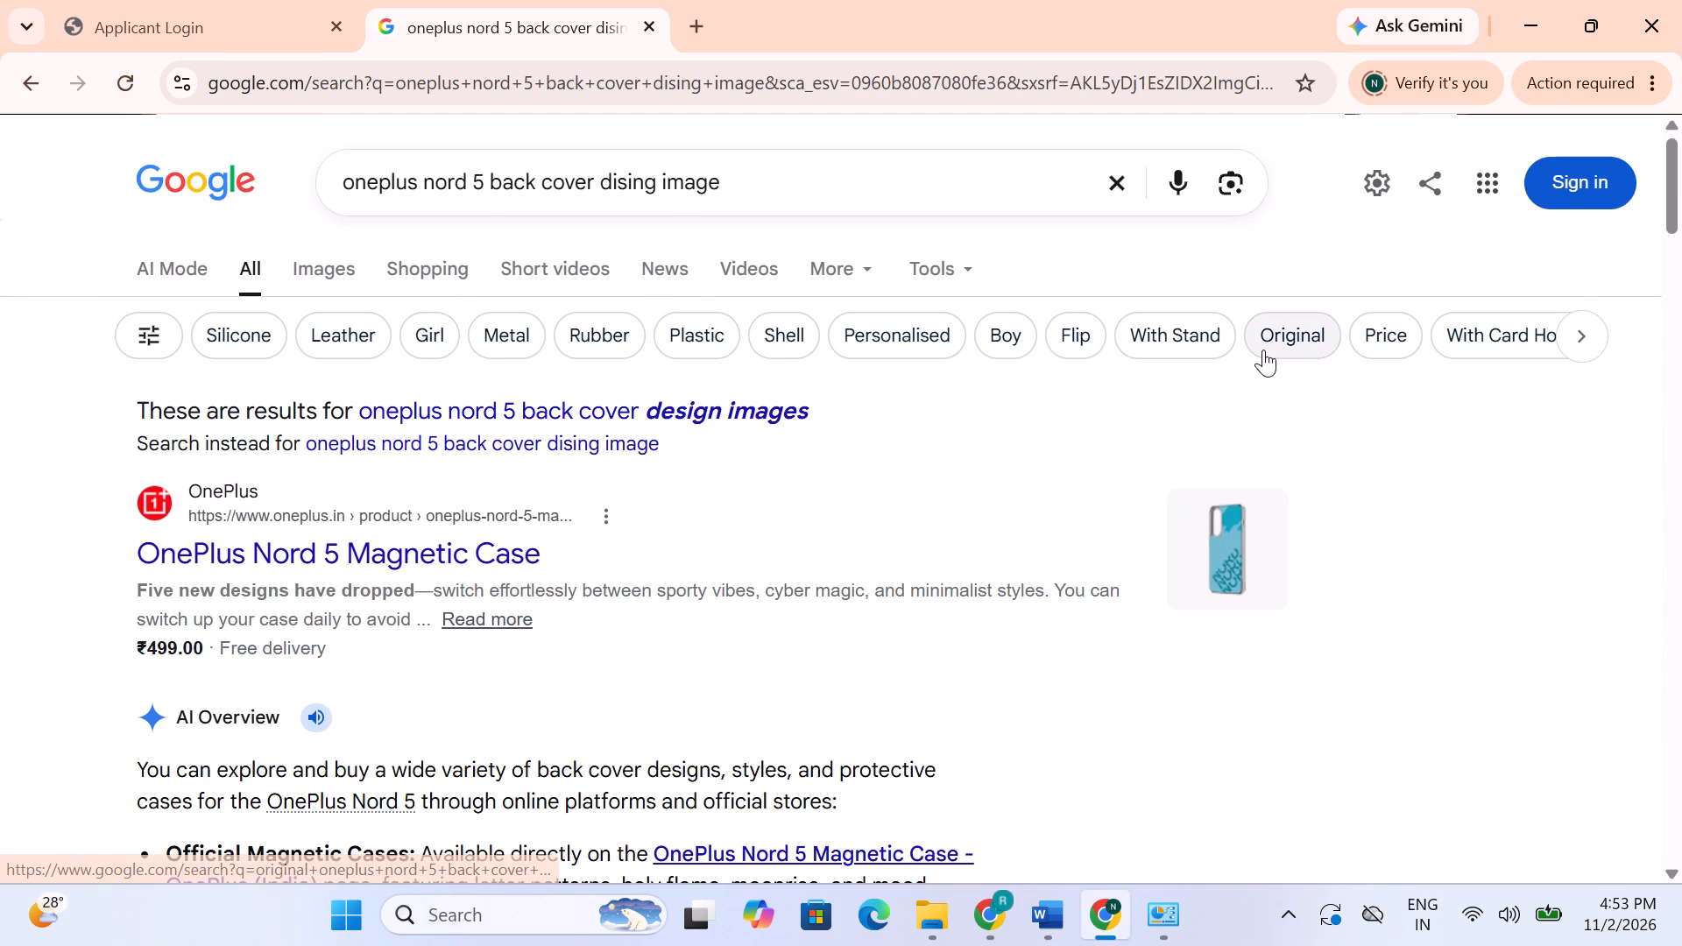
scroll(1263, 348, left, 2)
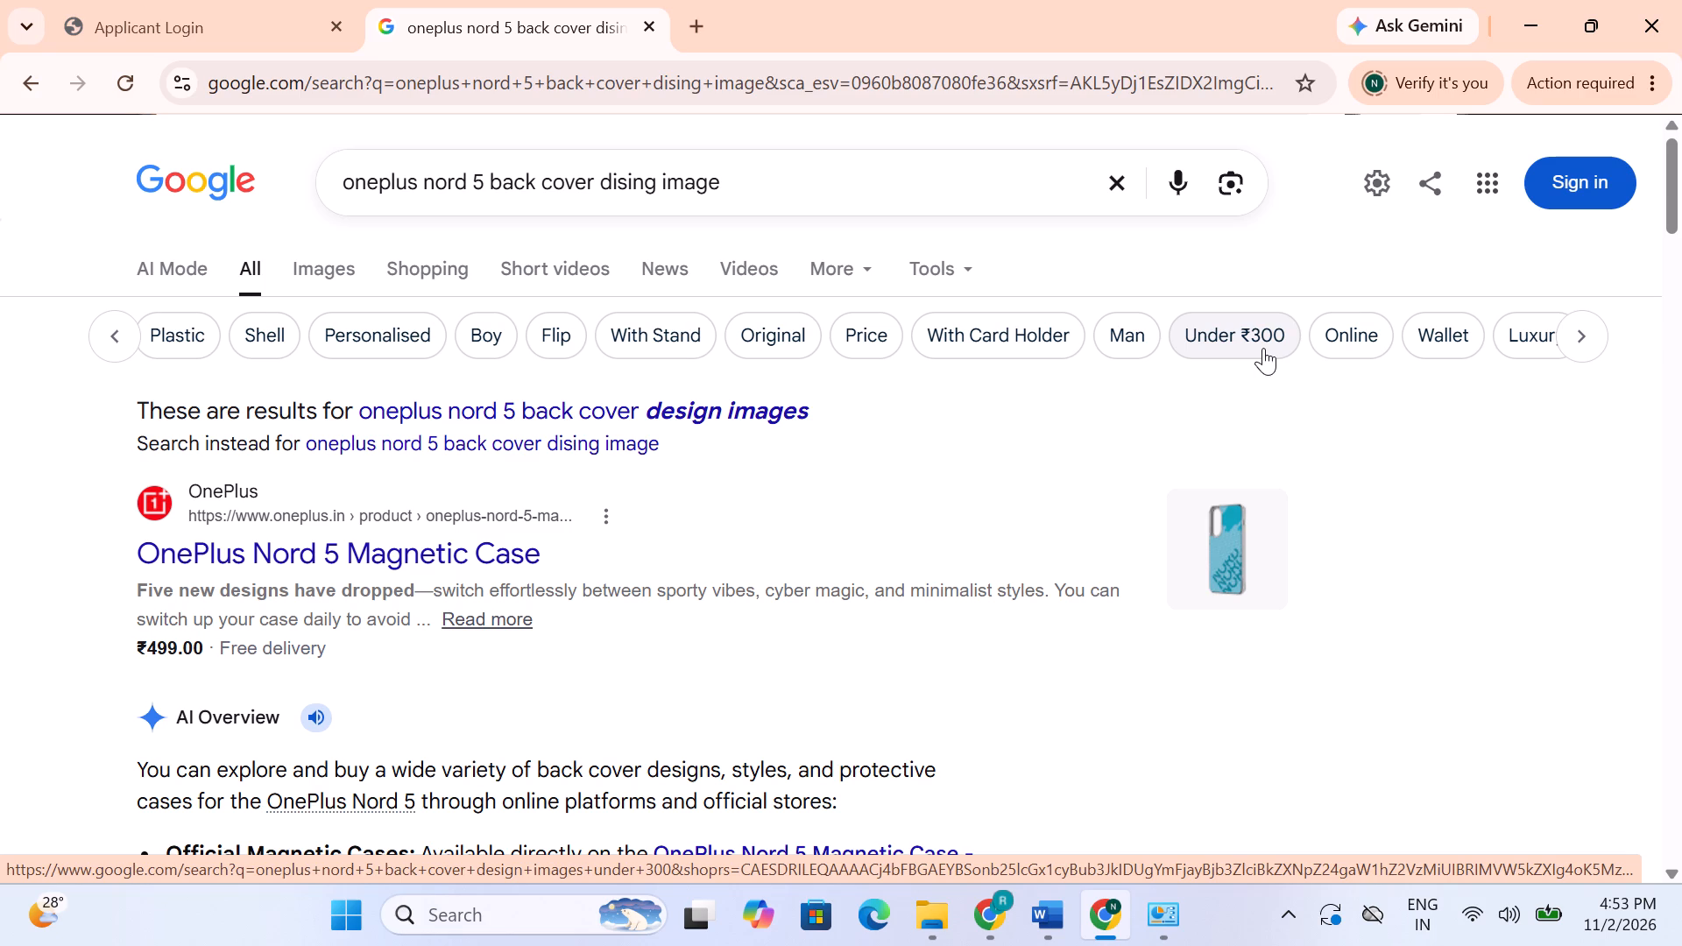
scroll(1263, 348, left, 5)
scroll(1263, 348, right, 8)
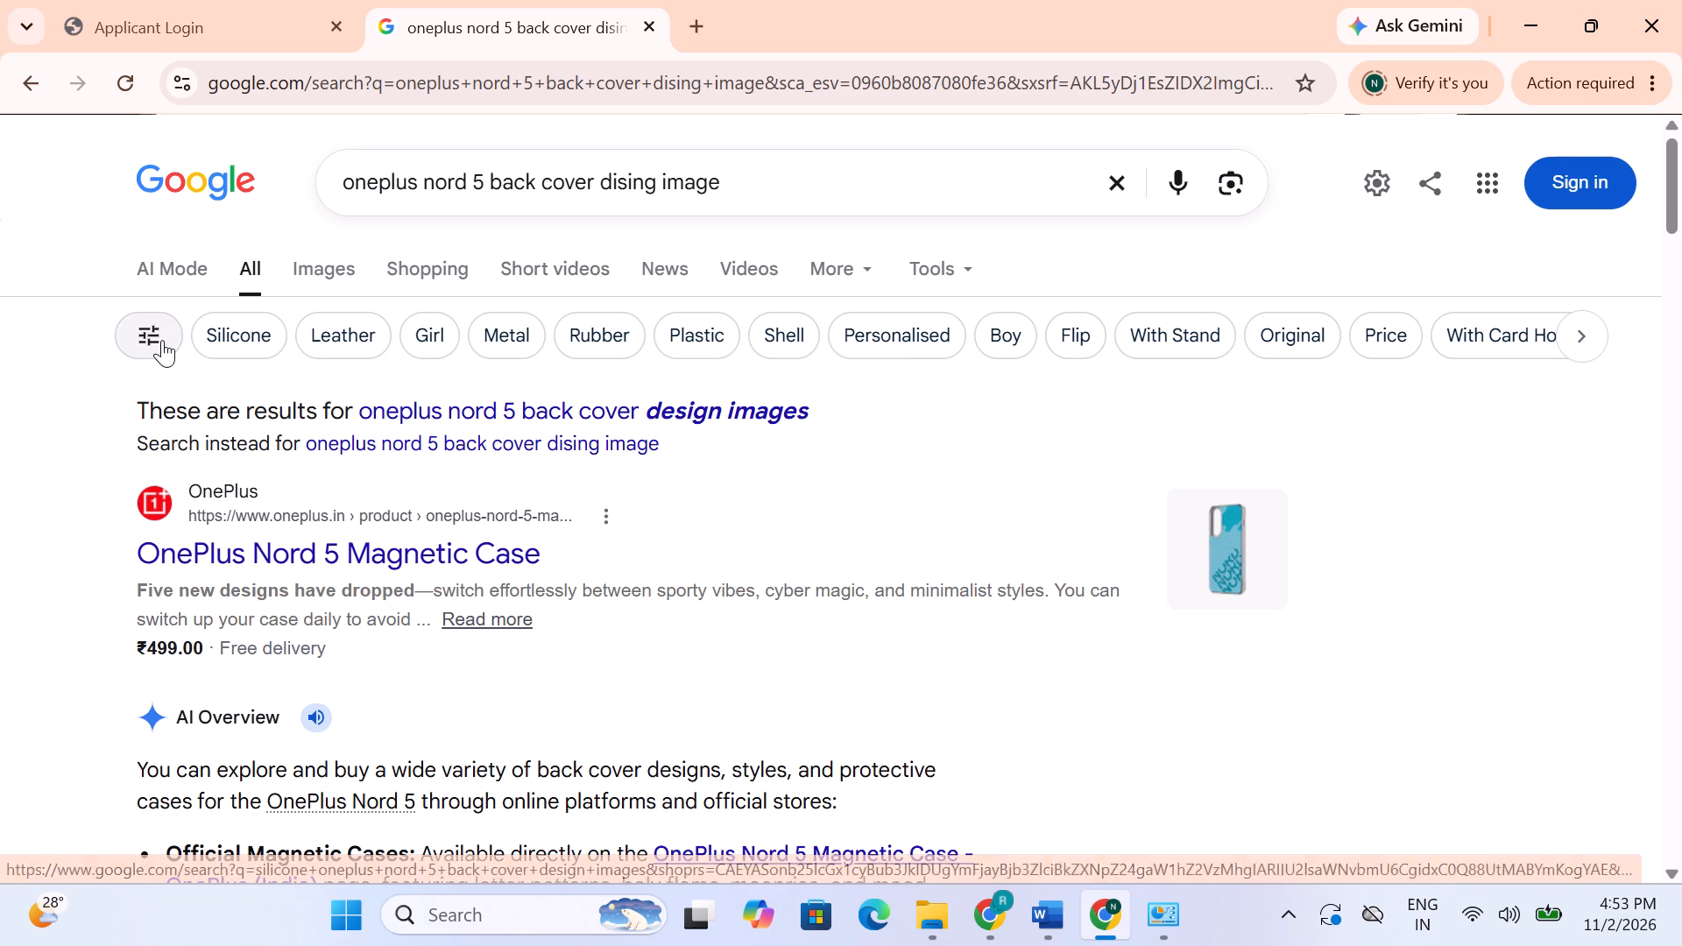
Show image results for the OnePlus Nord 5 back cover search and examine them for a usable case template.
click(320, 280)
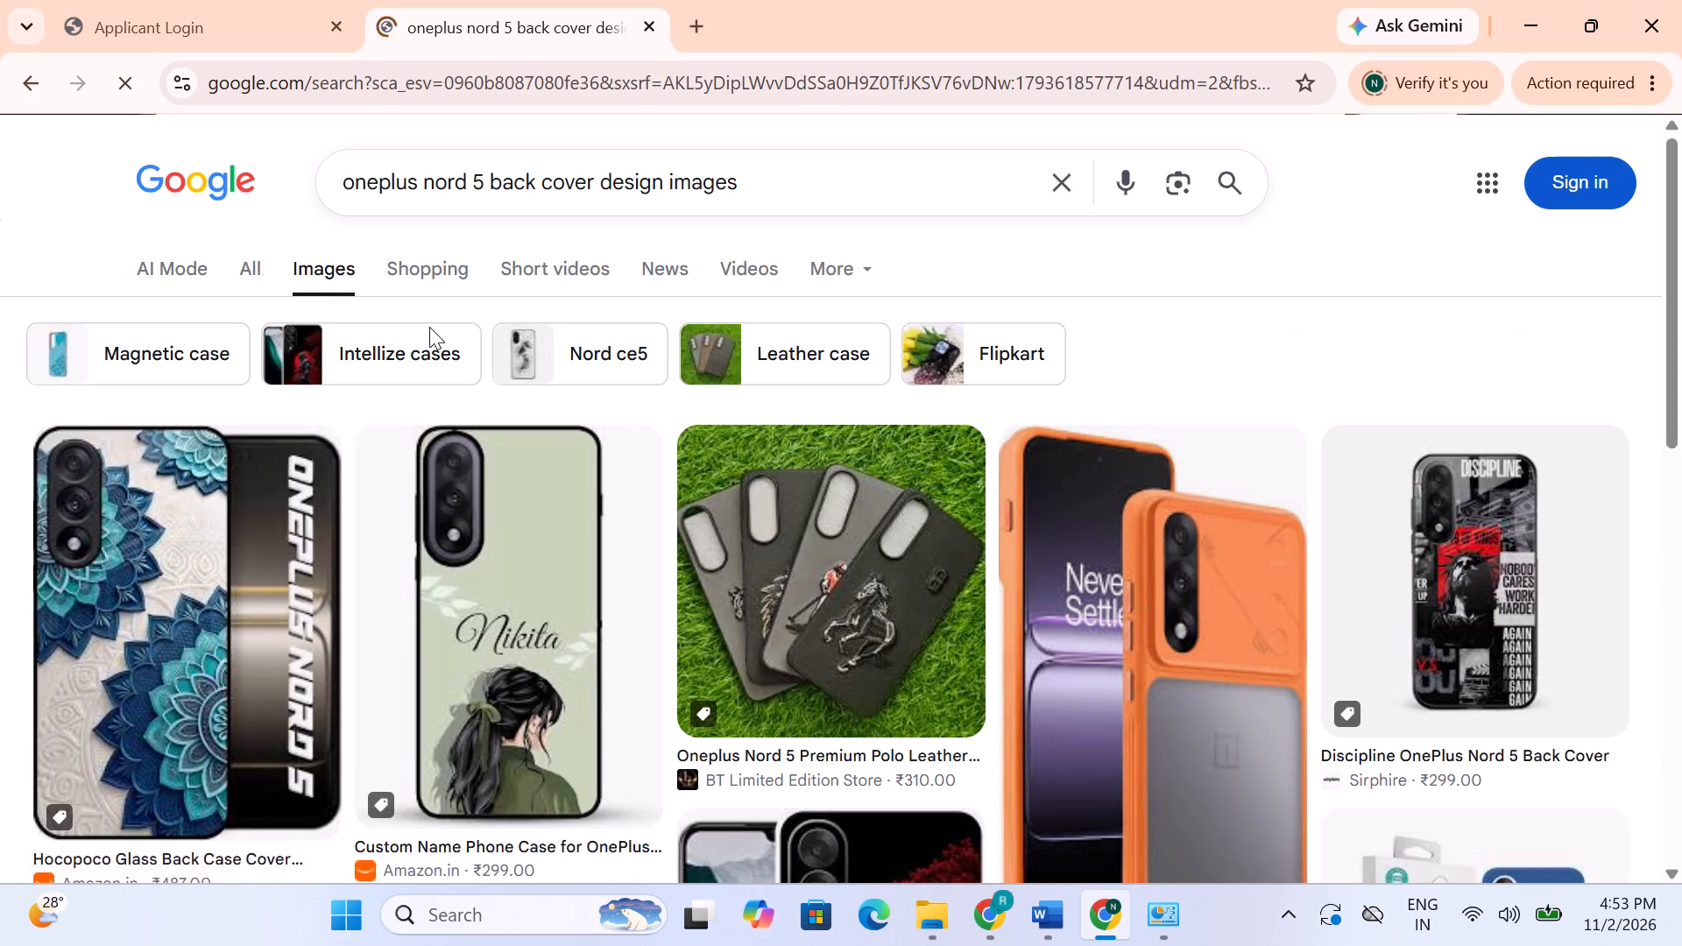
scroll(674, 487, down, 3)
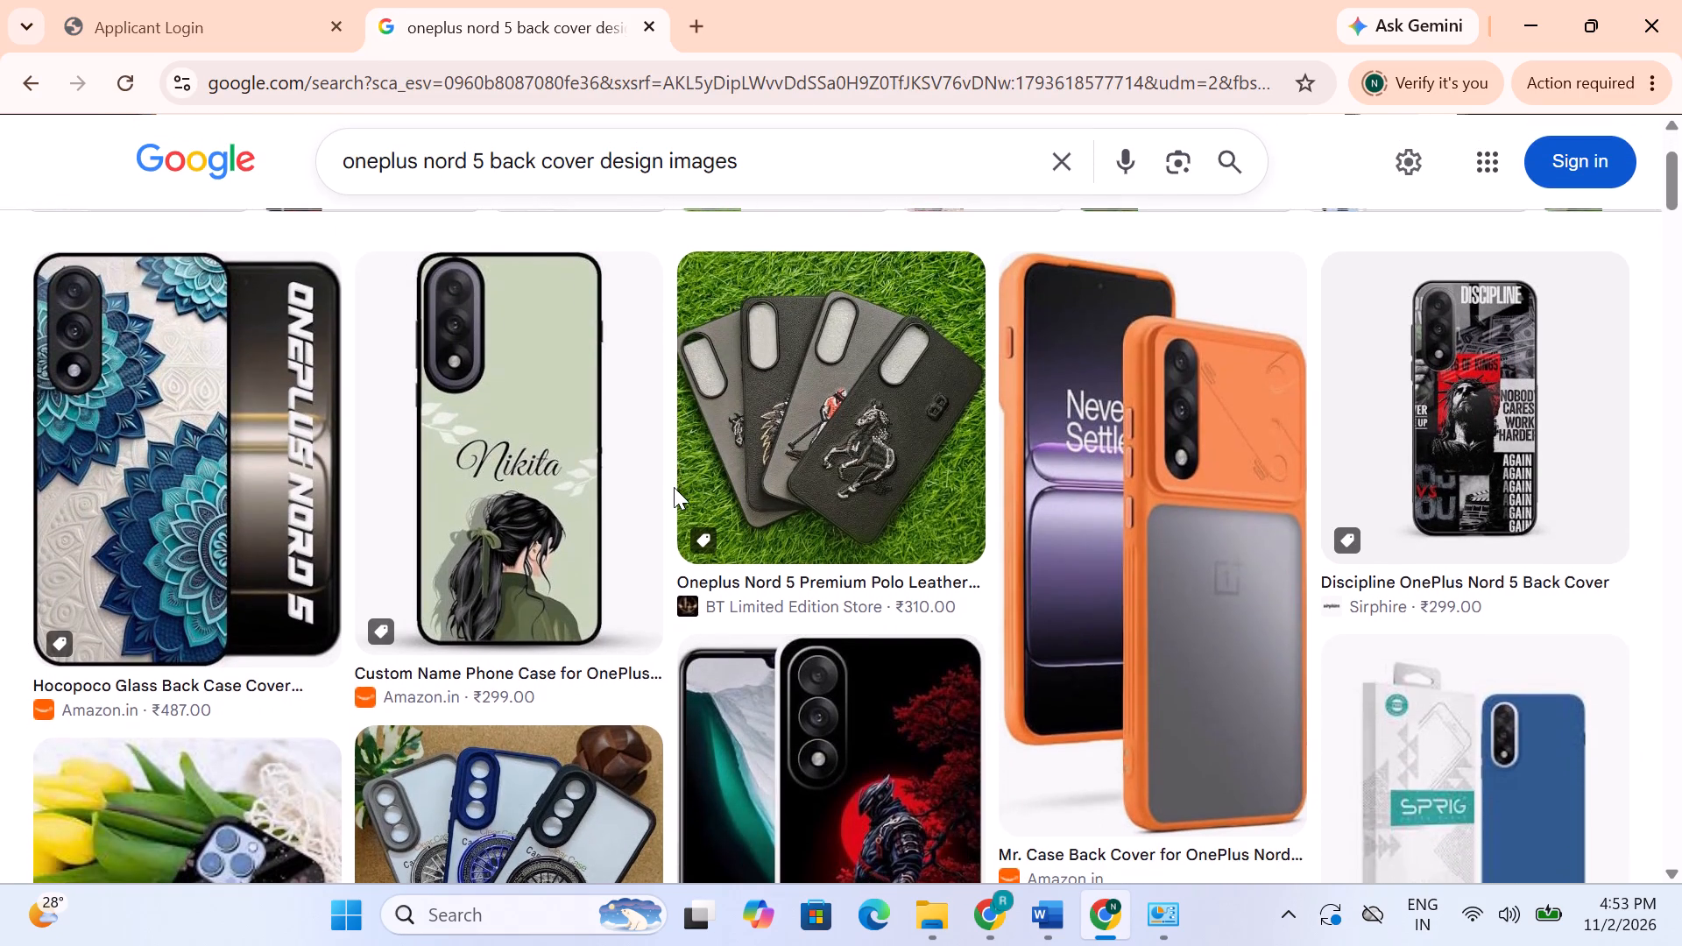
scroll(674, 487, down, 4)
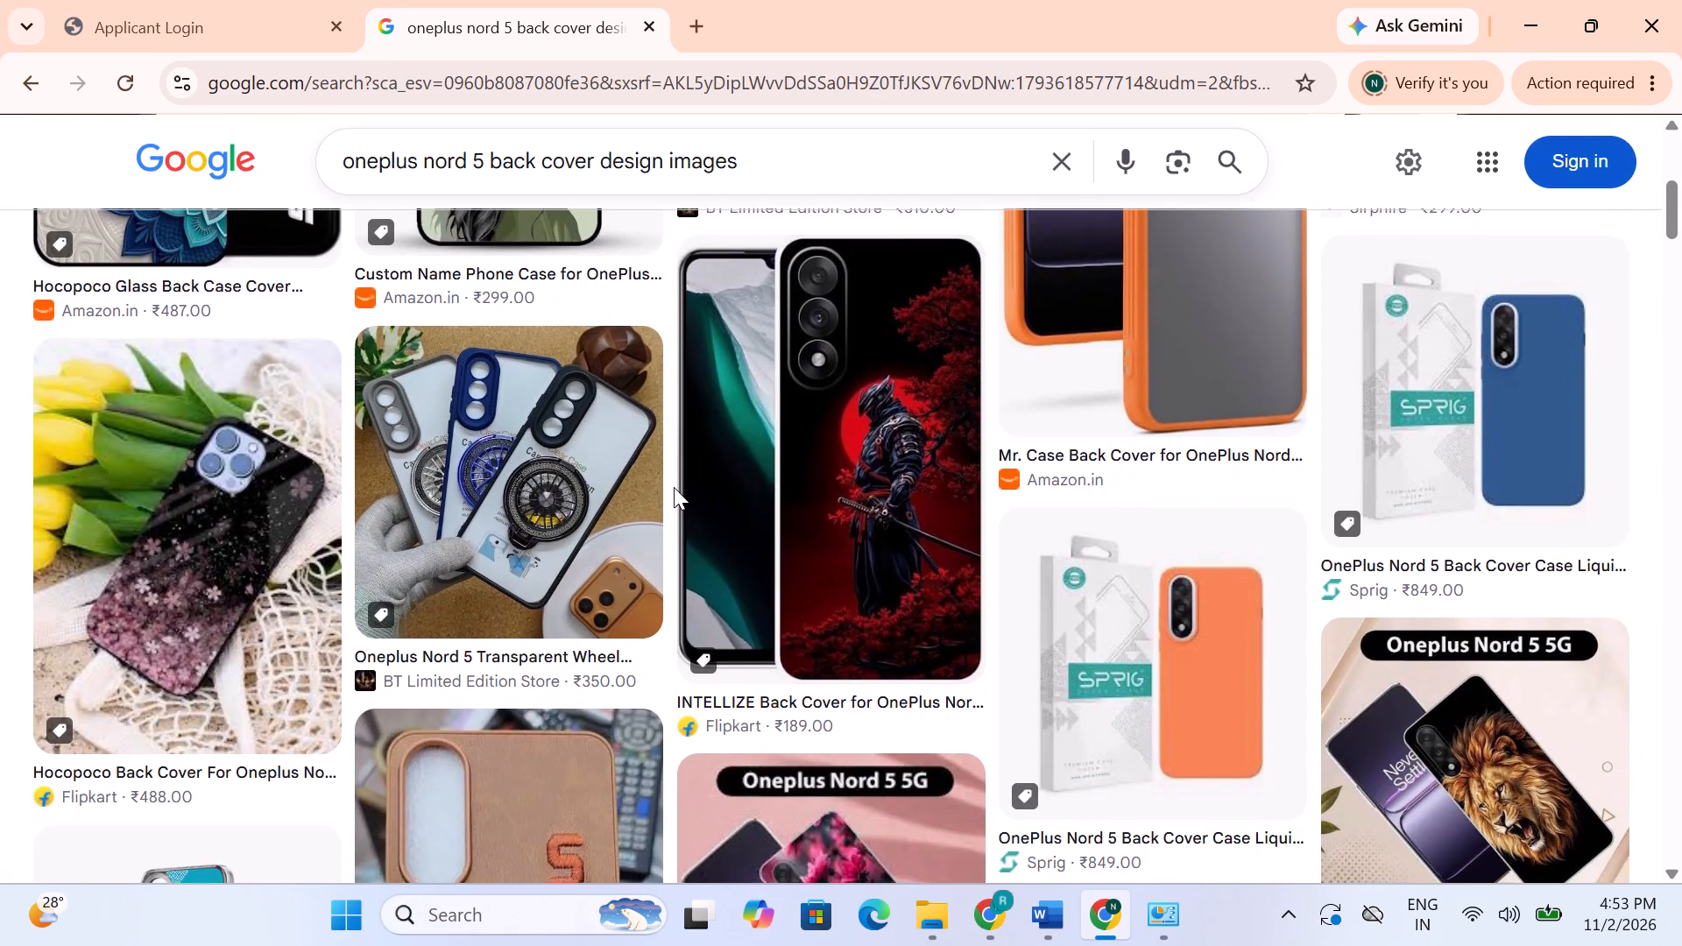
scroll(674, 487, down, 4)
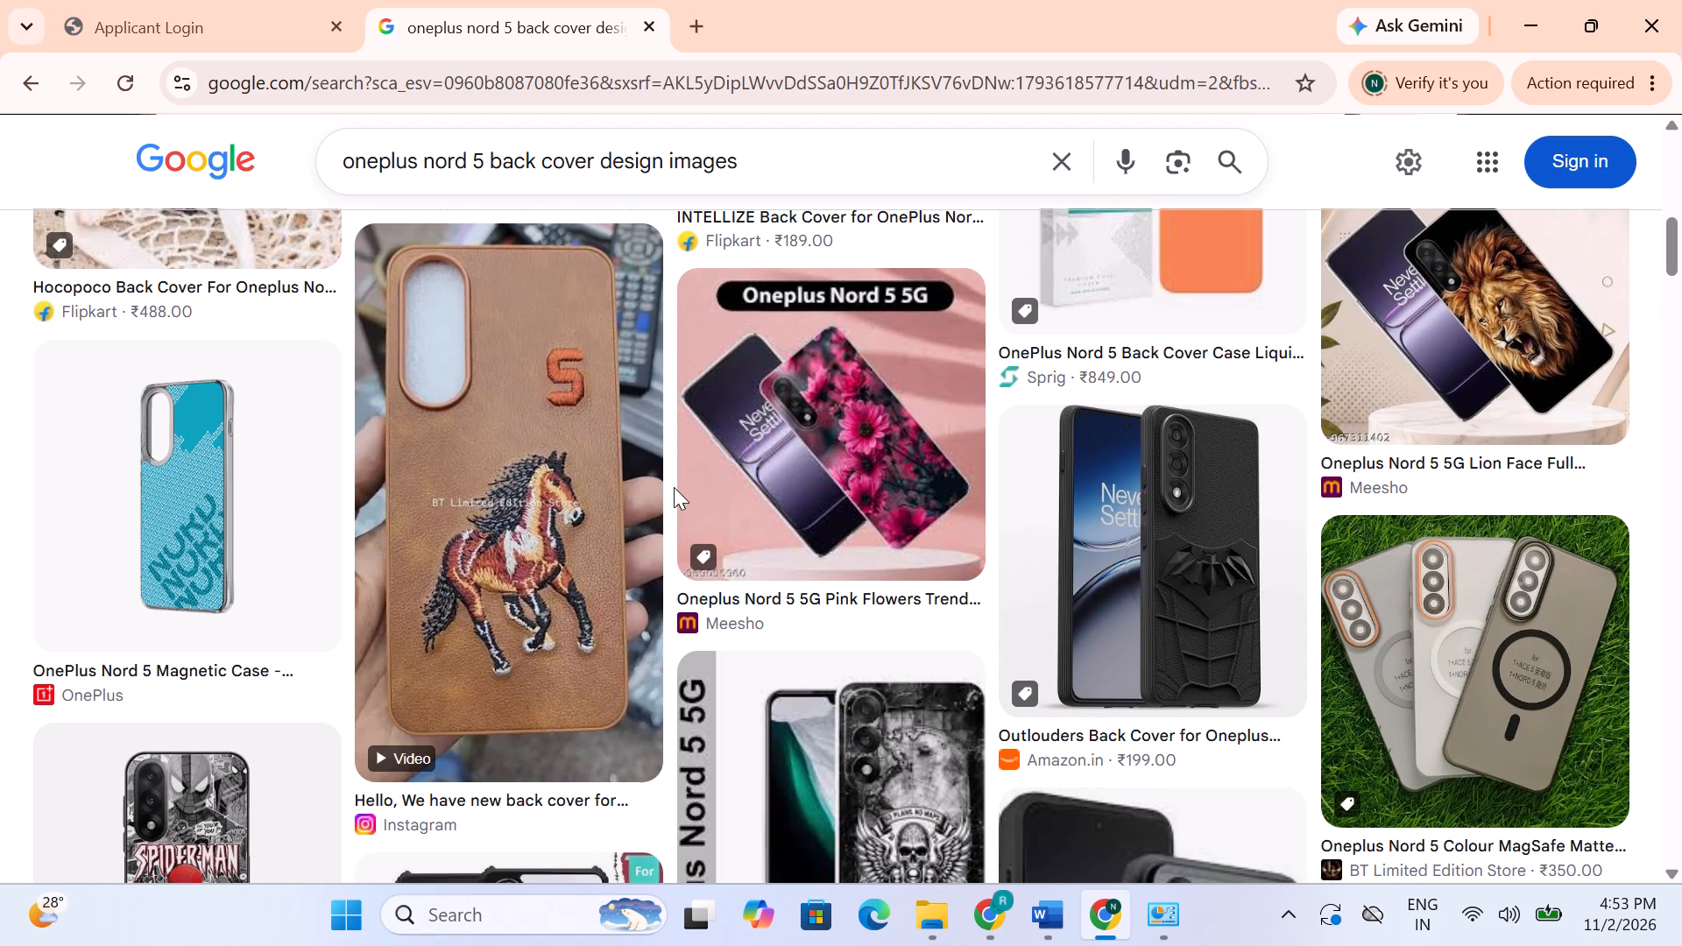
scroll(674, 487, down, 3)
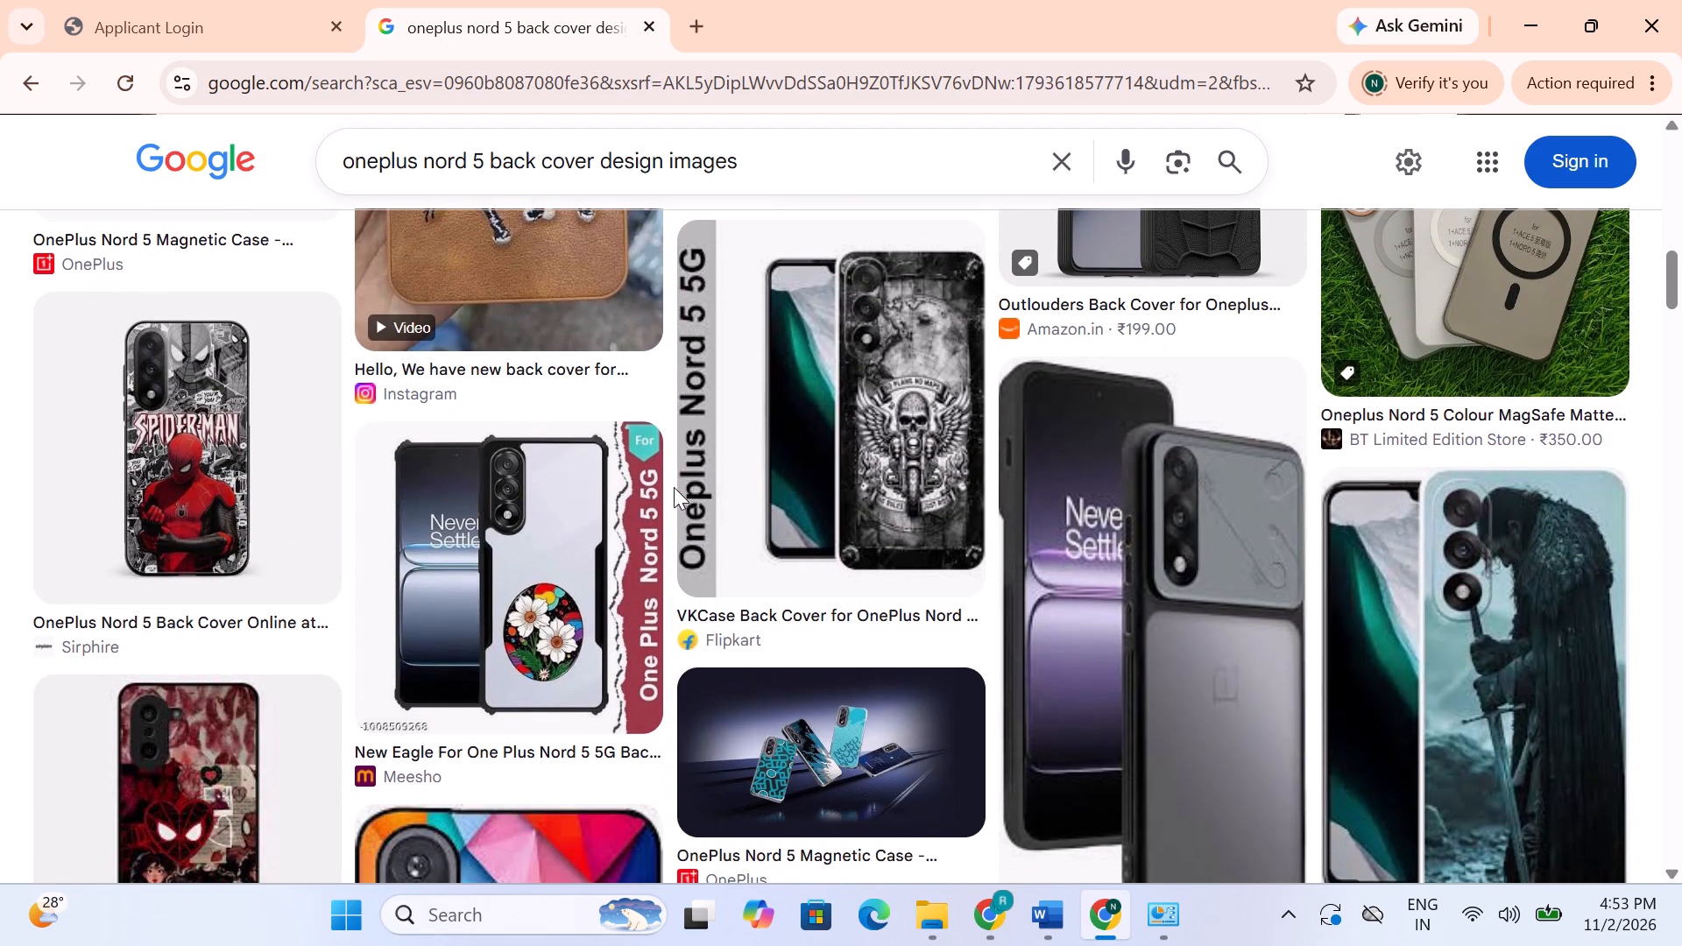
scroll(674, 487, down, 1)
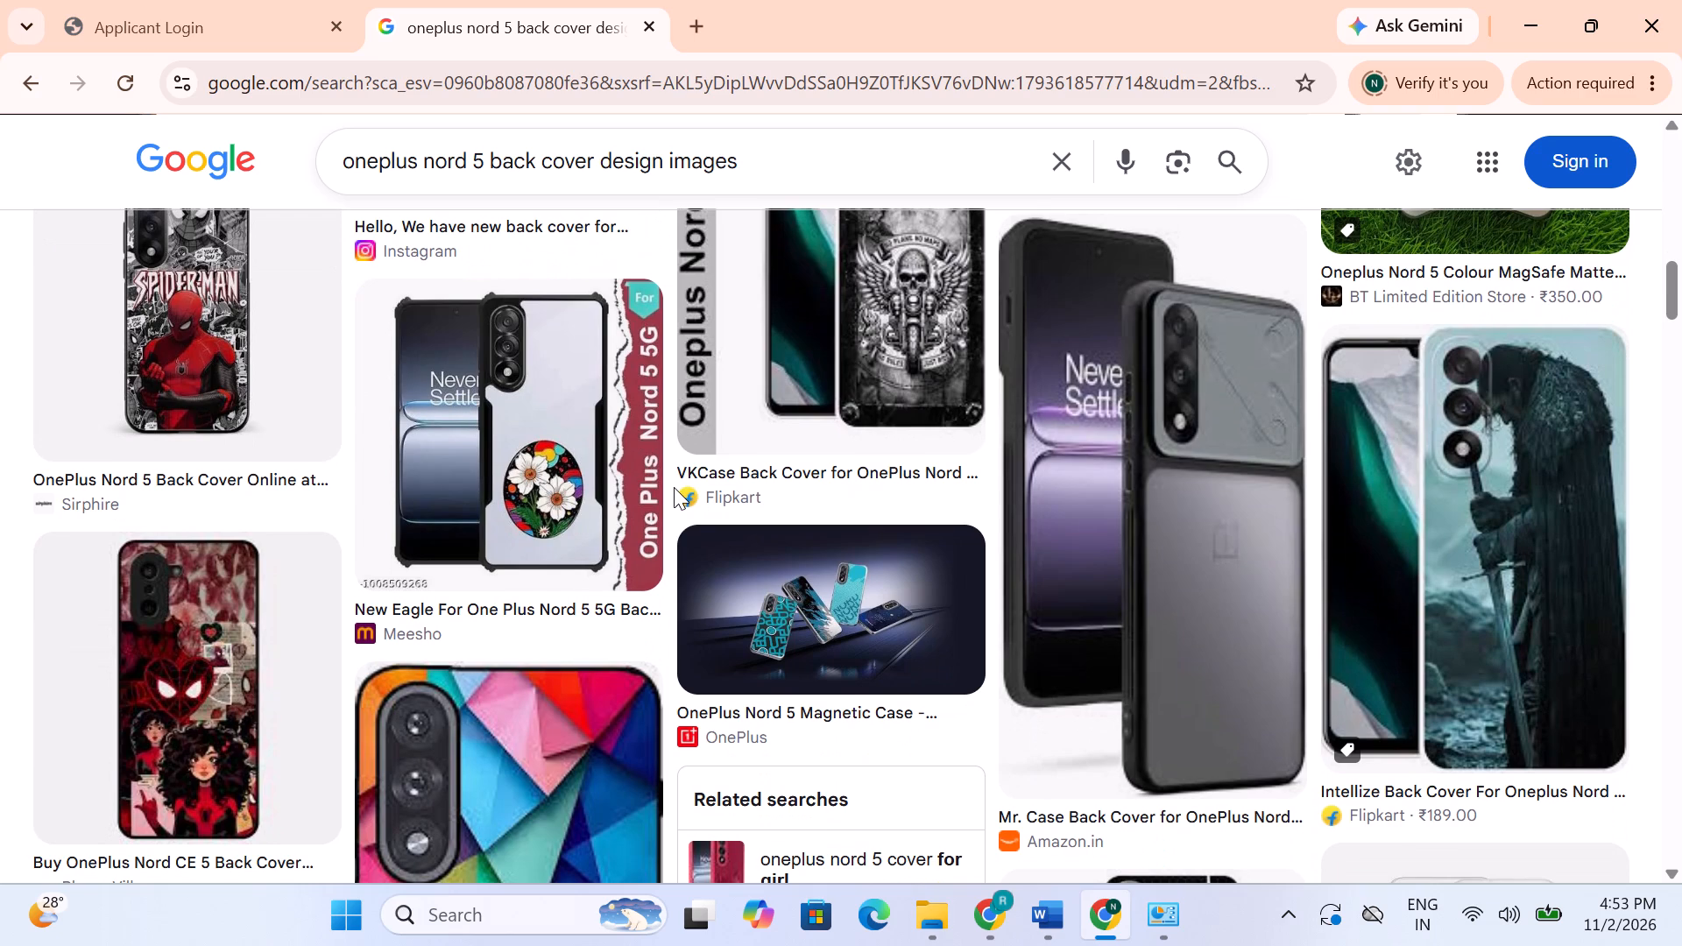
scroll(674, 487, down, 2)
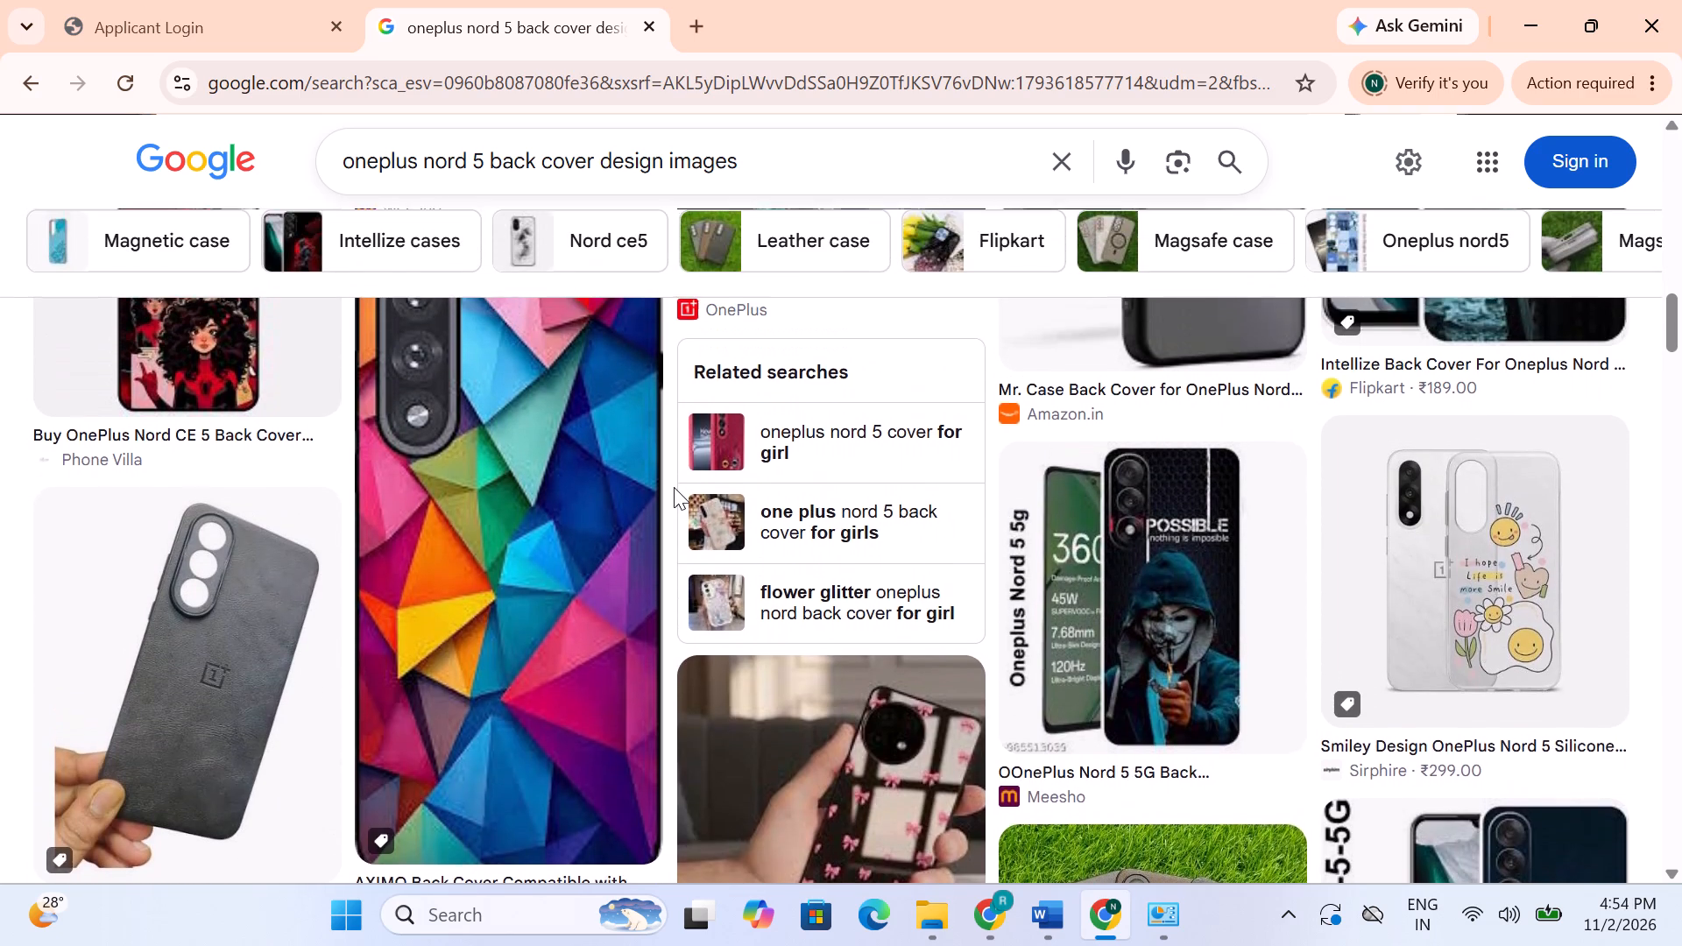
scroll(674, 487, down, 4)
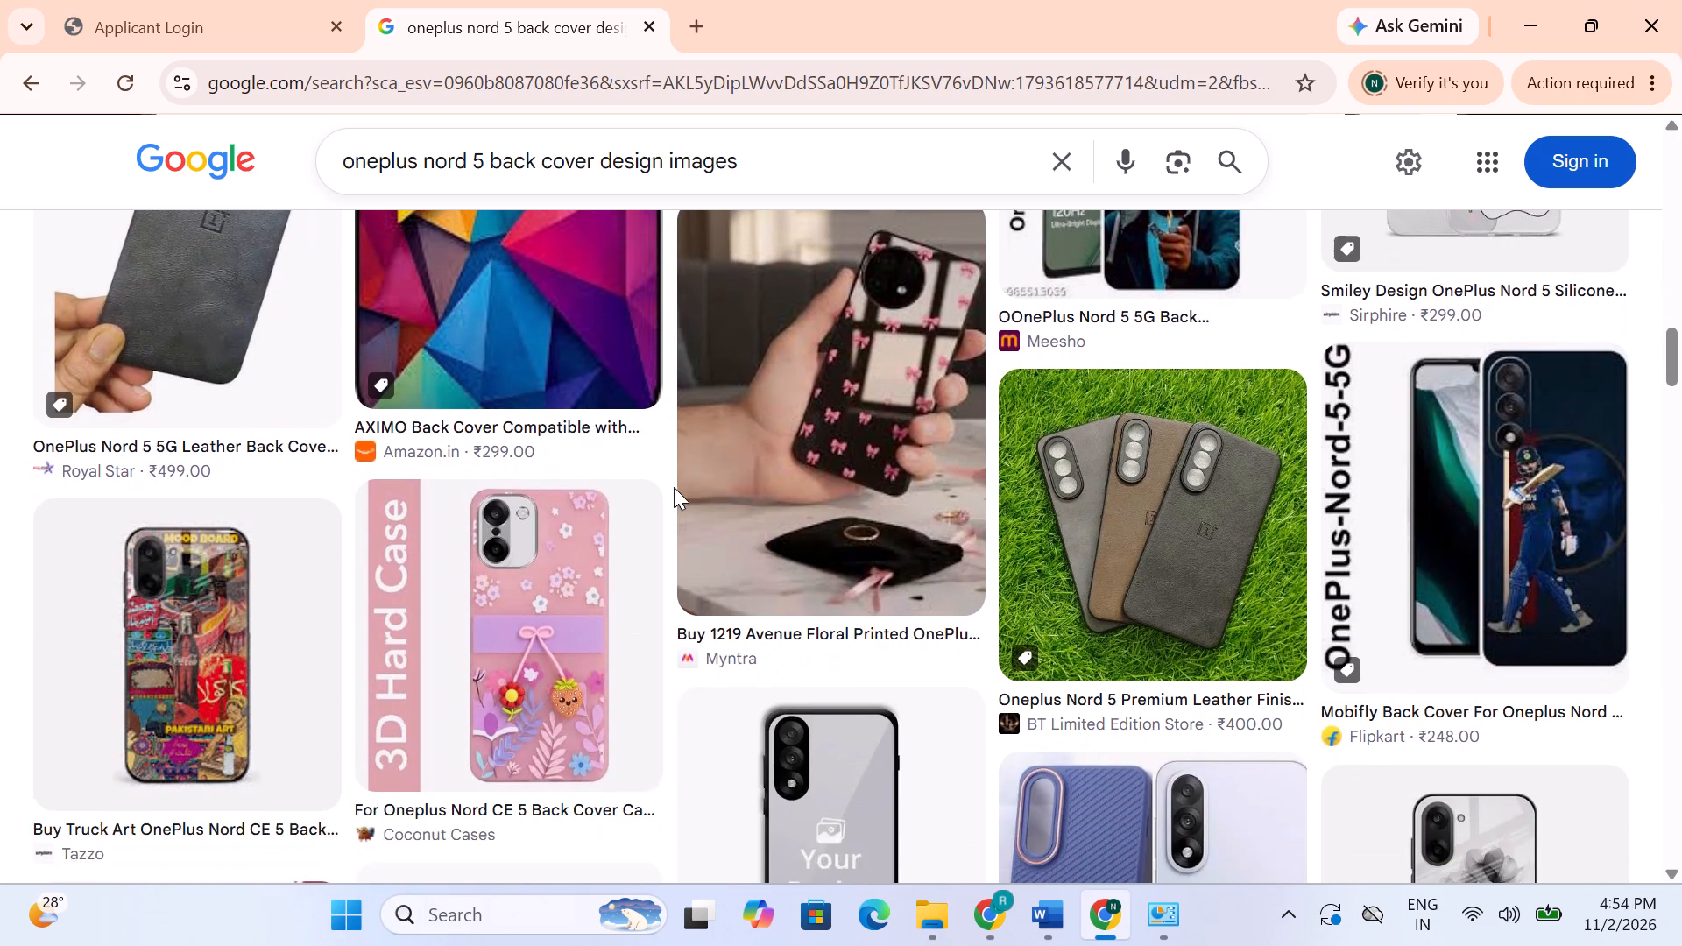
scroll(674, 487, down, 3)
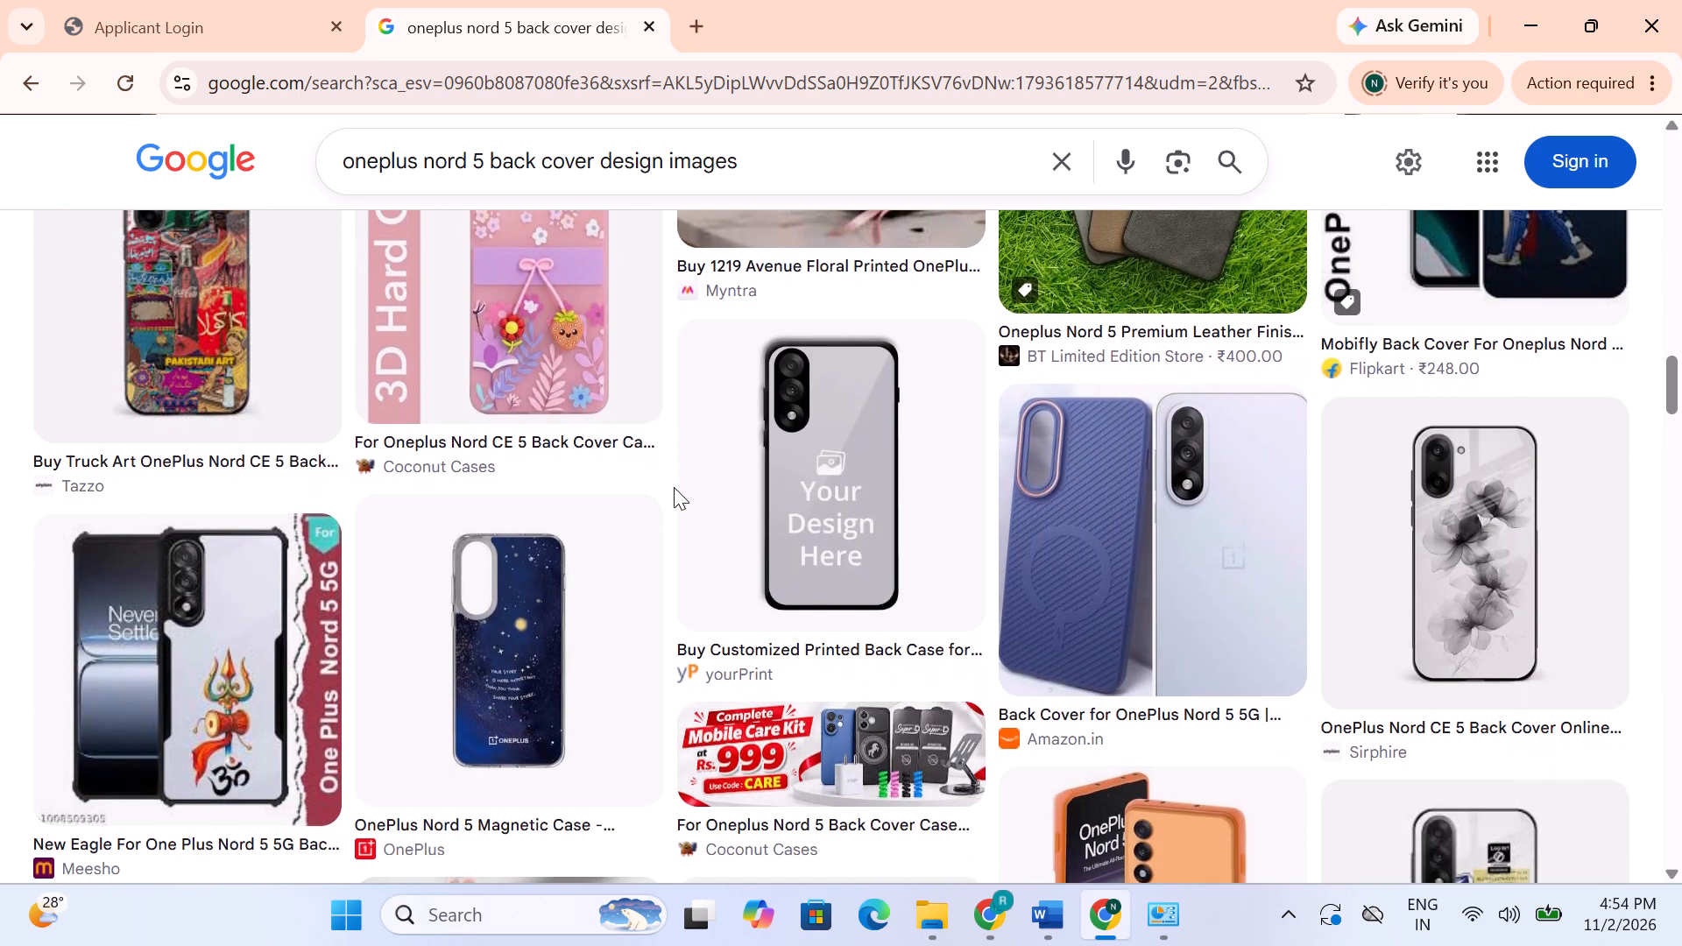
scroll(674, 487, down, 1)
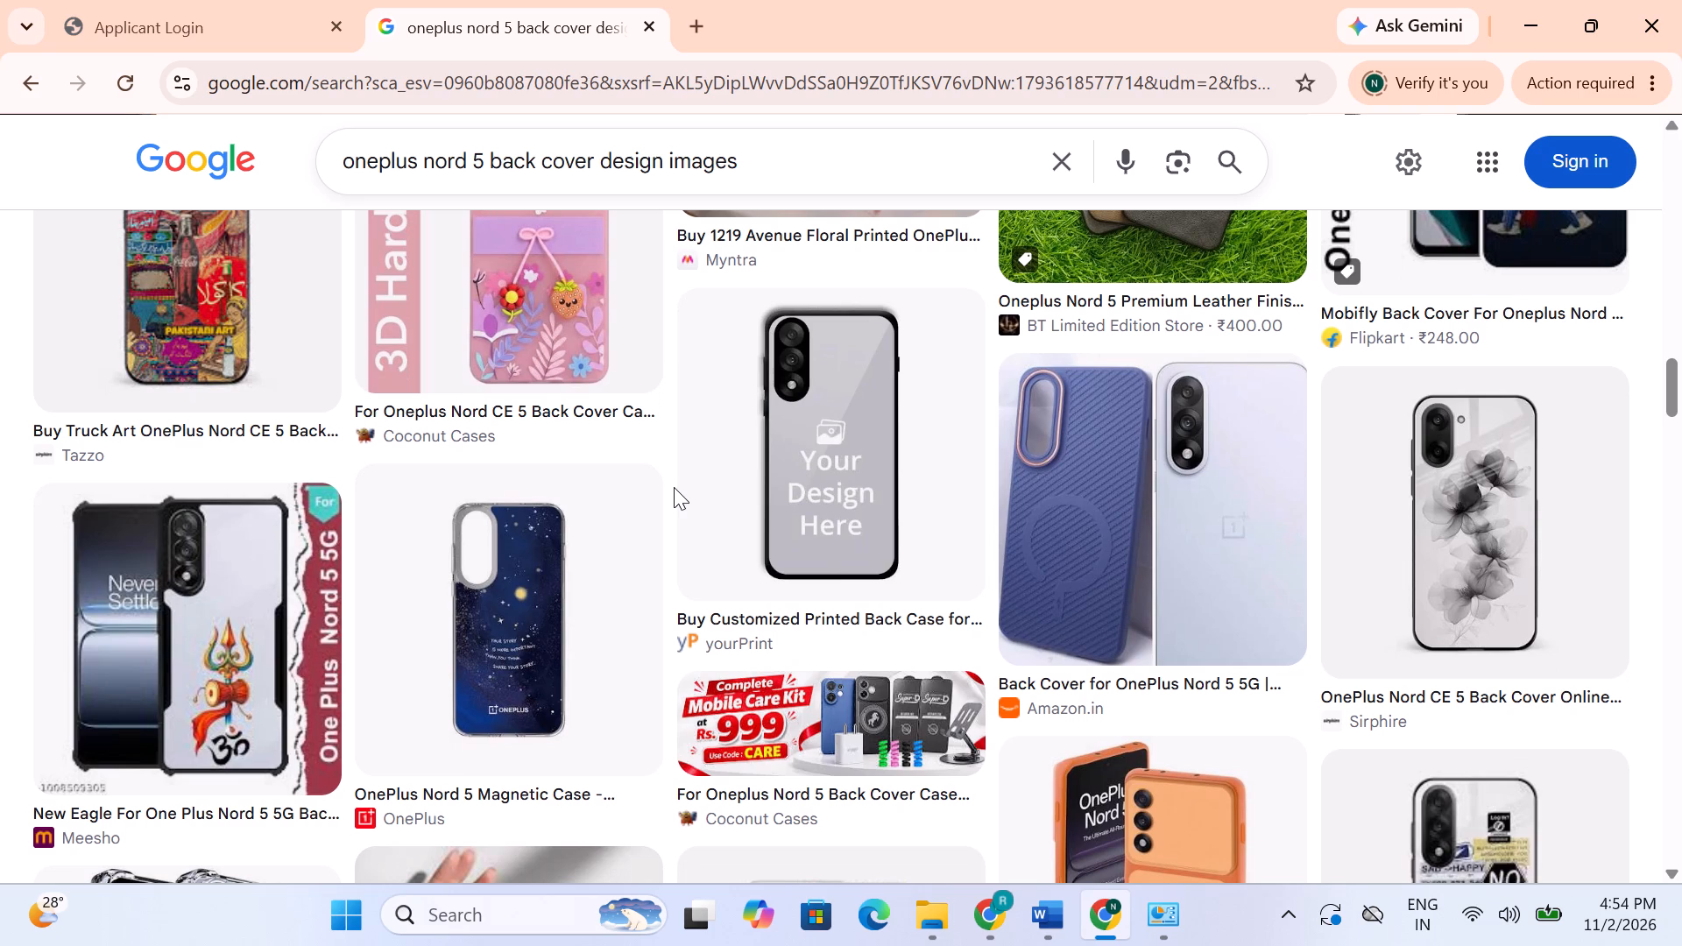
Open the preview of yourPrint's customized back case marked "Your Design Here".
right_click(846, 439)
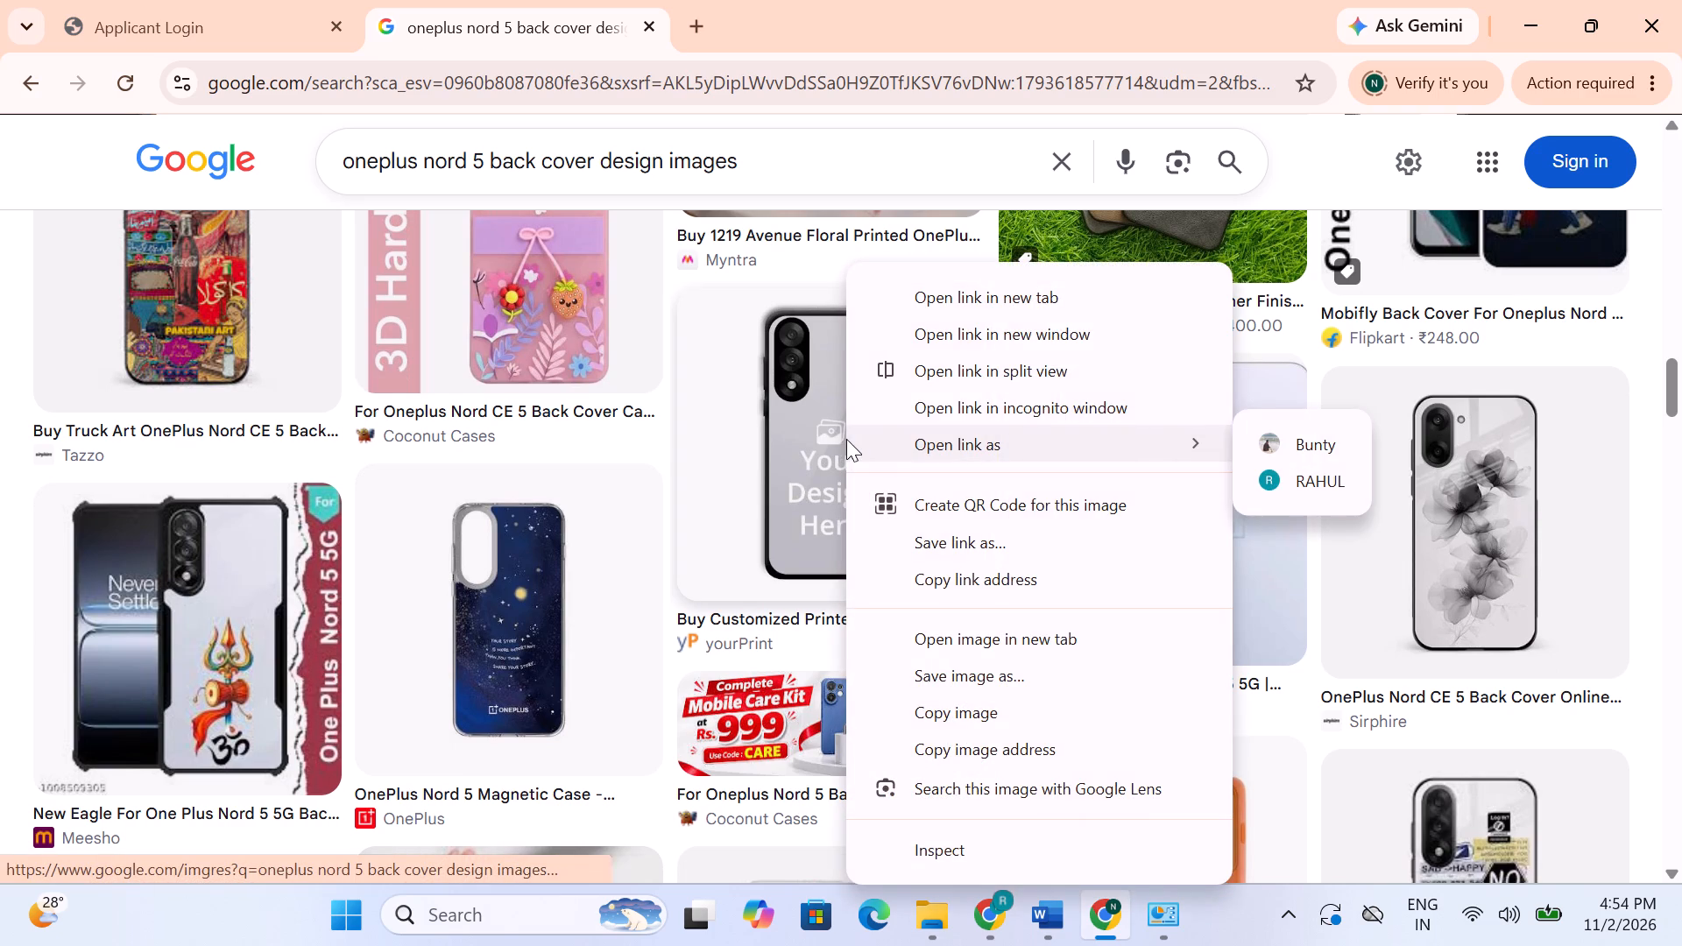
click(828, 445)
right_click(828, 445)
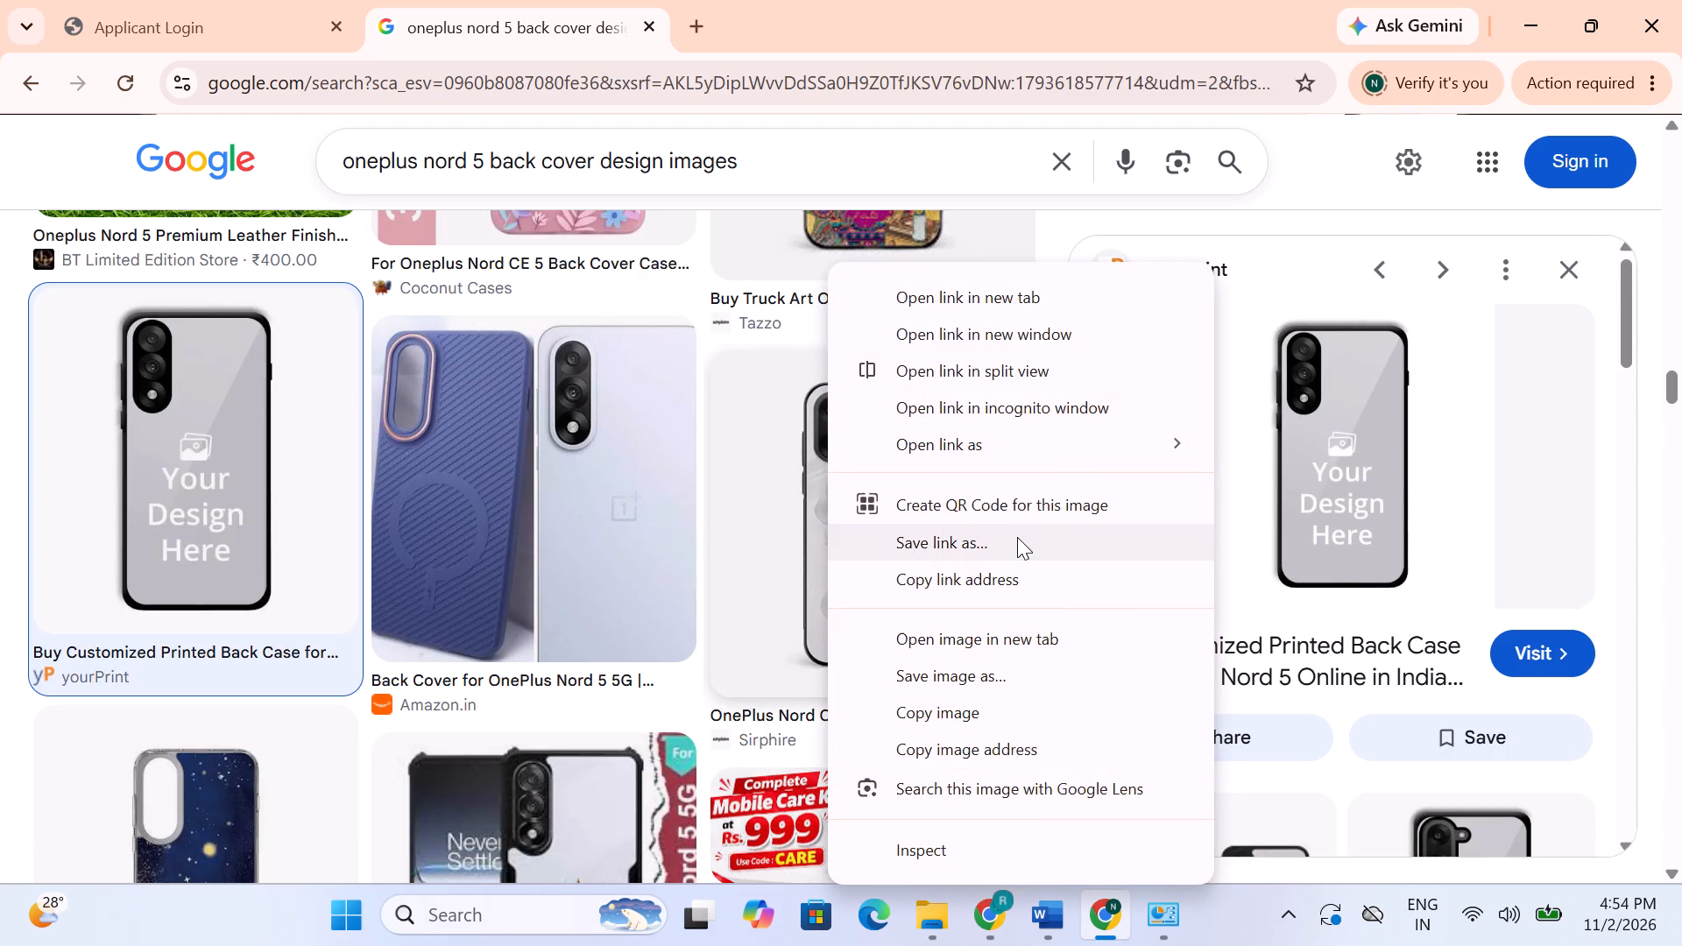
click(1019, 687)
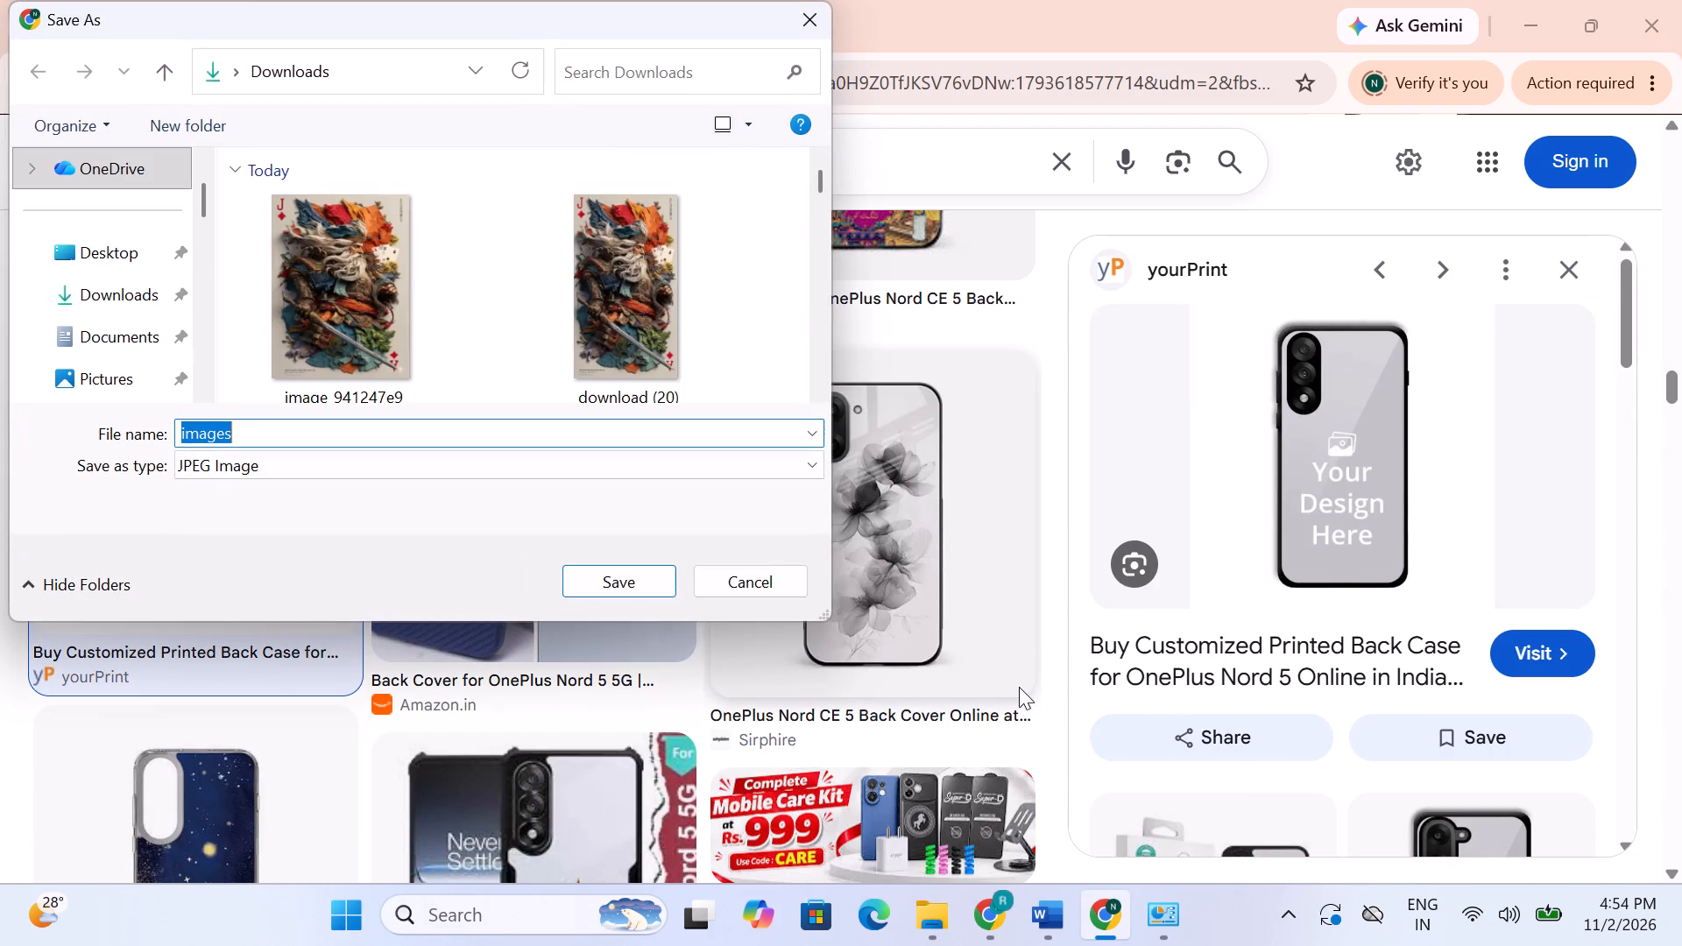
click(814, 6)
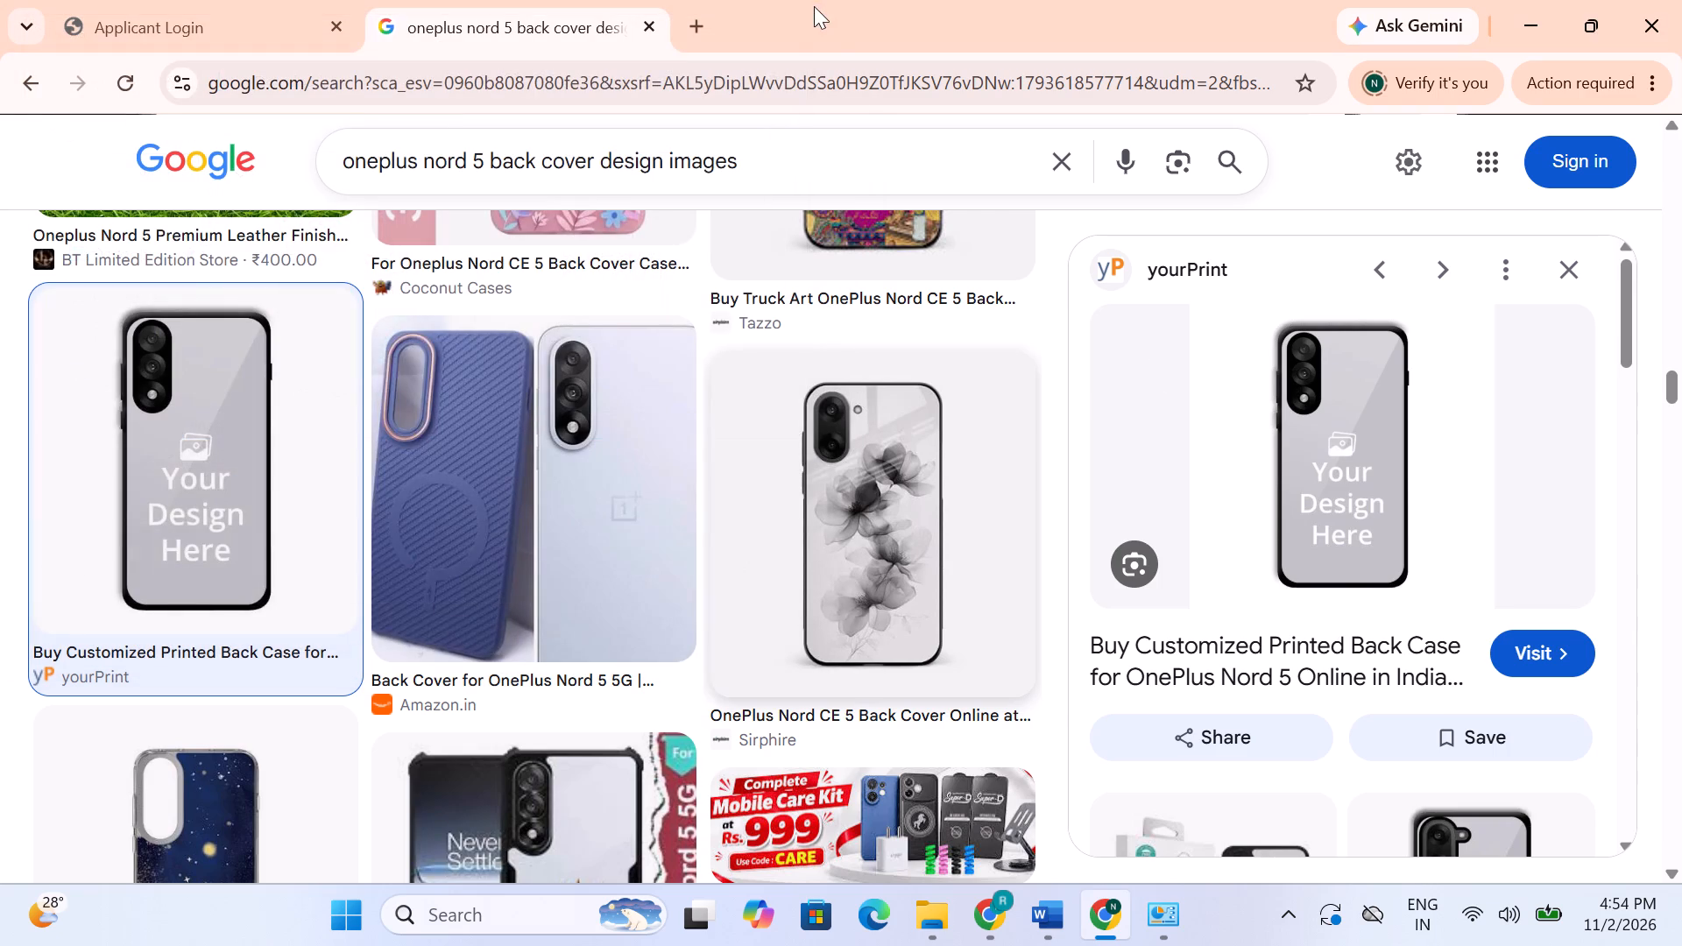
Save the previewed yourPrint case's link in the Downloads folder as "download", with All Files as the file type.
right_click(1368, 496)
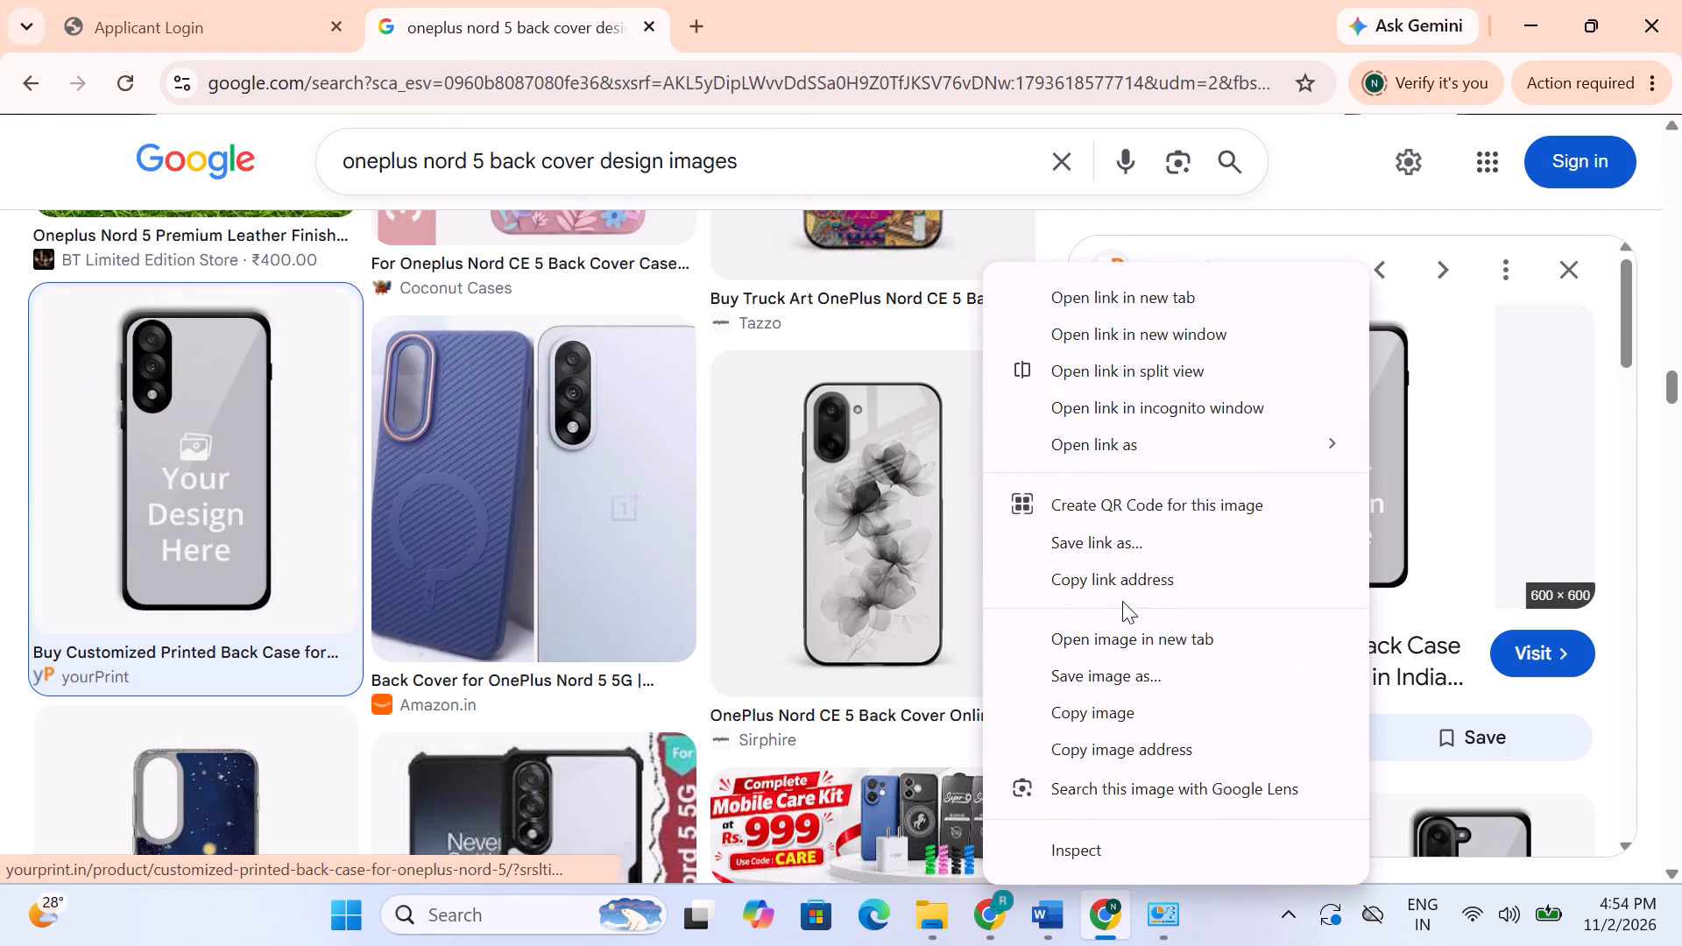
click(1141, 547)
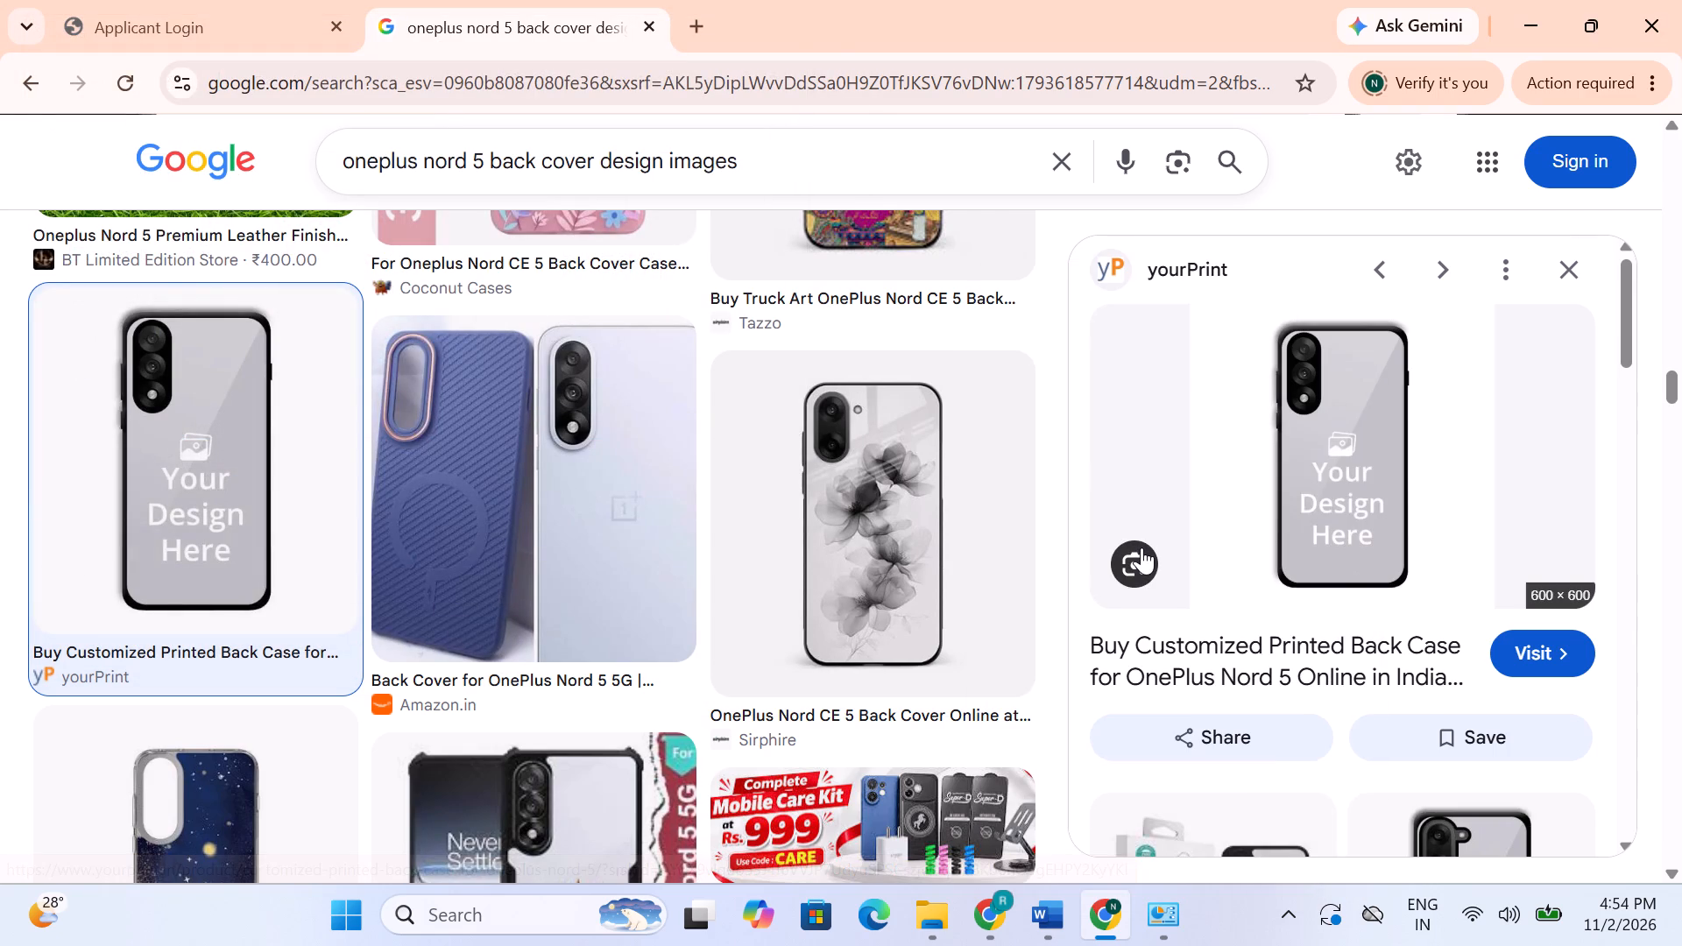
right_click(1252, 492)
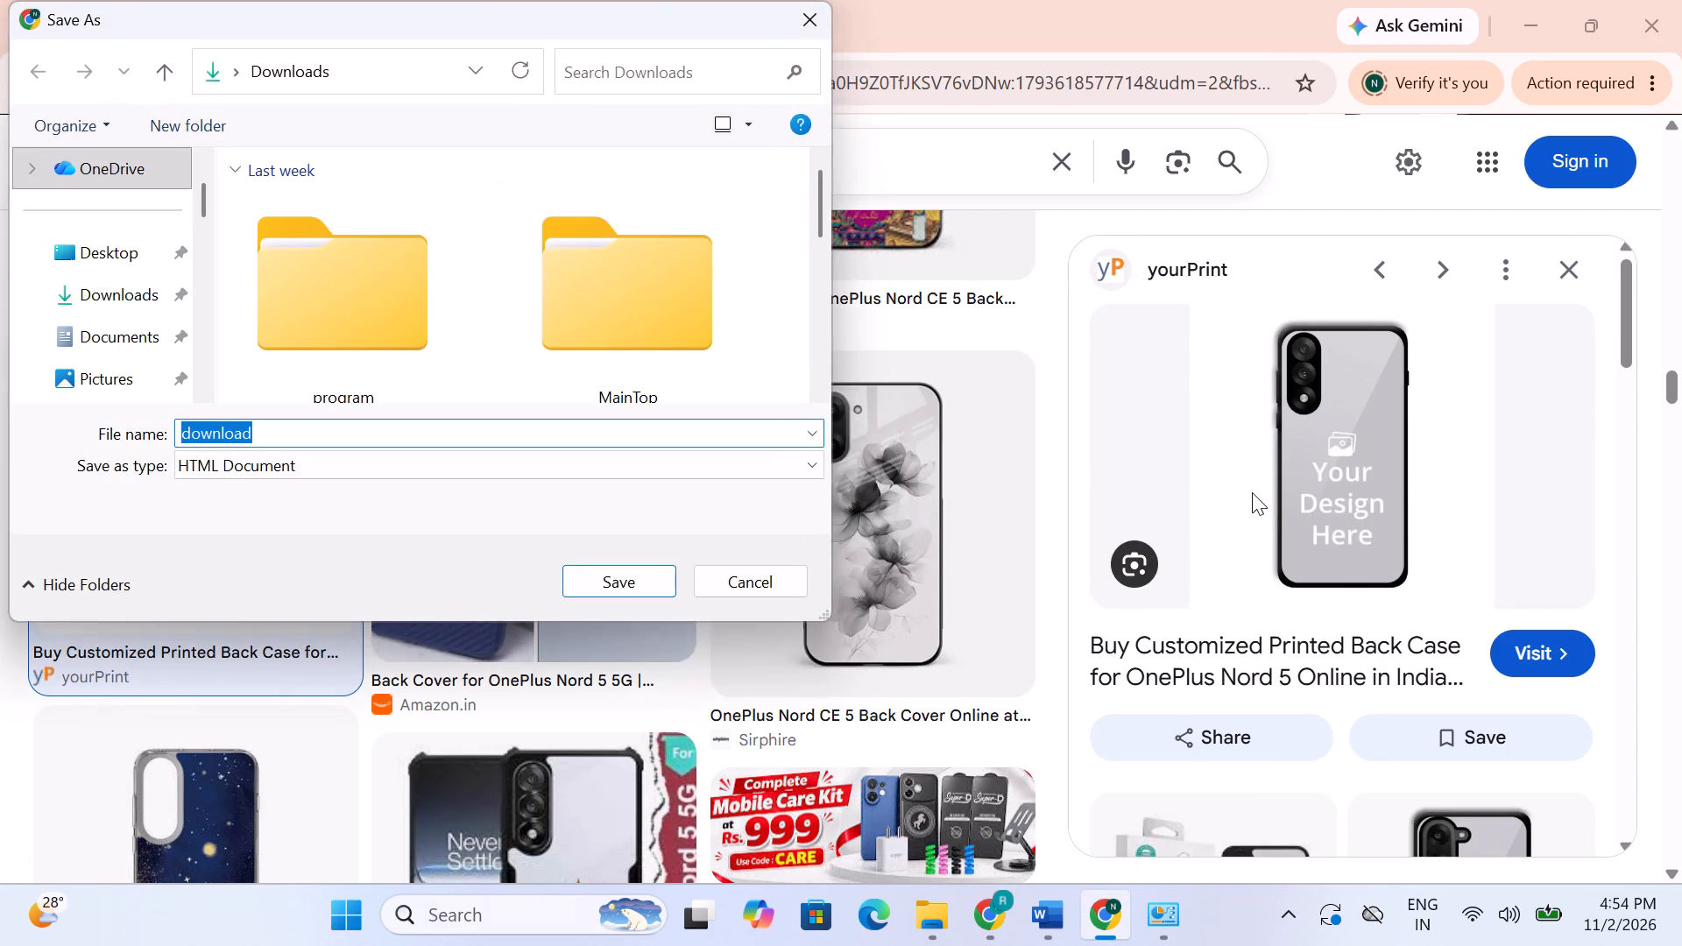
click(567, 459)
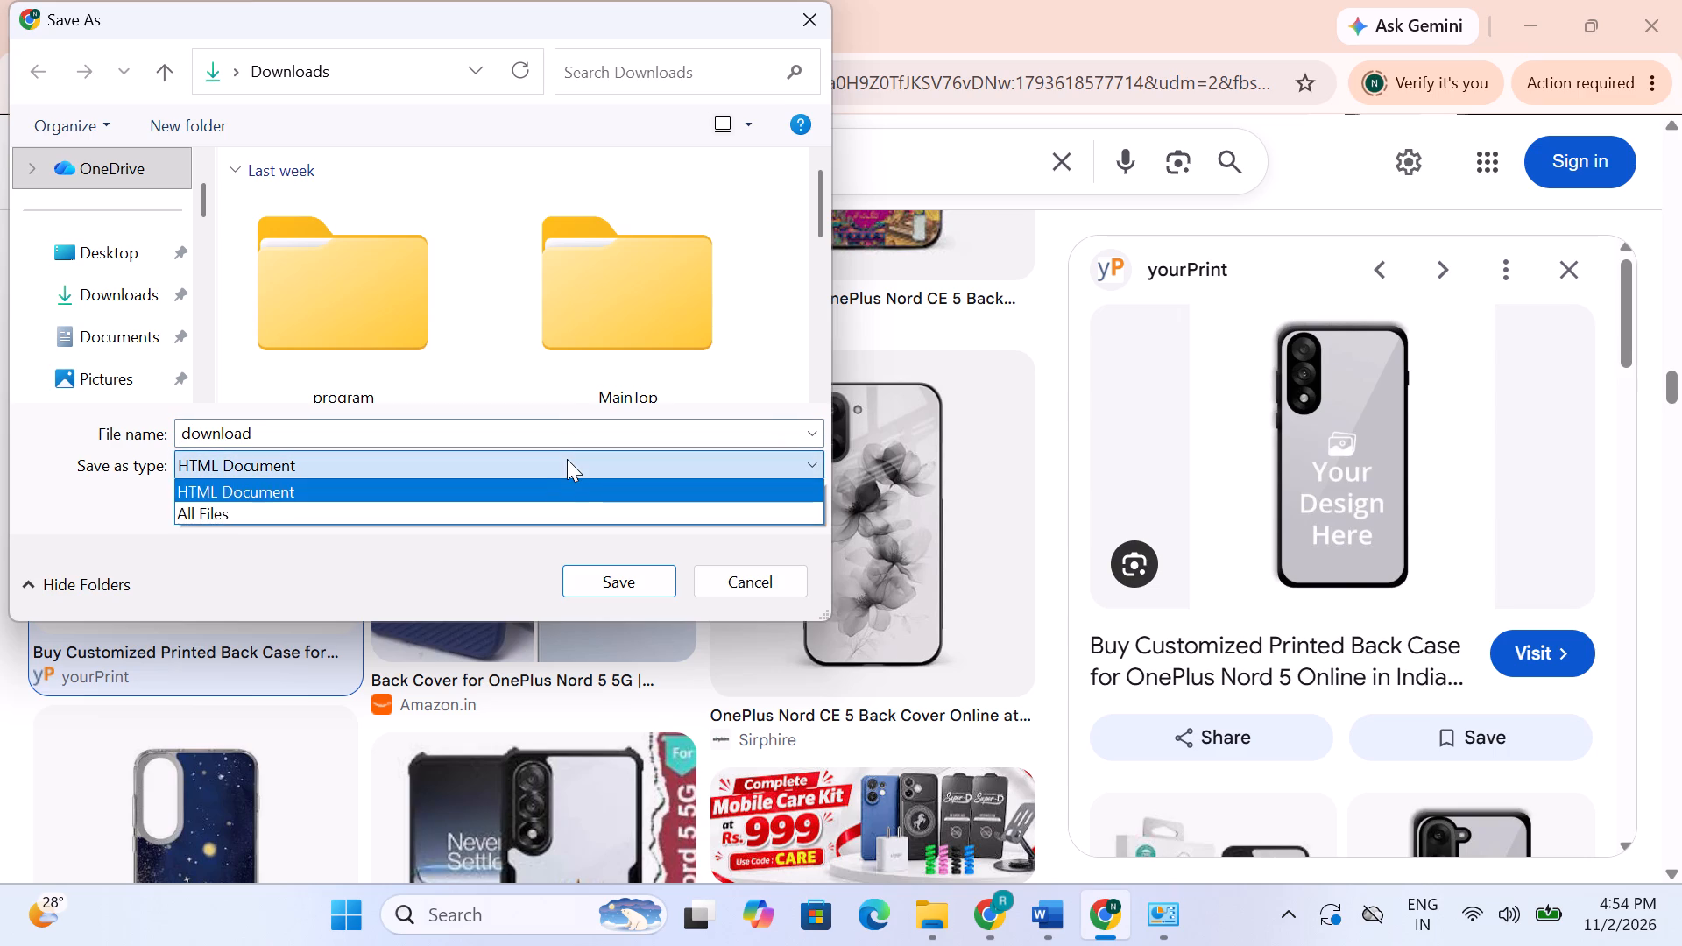
click(543, 512)
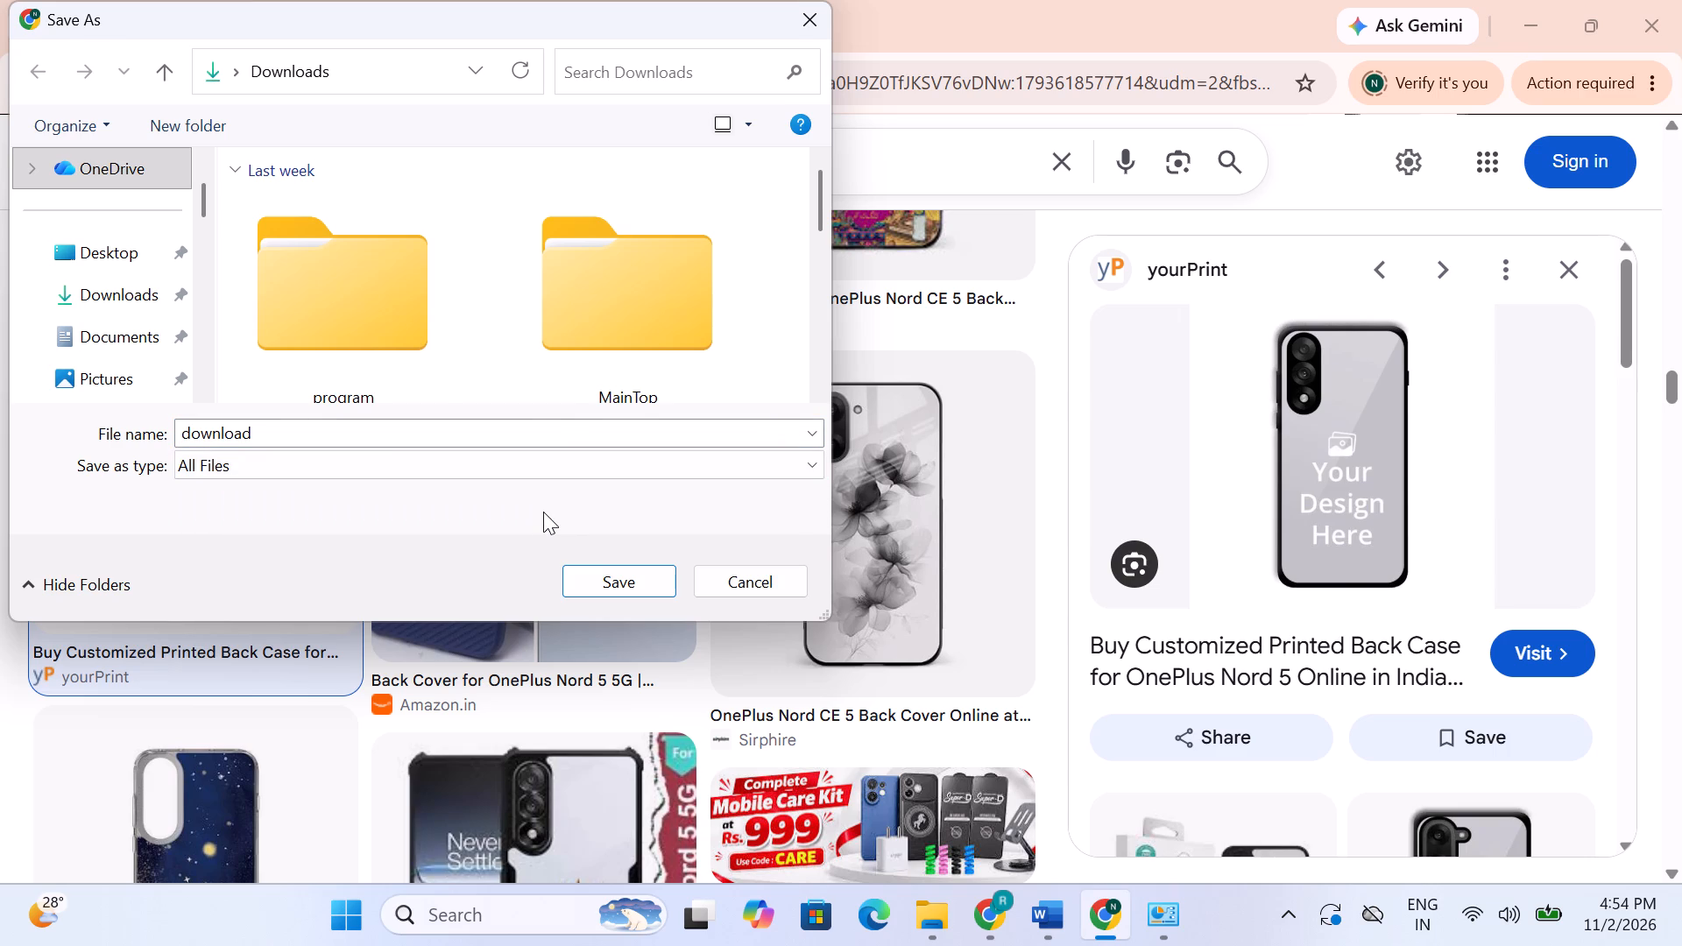
click(133, 286)
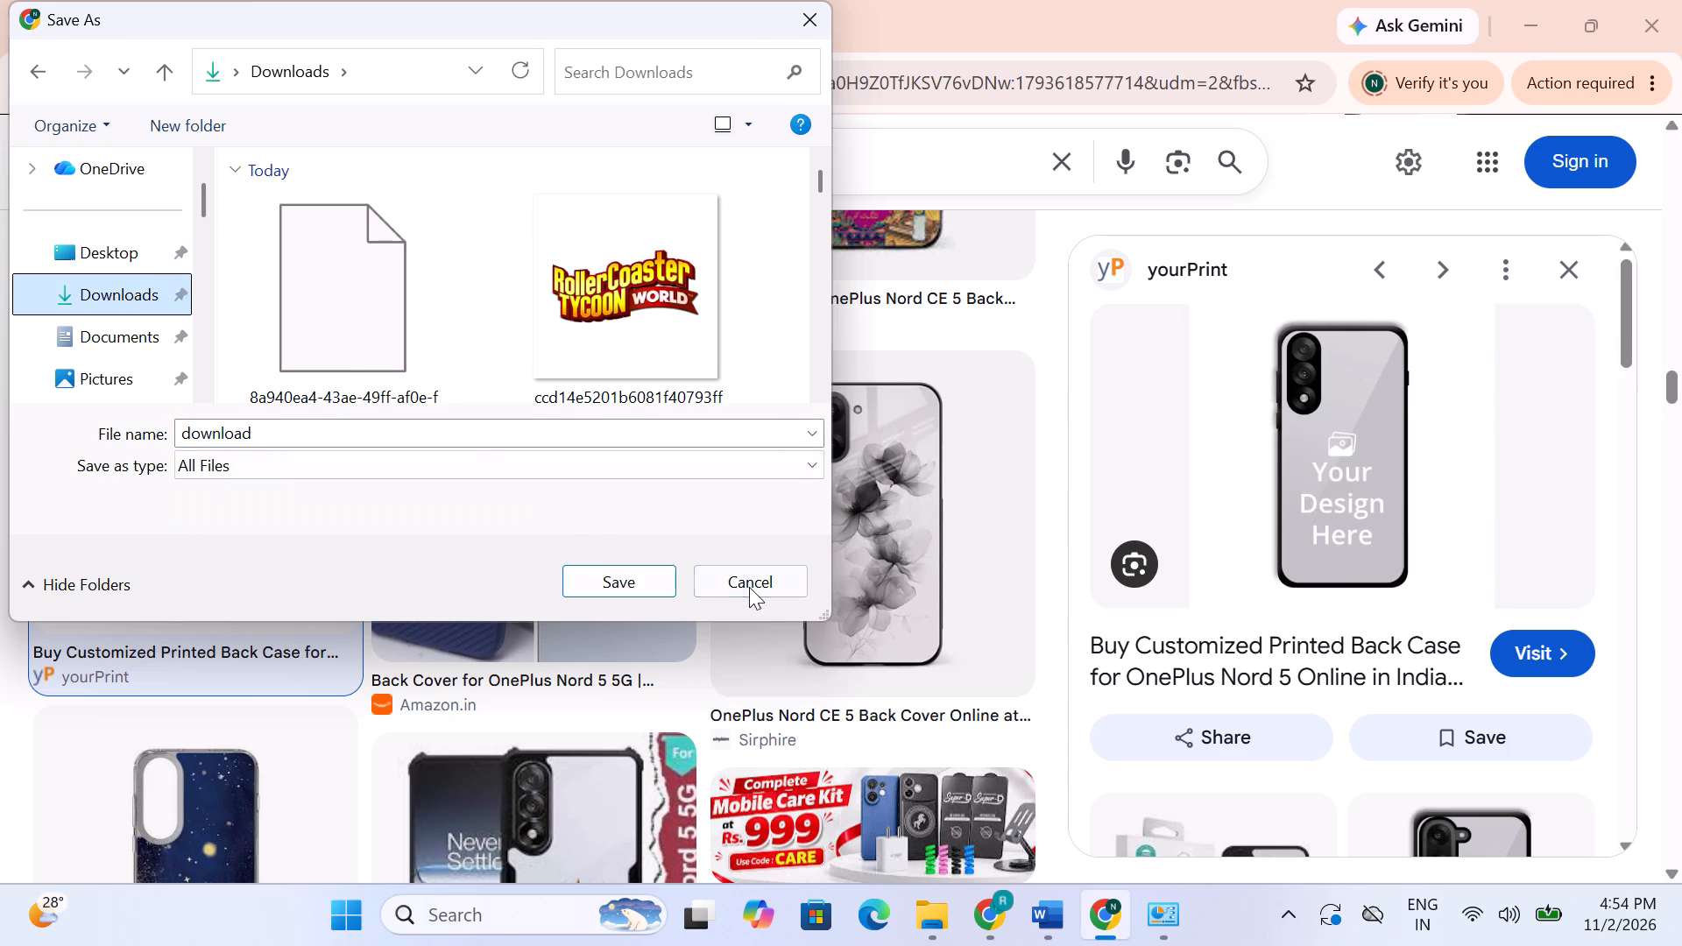
click(652, 594)
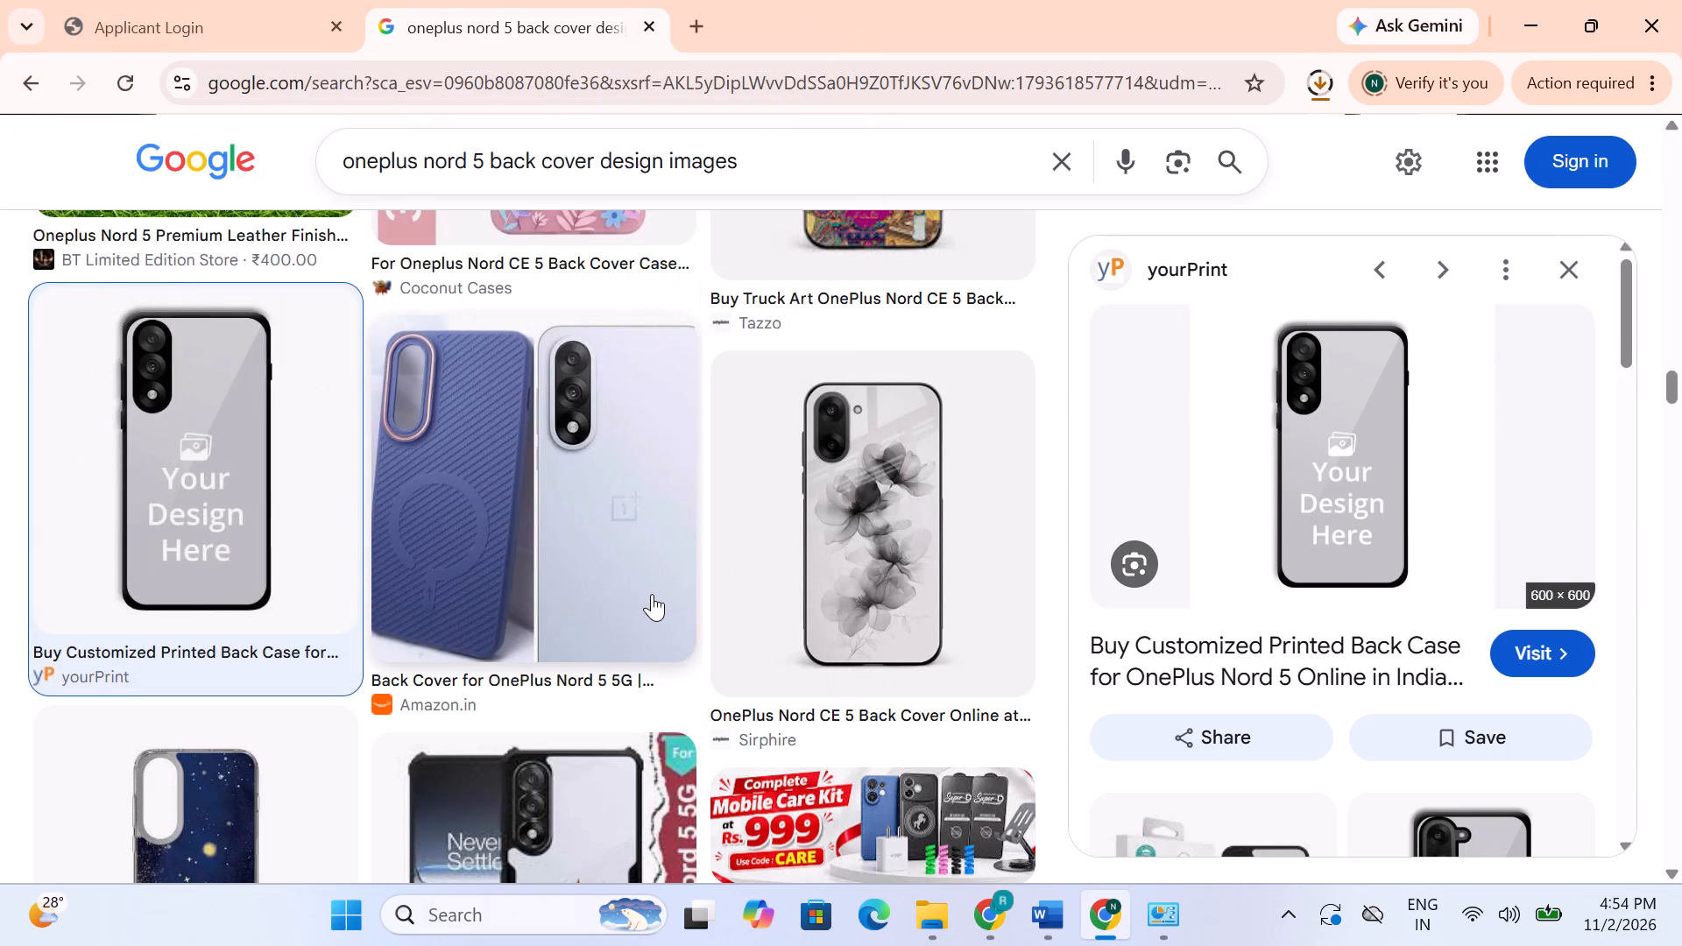
Minimize the browser and turn off the computer's Wi-Fi.
click(1516, 18)
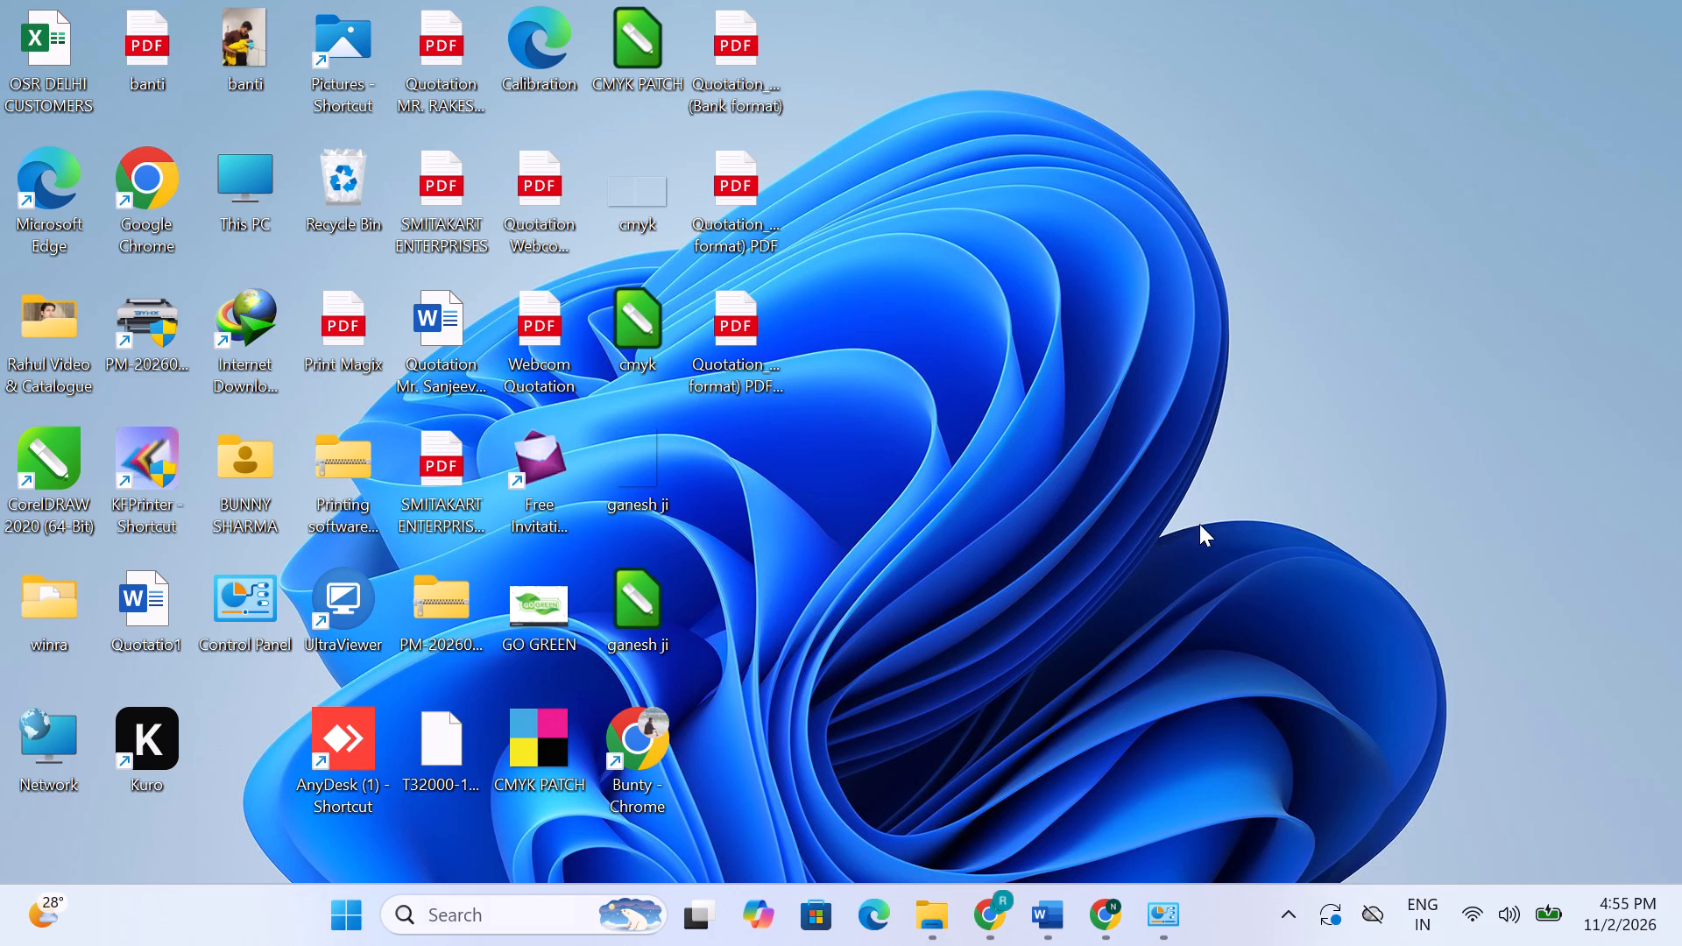
click(1469, 895)
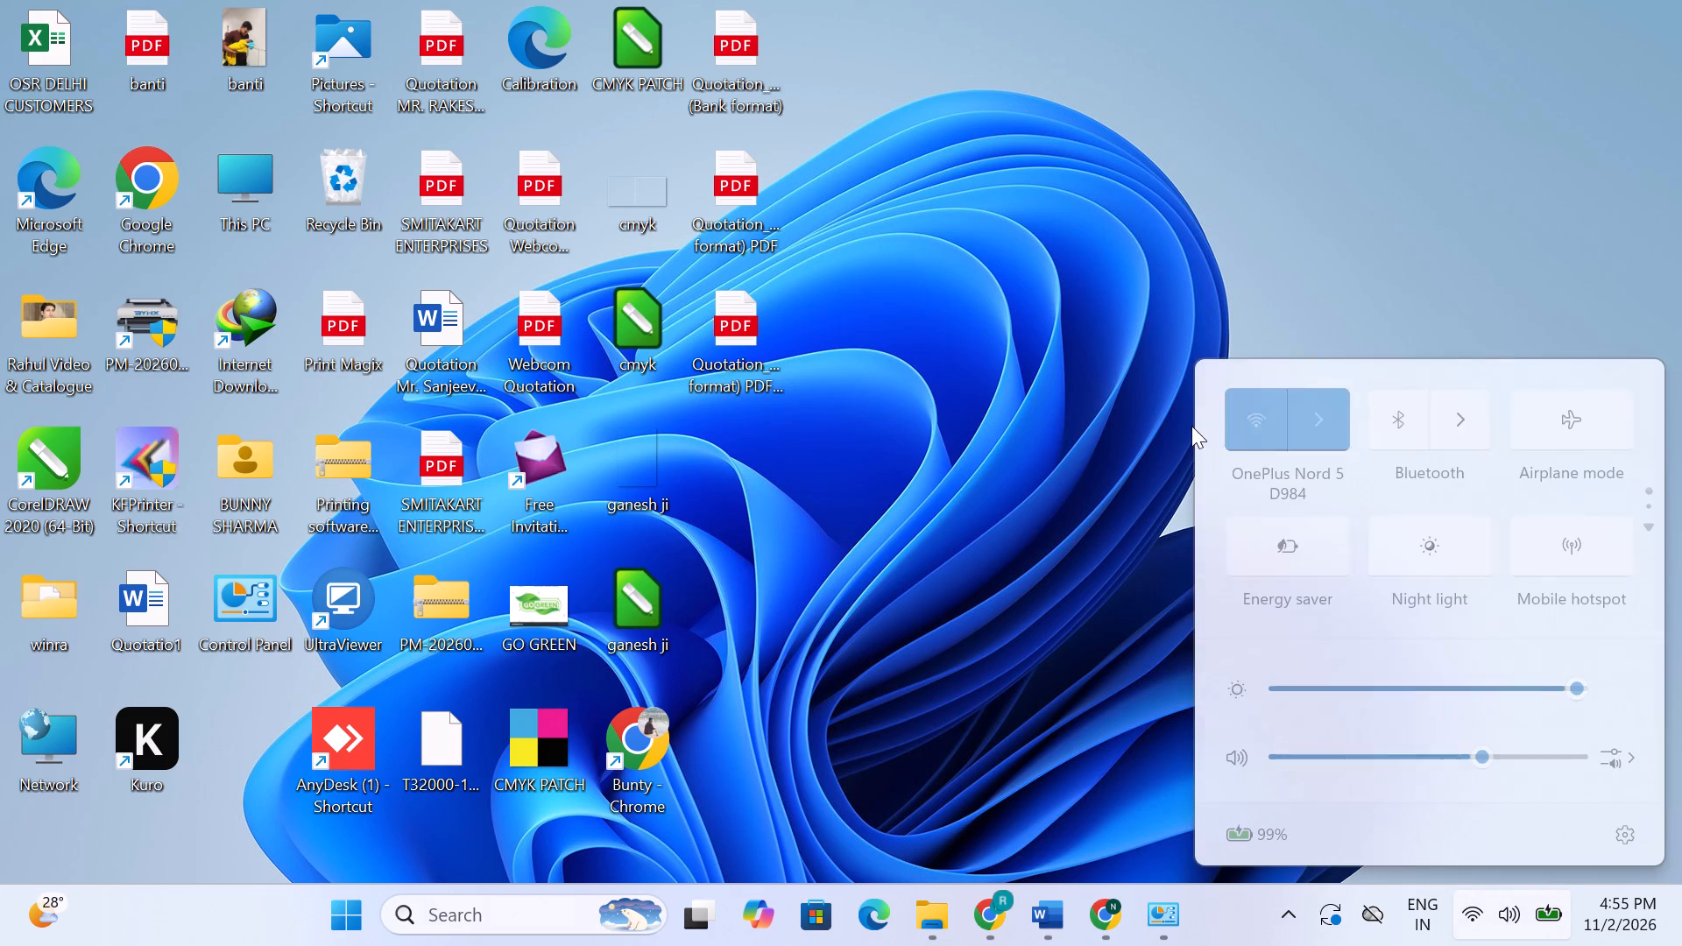
click(1235, 423)
click(1152, 415)
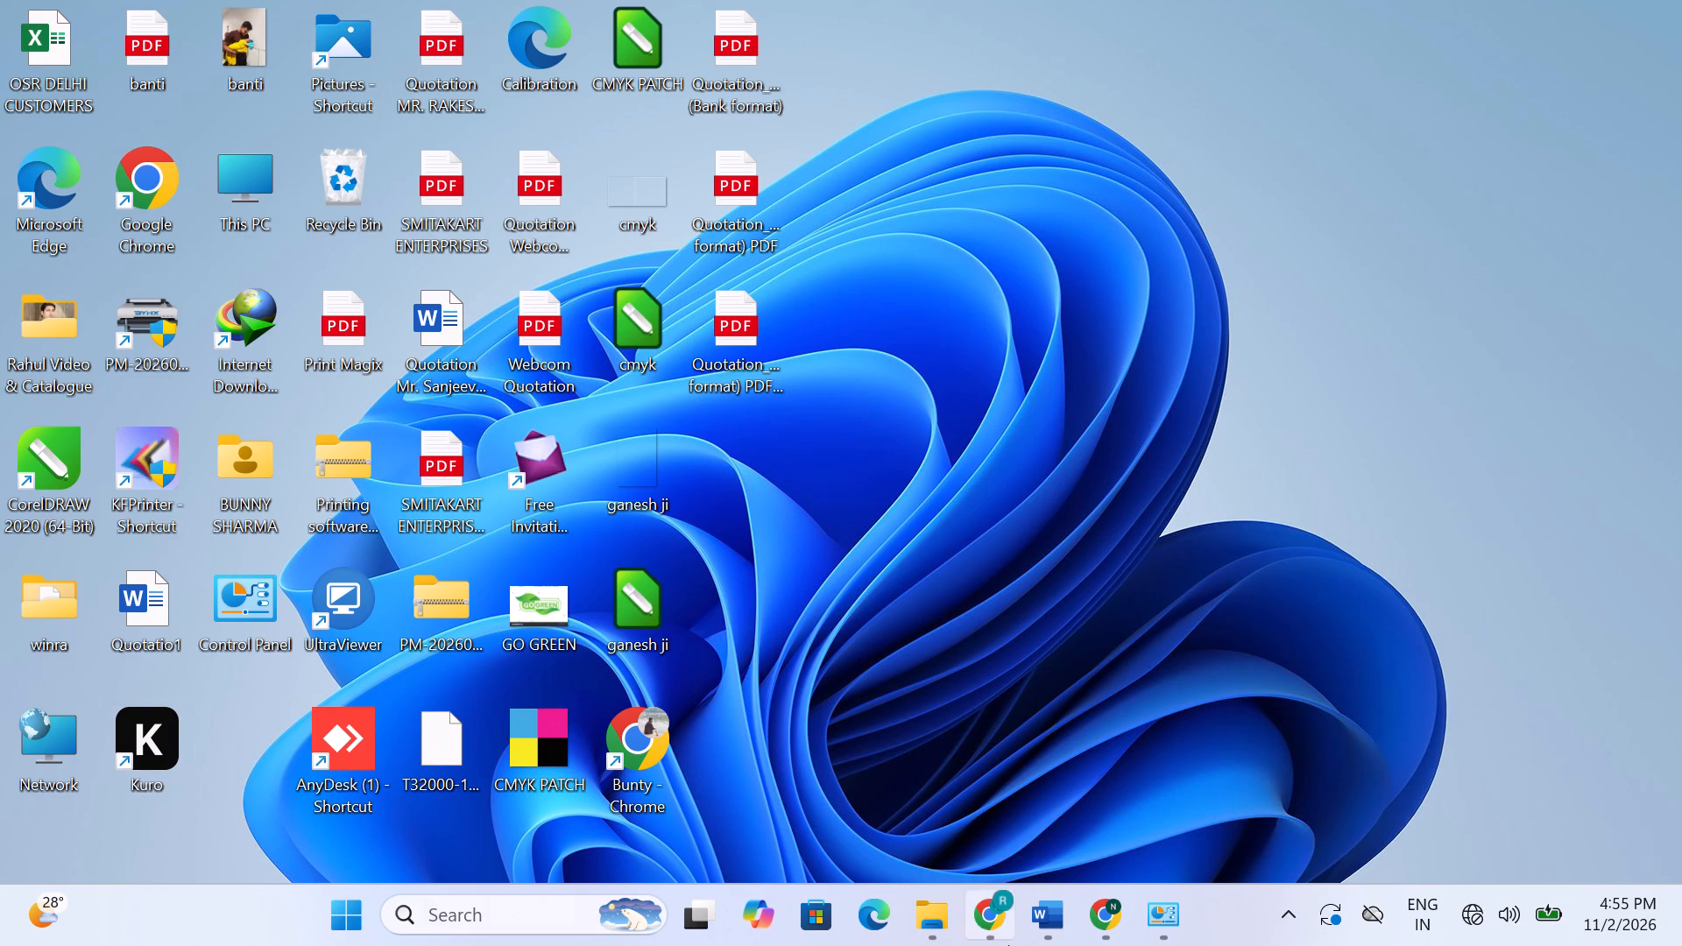
Launch CorelDRAW 2020 from the desktop and start creating a new document.
double_click(29, 445)
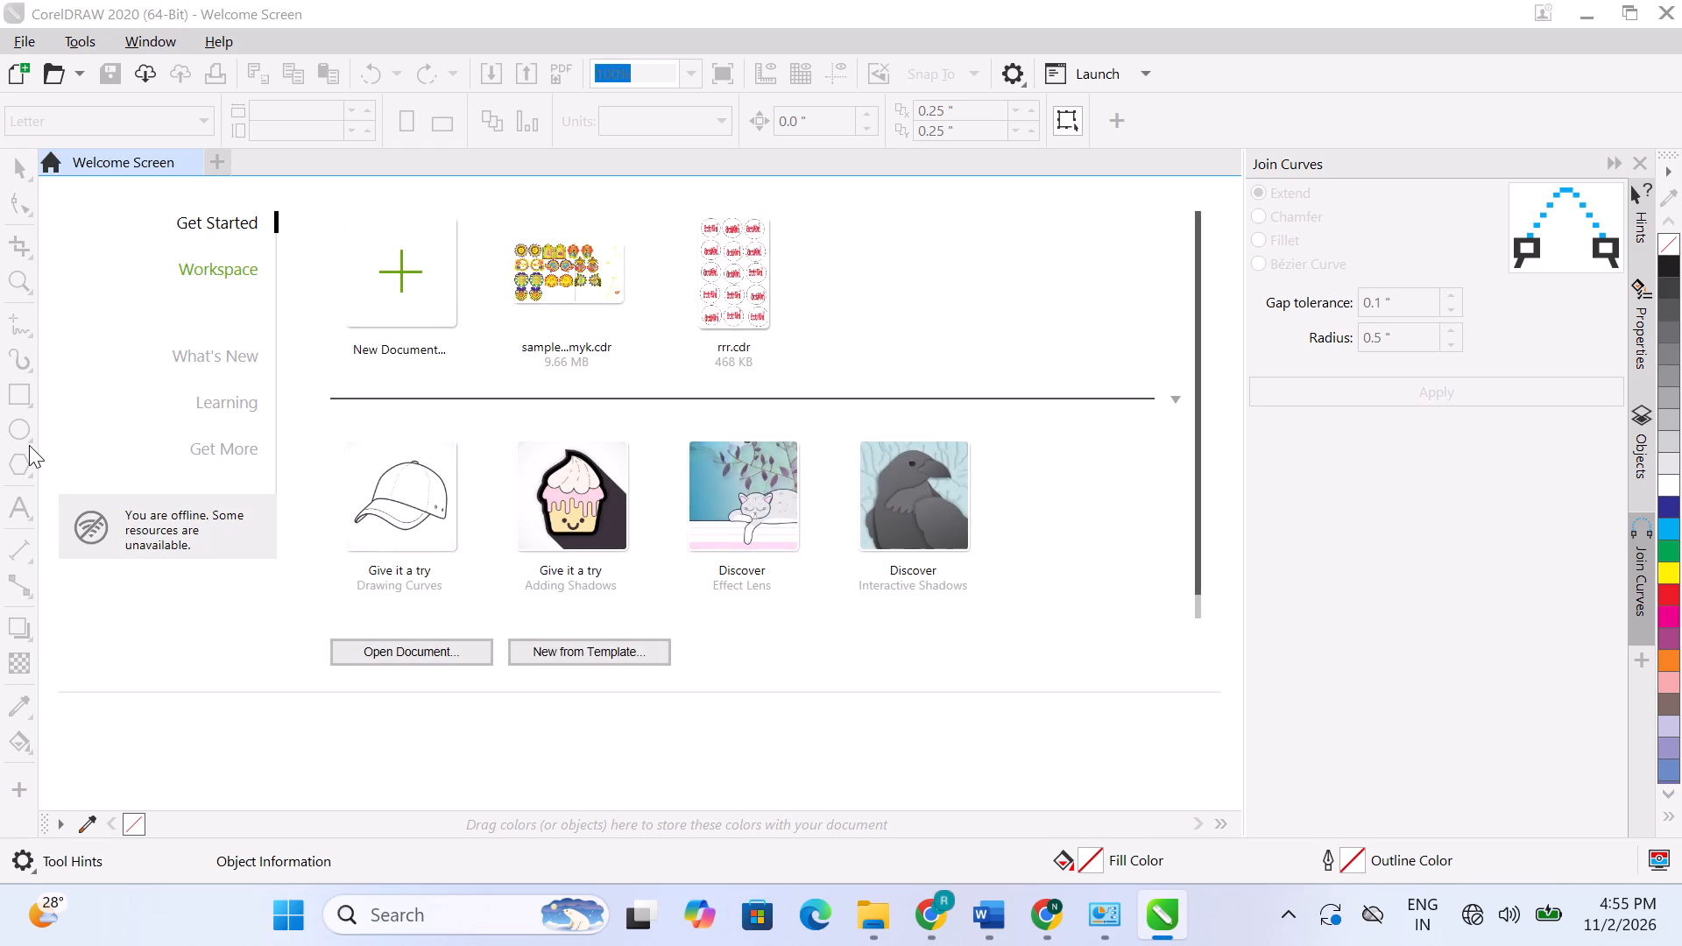
click(24, 40)
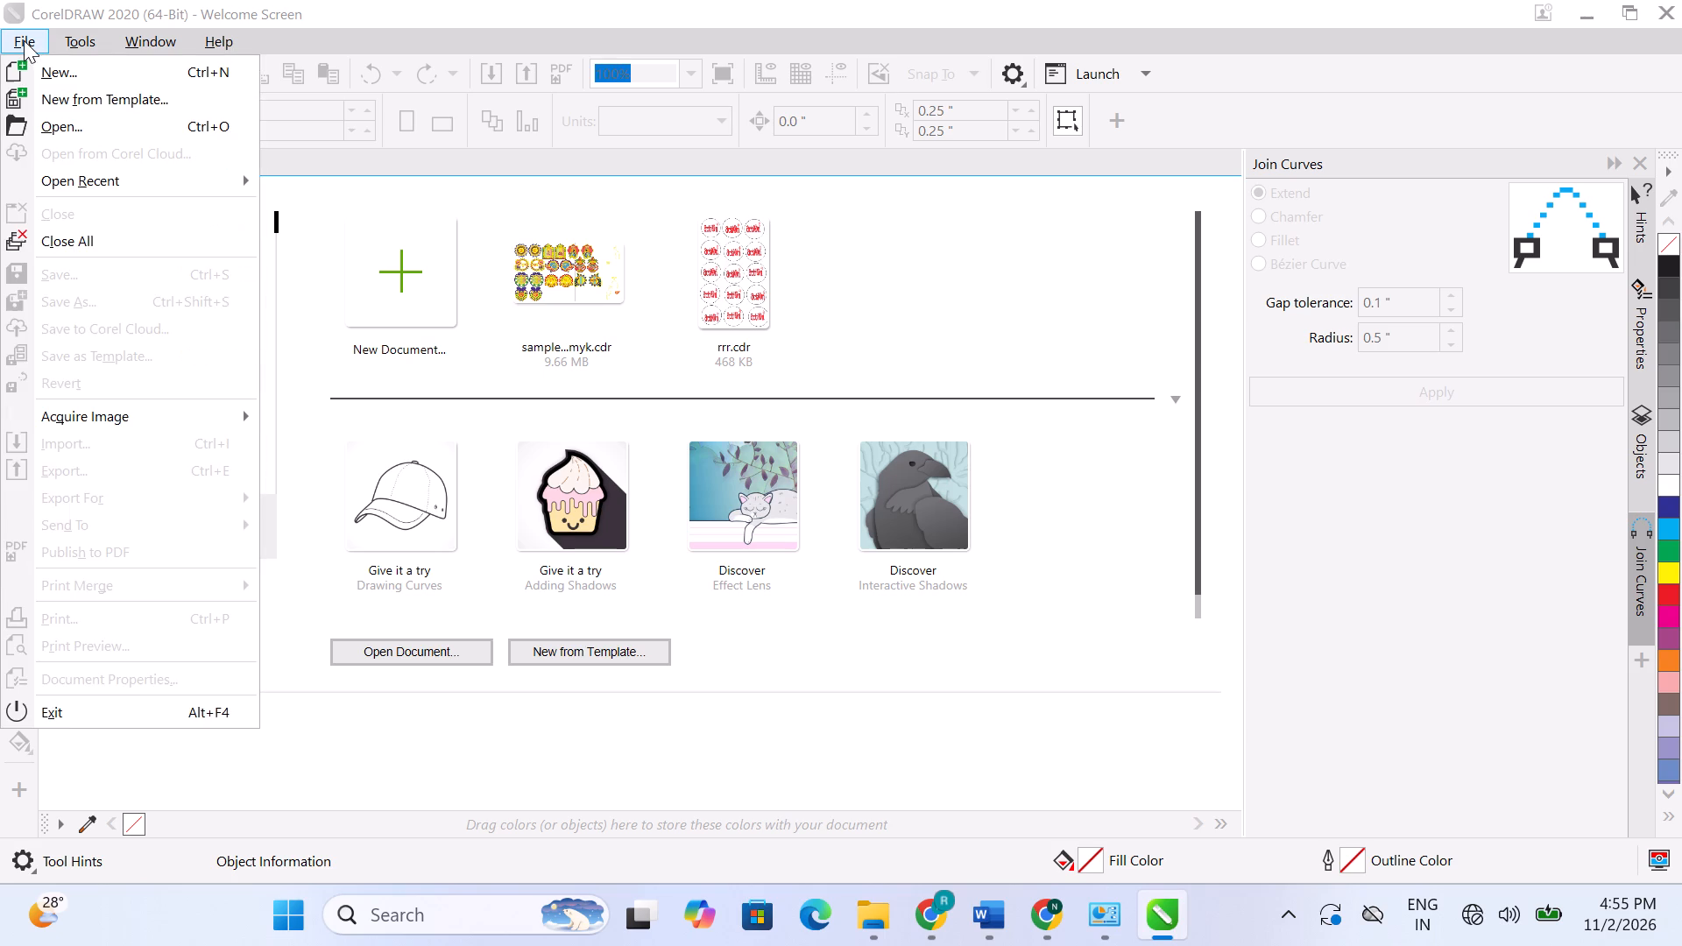
click(66, 73)
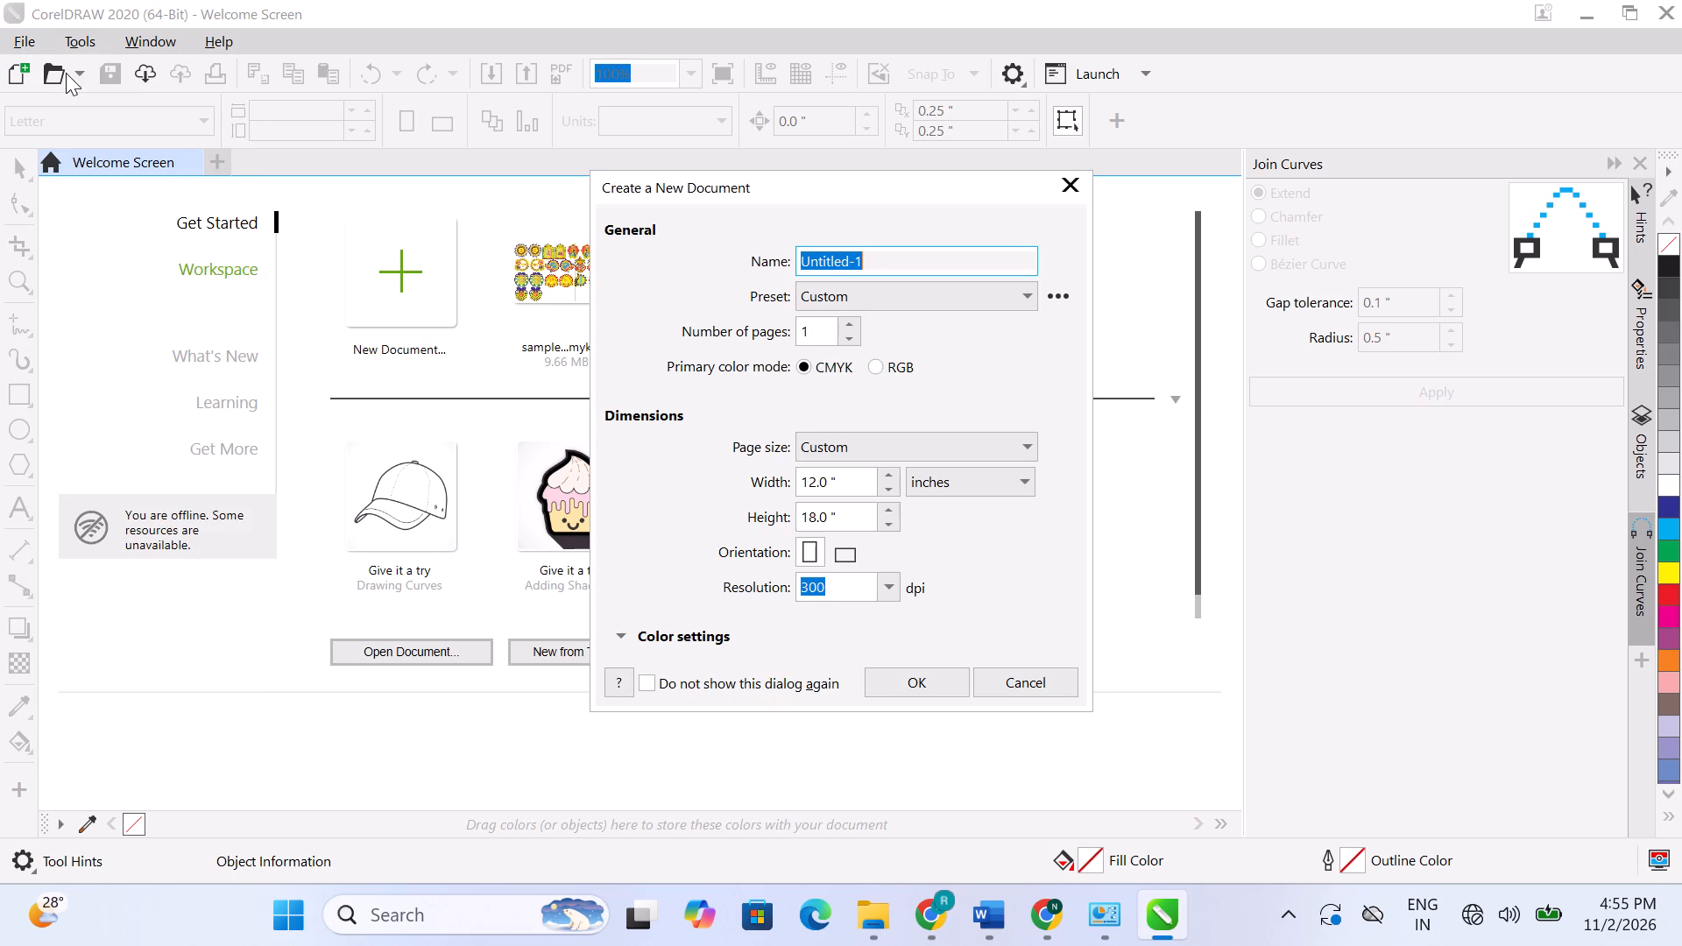
Set the new document's units to millimeters and its page width to 80 mm.
click(978, 478)
click(982, 518)
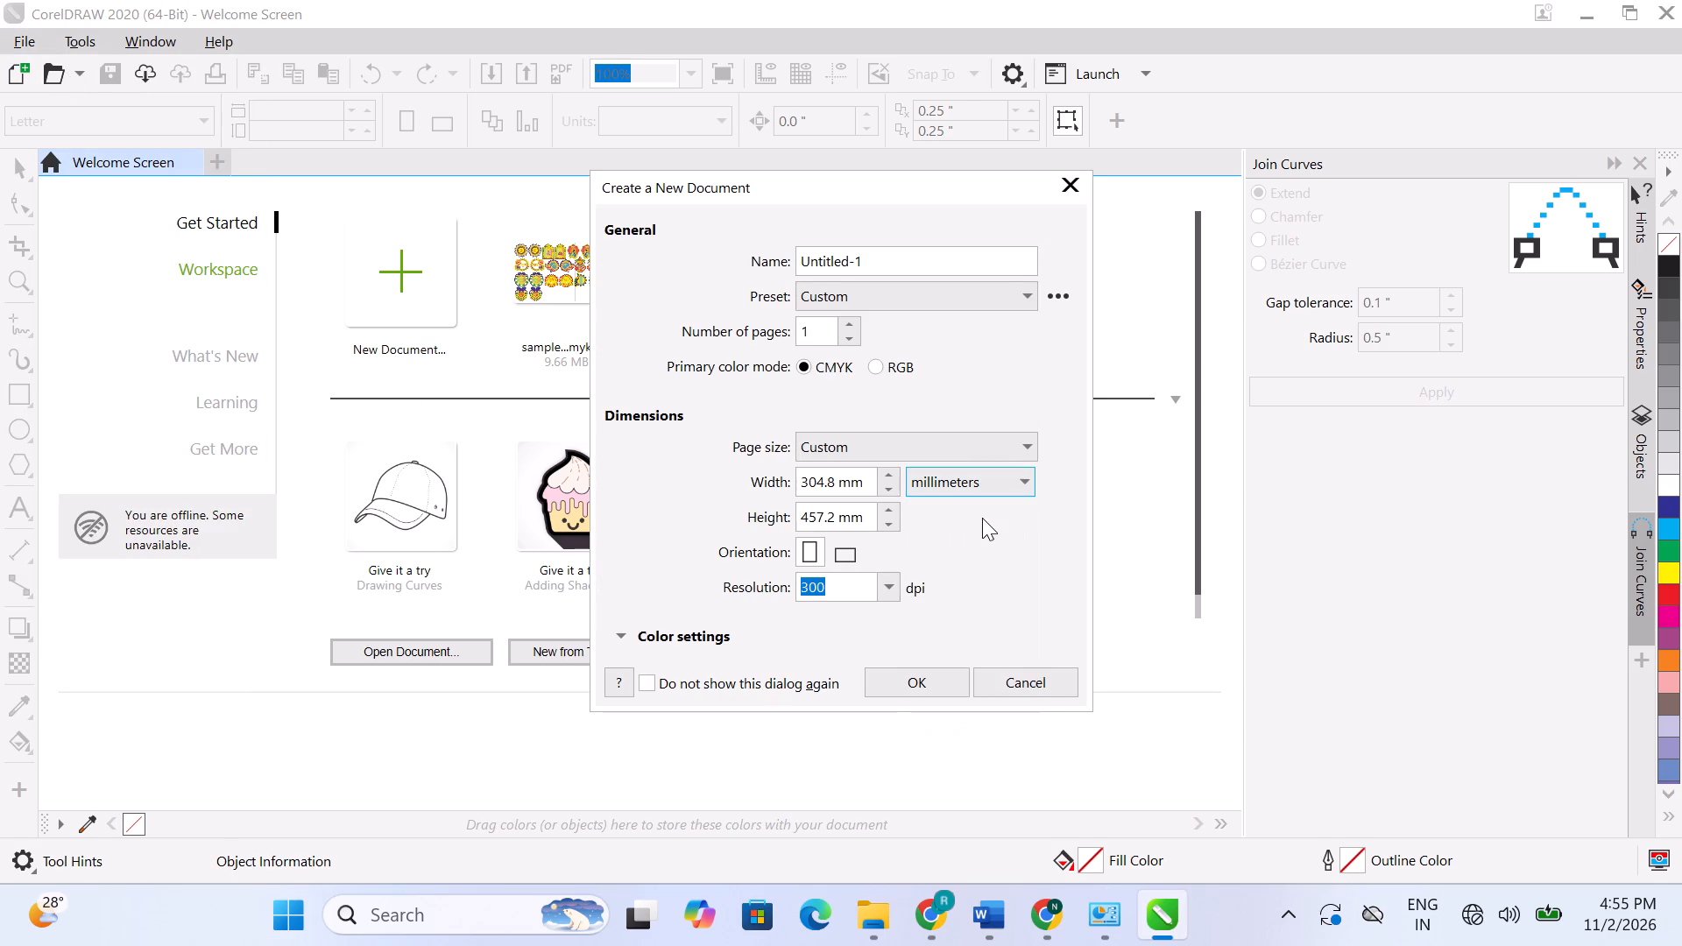
double_click(860, 477)
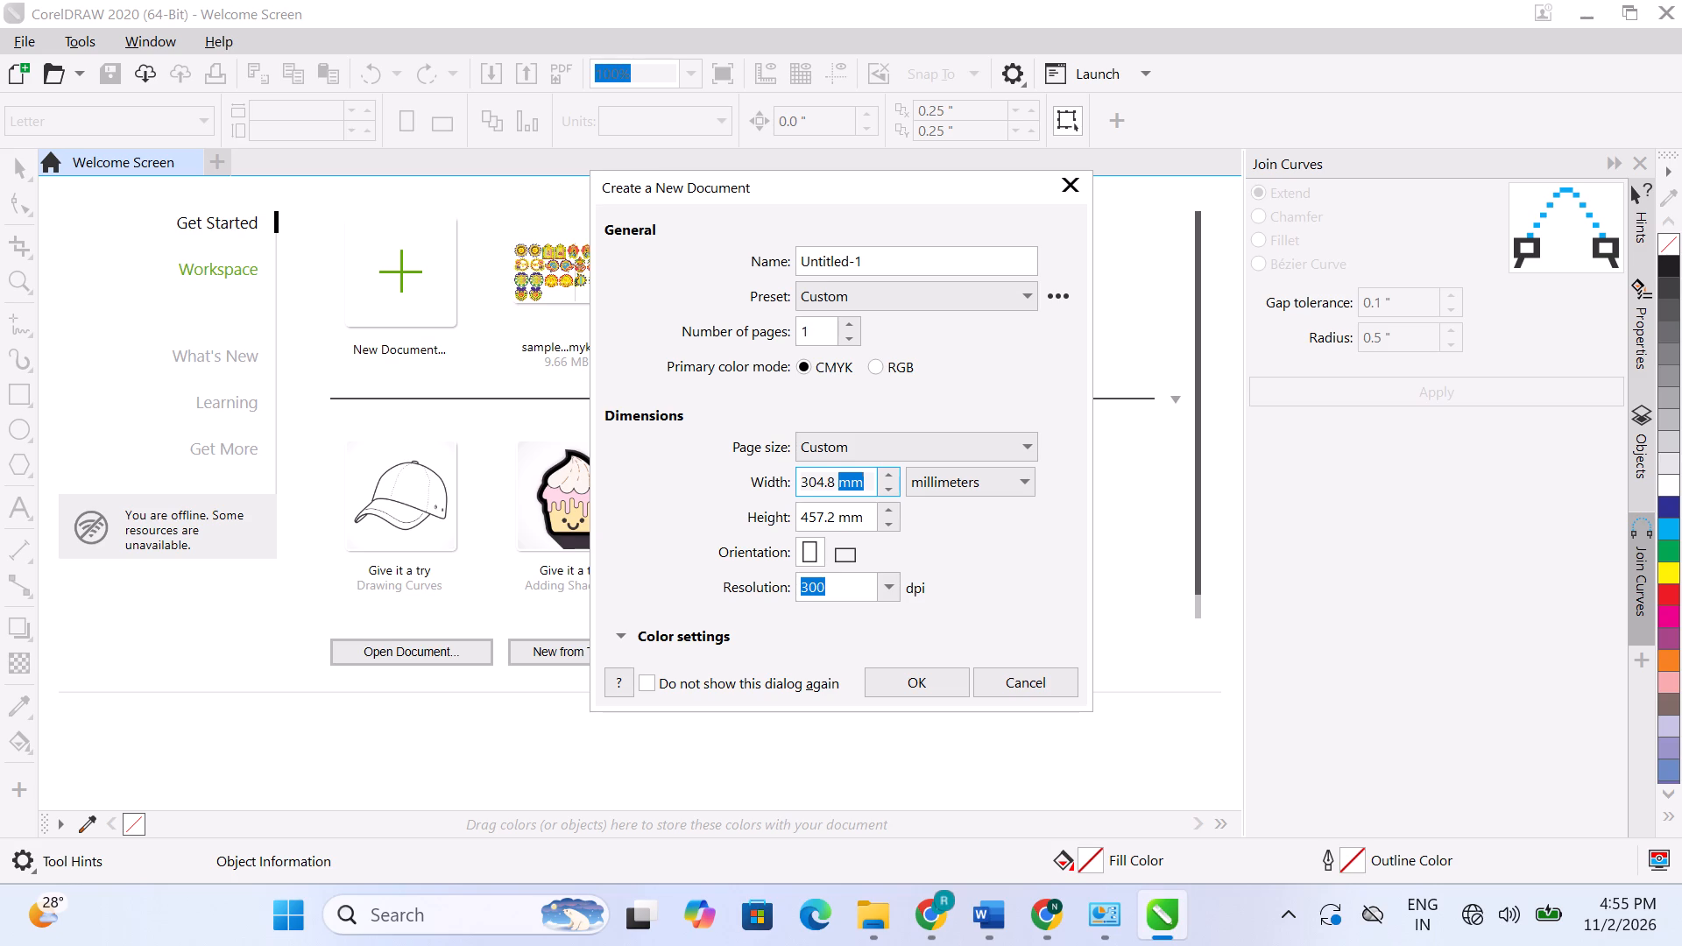
click(860, 477)
click(860, 477)
key(BackSpace)
key(BackSpace)
key(BackSpace)
key(BackSpace)
key(BackSpace)
key(BackSpace)
key(BackSpace)
key(BackSpace)
key(BackSpace)
key(BackSpace)
key(BackSpace)
key(BackSpace)
key(BackSpace)
key(BackSpace)
key(BackSpace)
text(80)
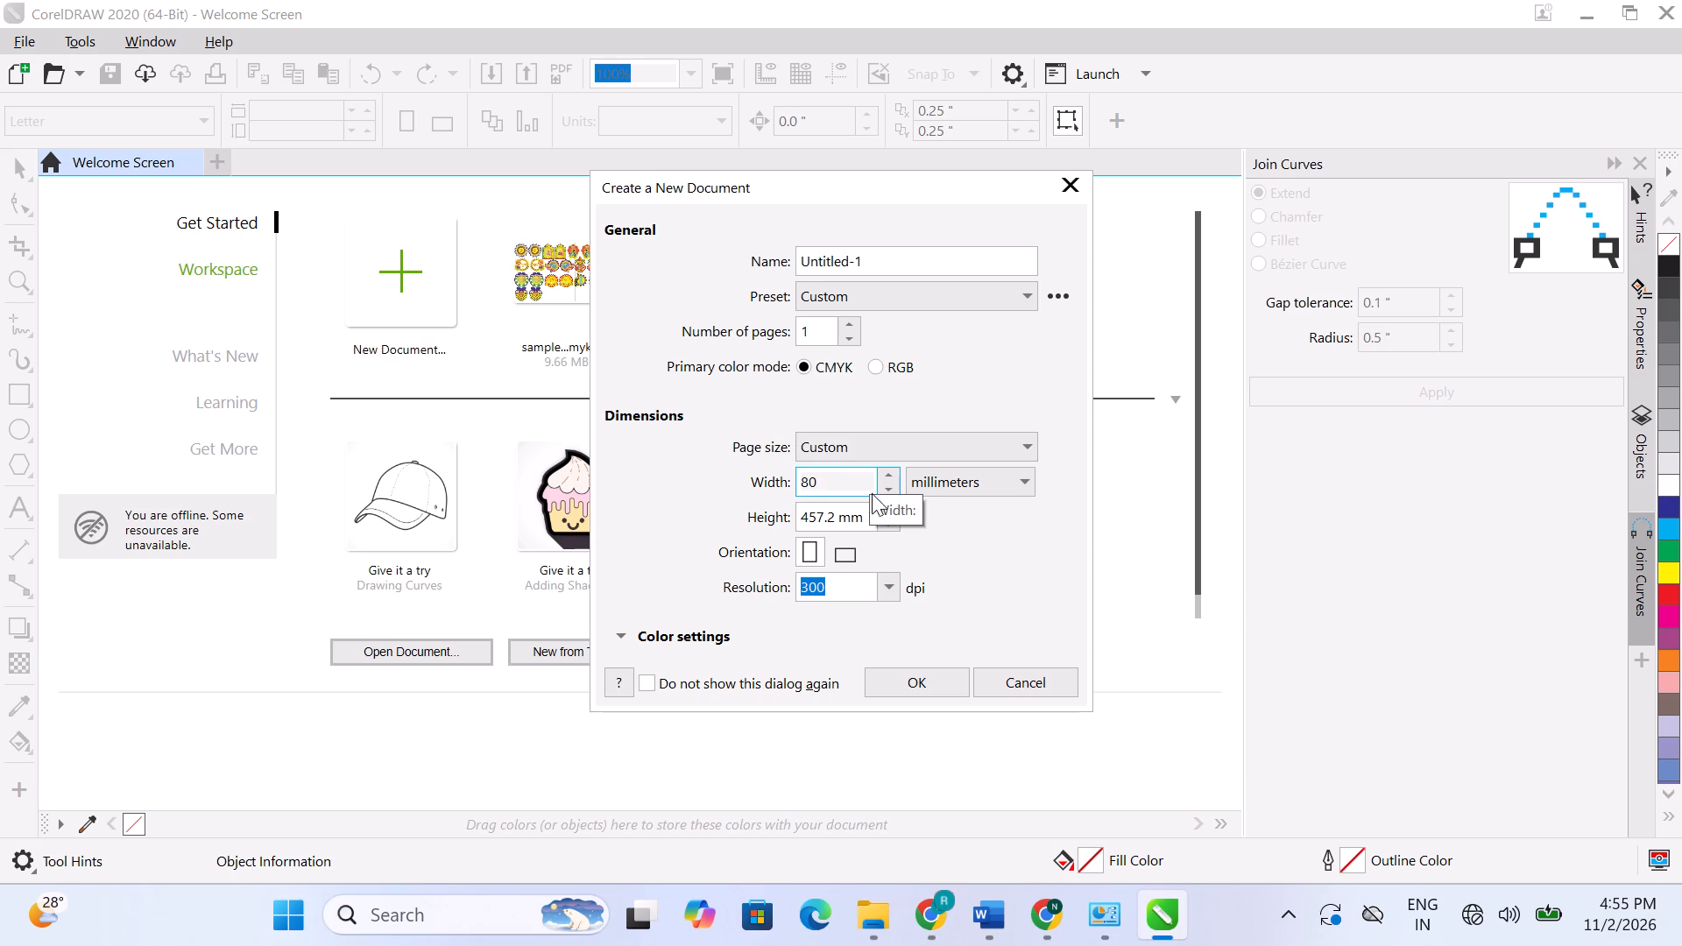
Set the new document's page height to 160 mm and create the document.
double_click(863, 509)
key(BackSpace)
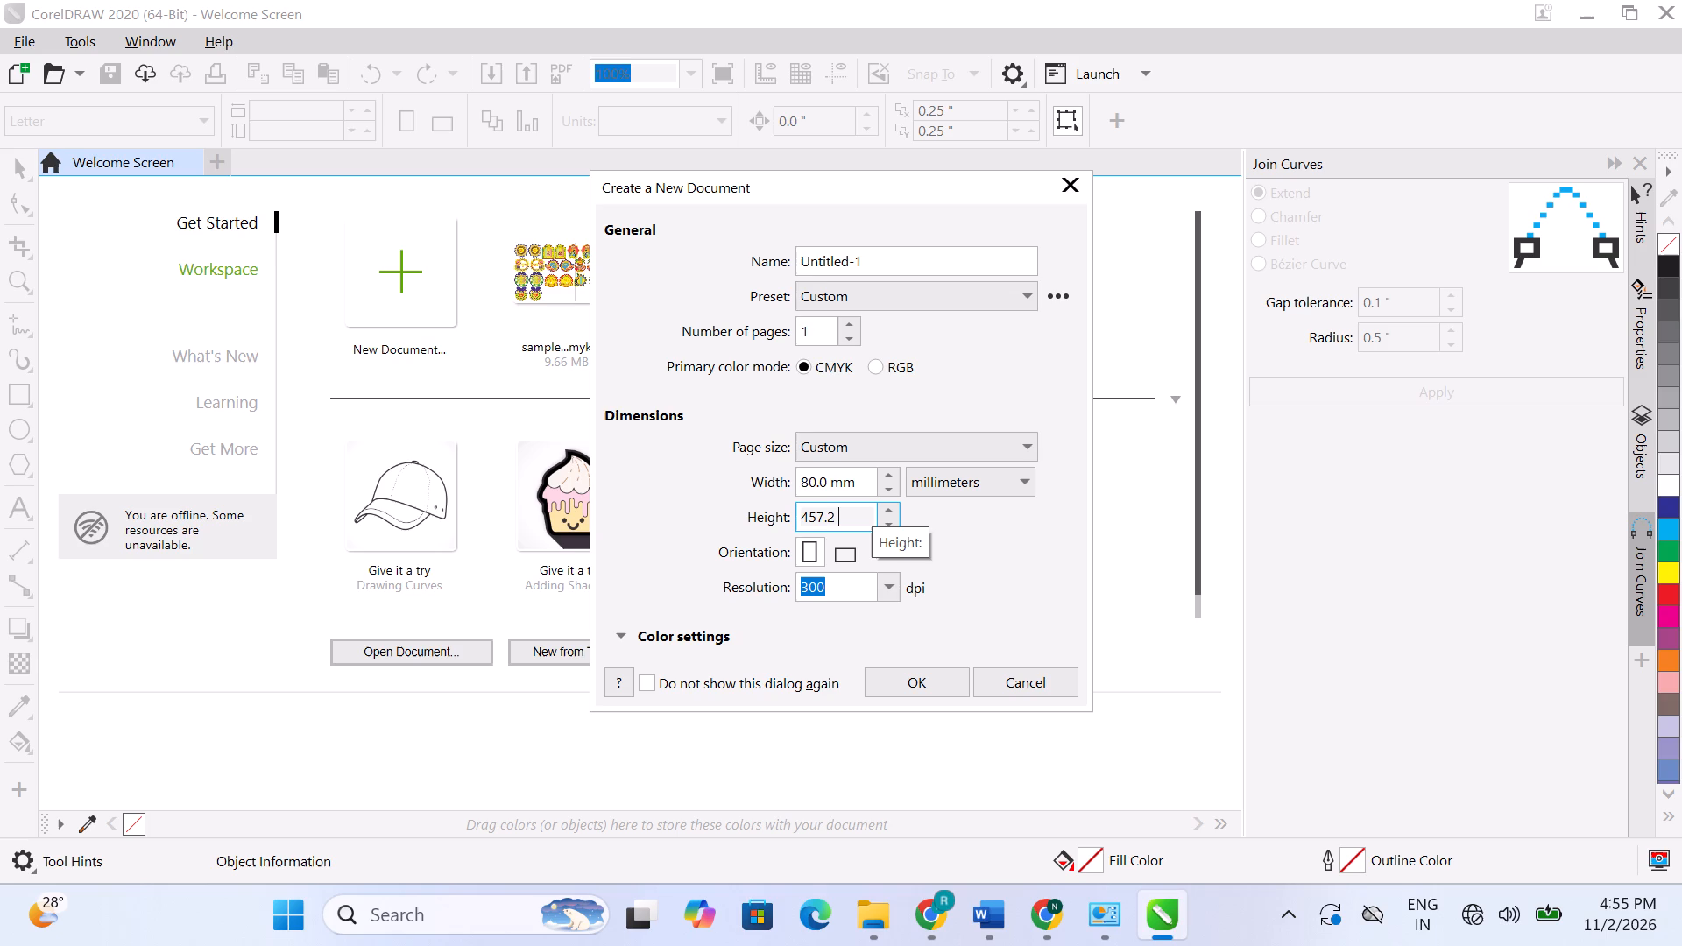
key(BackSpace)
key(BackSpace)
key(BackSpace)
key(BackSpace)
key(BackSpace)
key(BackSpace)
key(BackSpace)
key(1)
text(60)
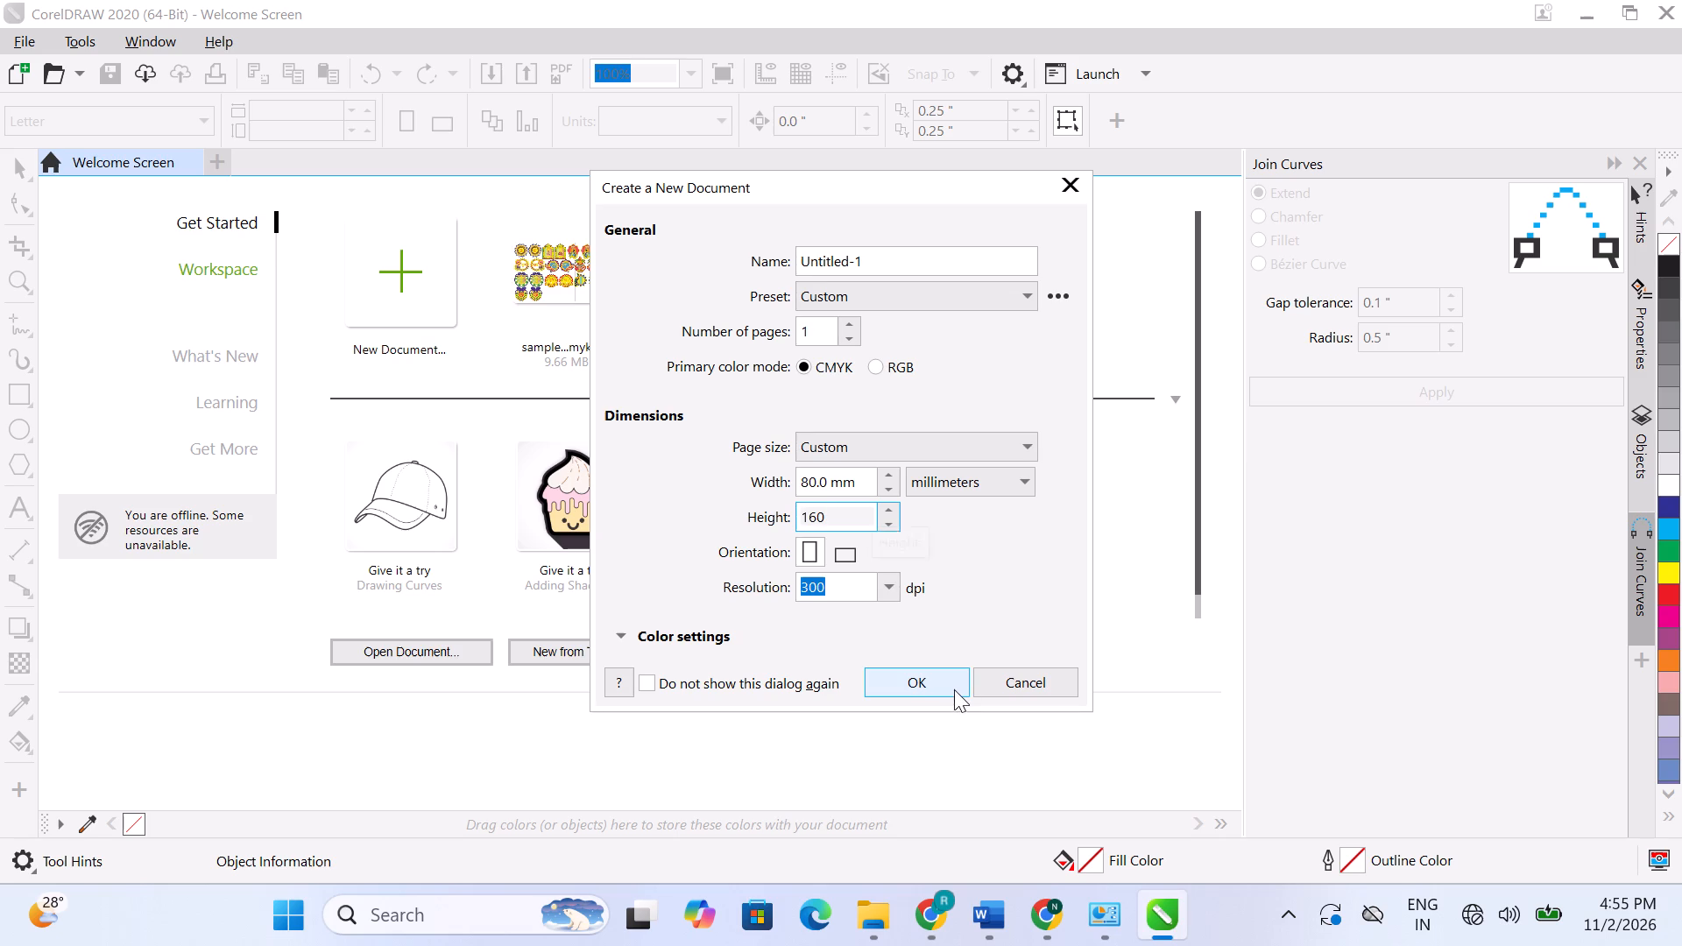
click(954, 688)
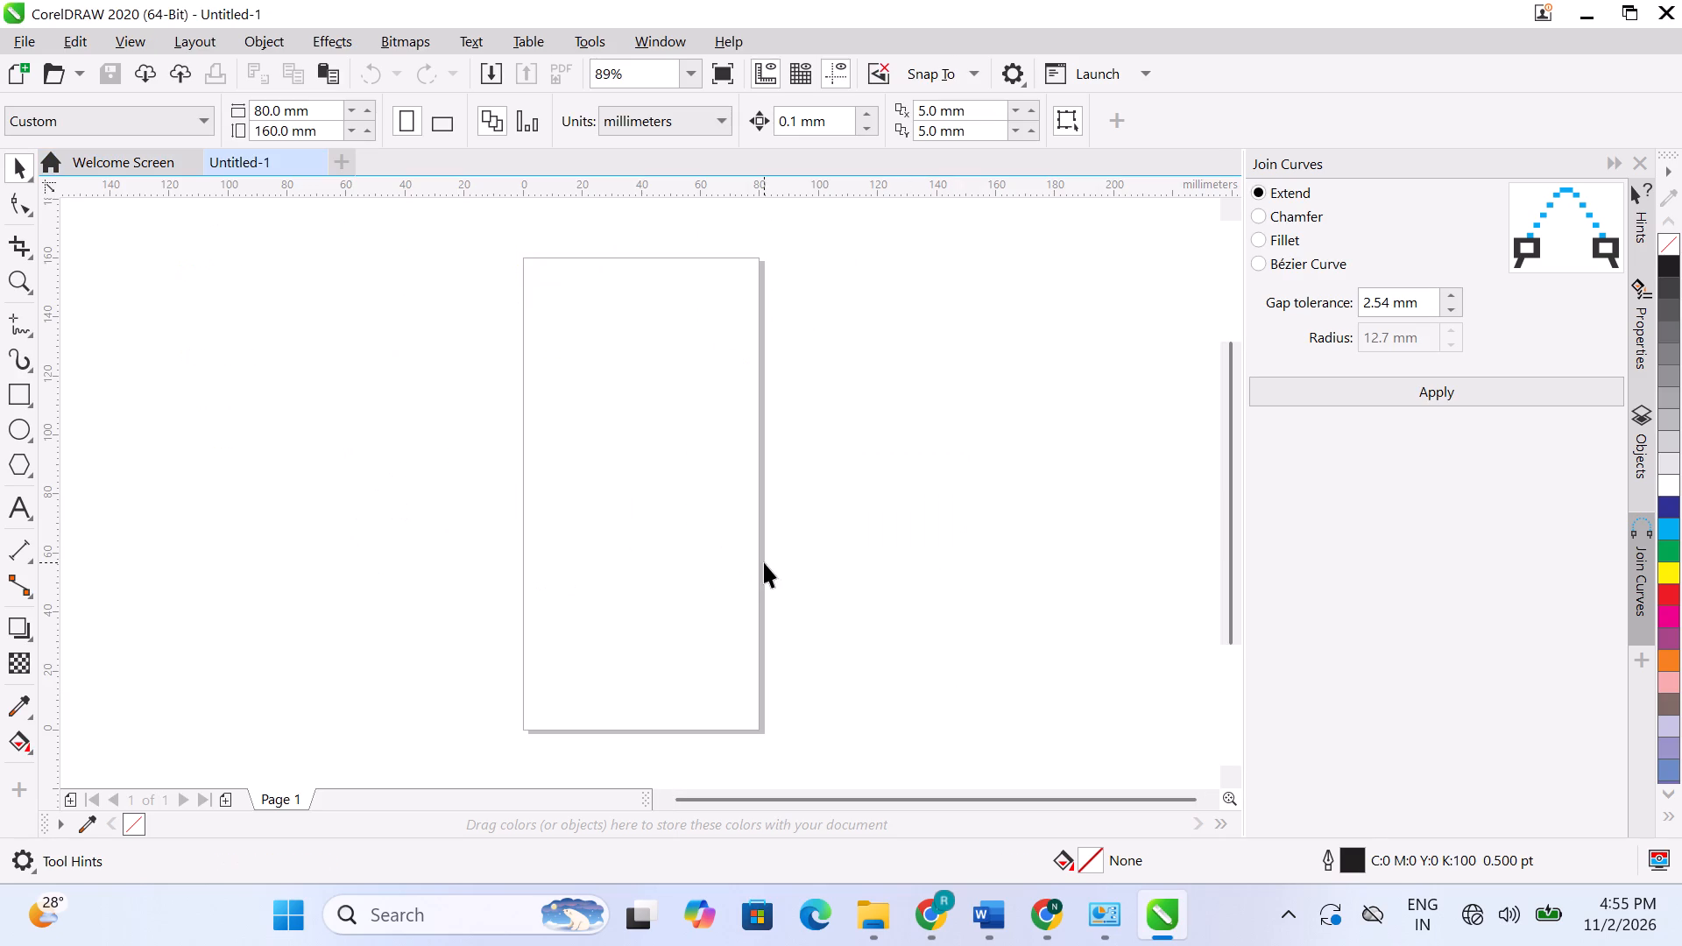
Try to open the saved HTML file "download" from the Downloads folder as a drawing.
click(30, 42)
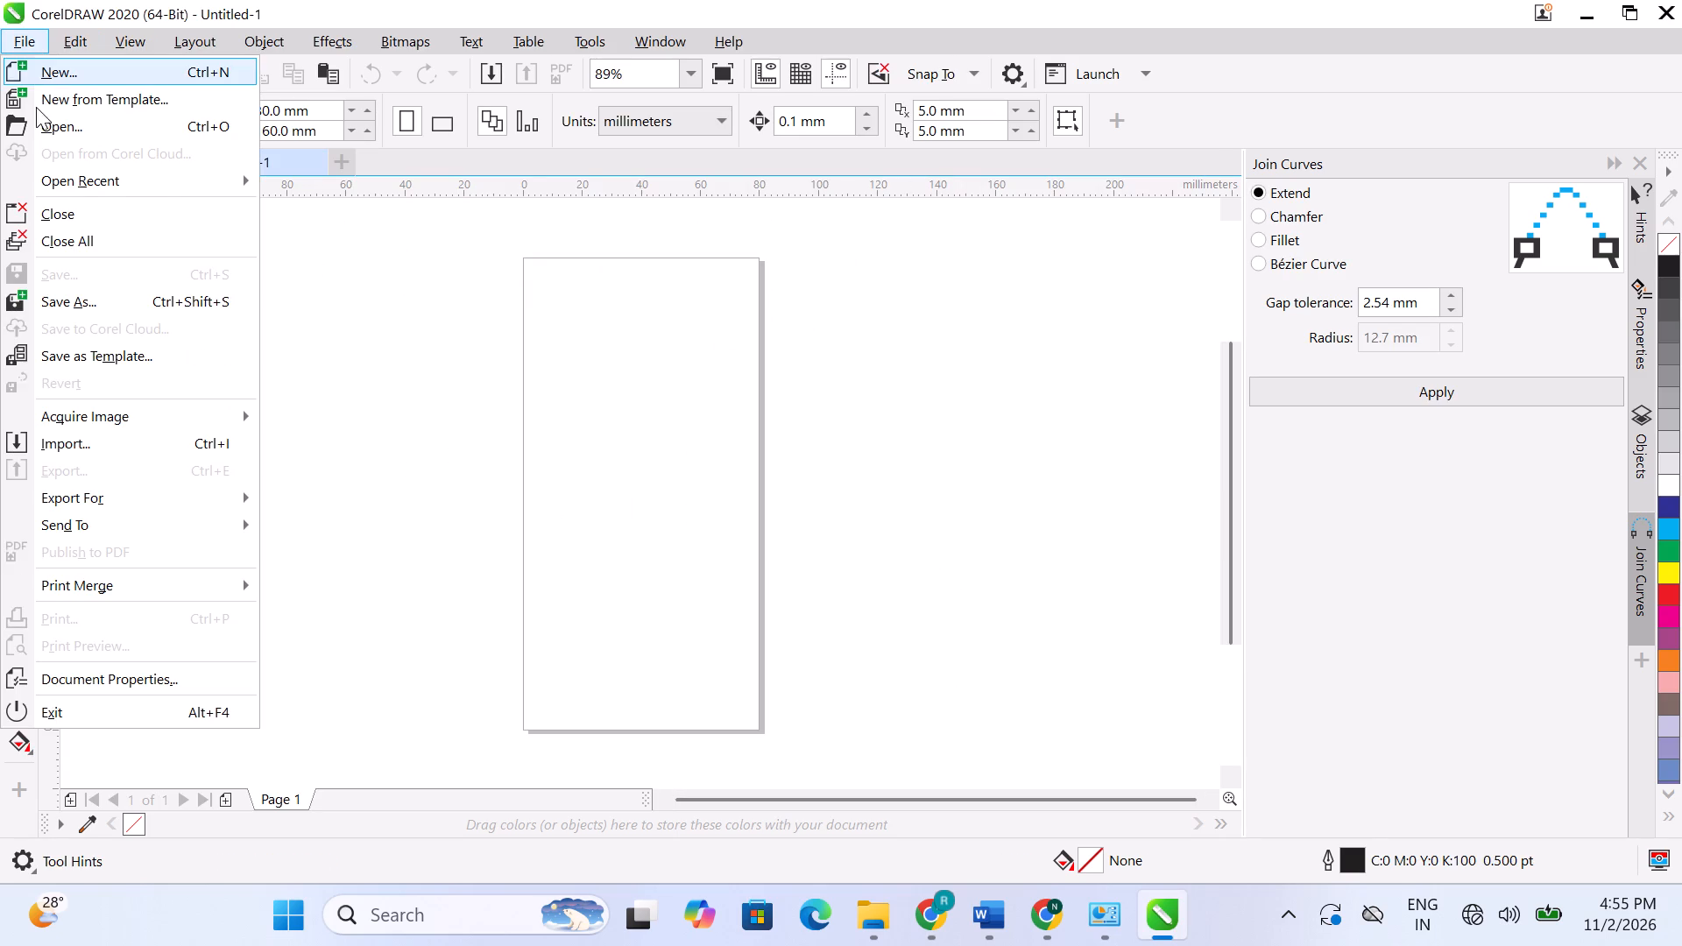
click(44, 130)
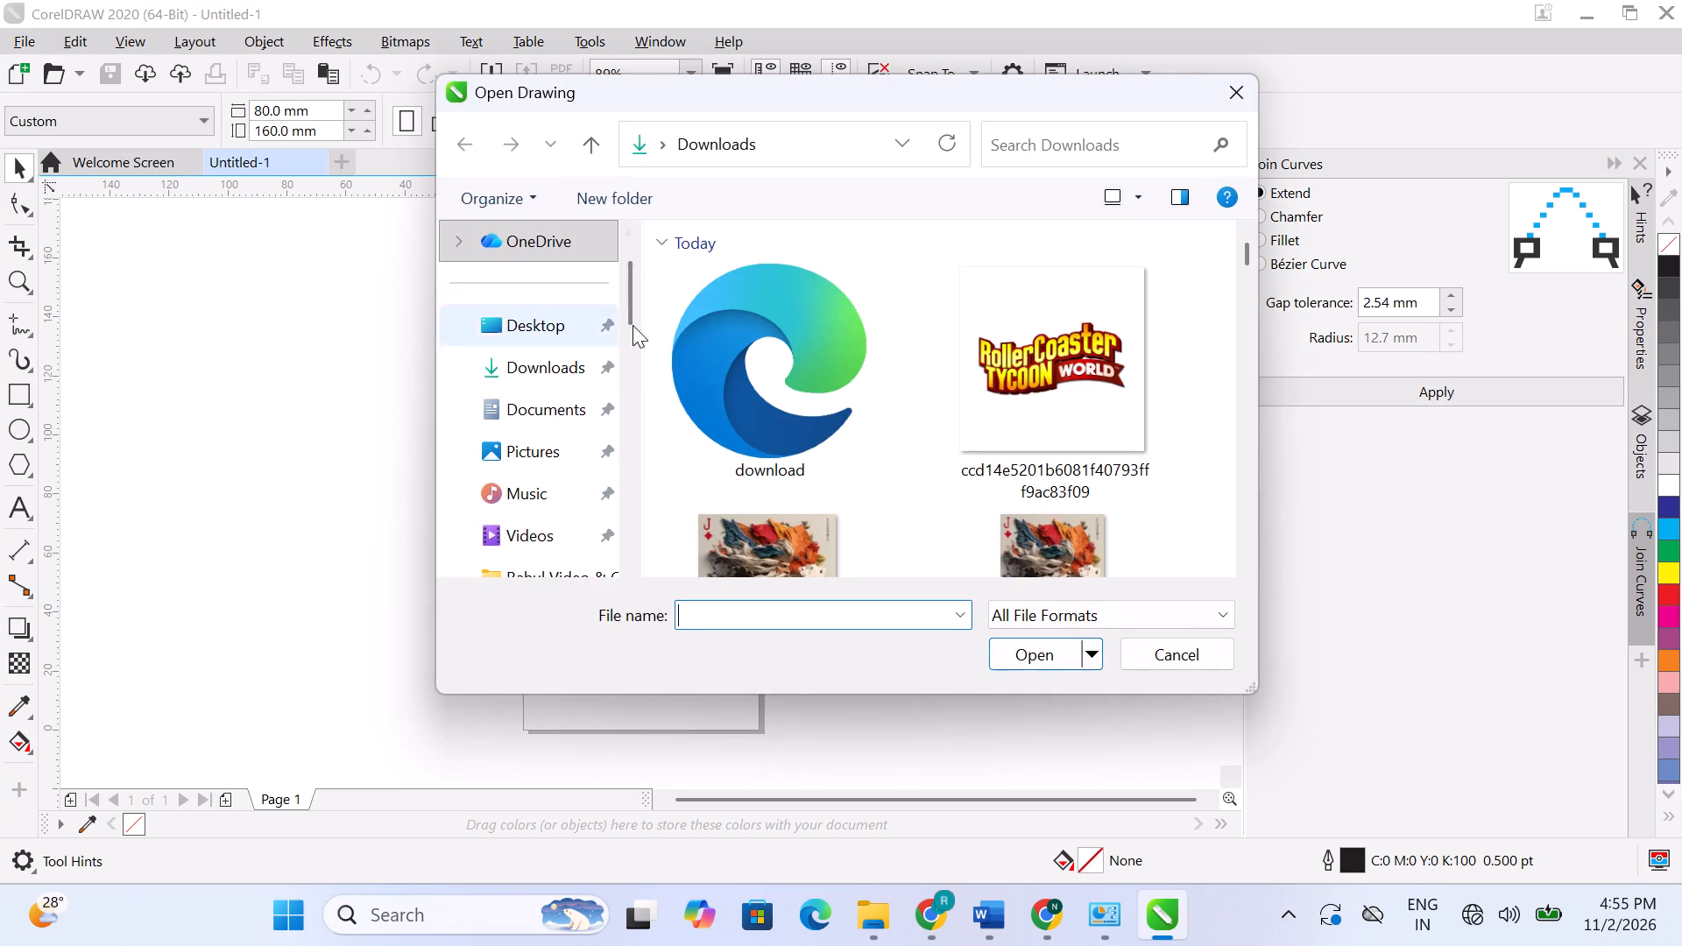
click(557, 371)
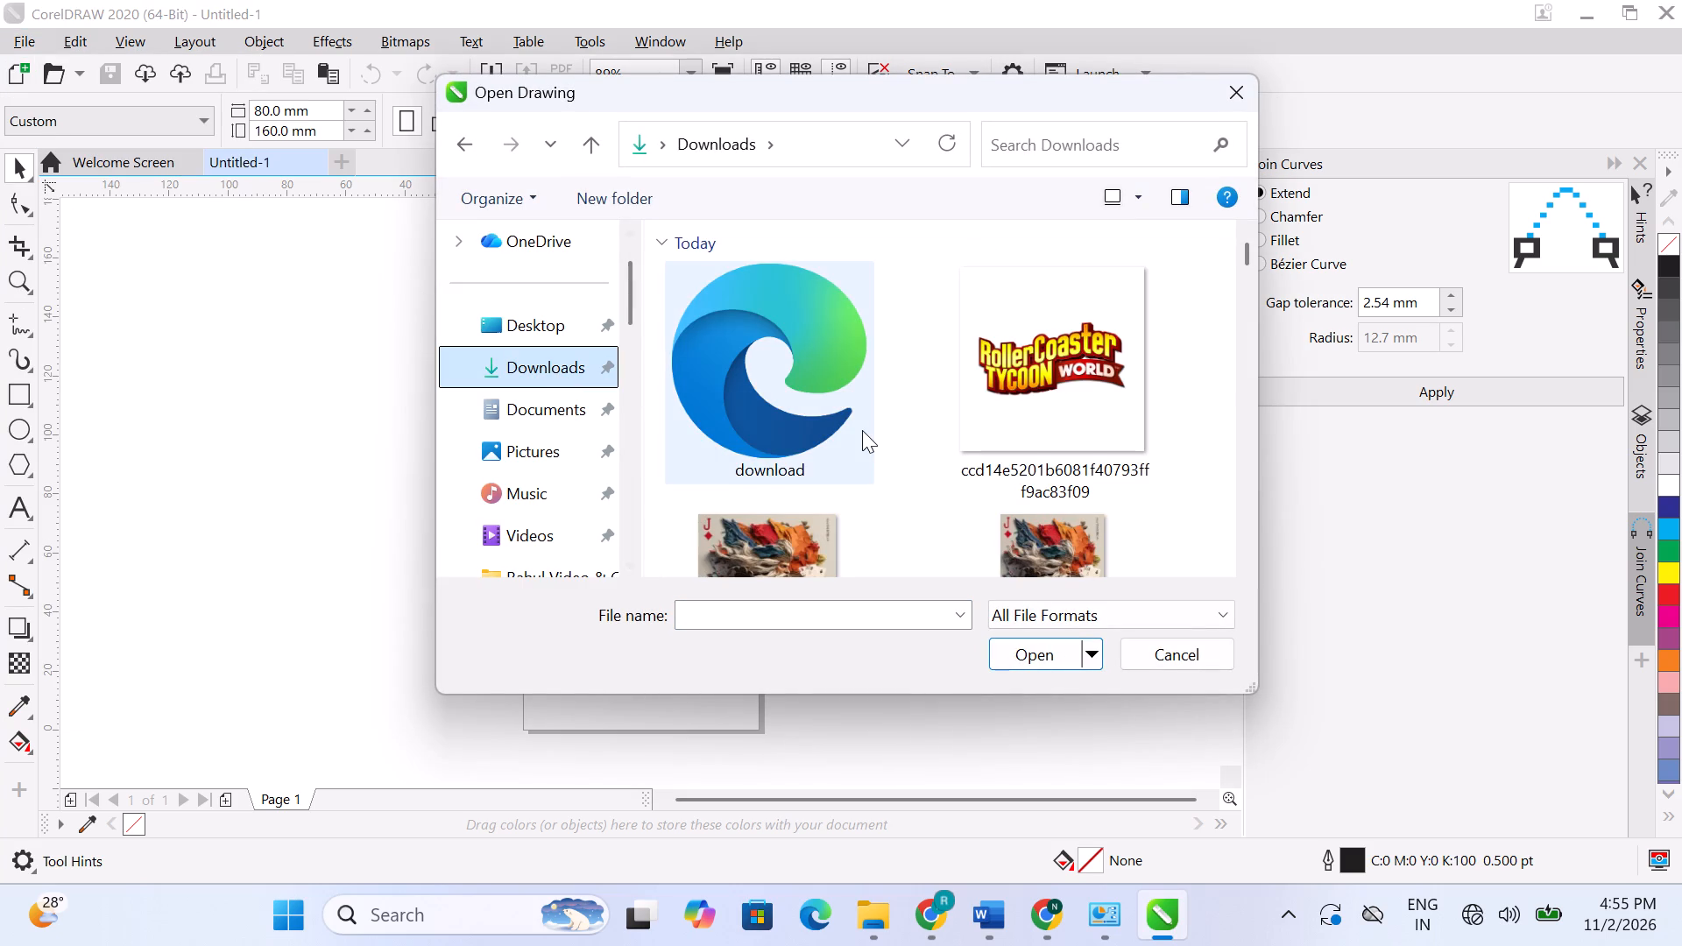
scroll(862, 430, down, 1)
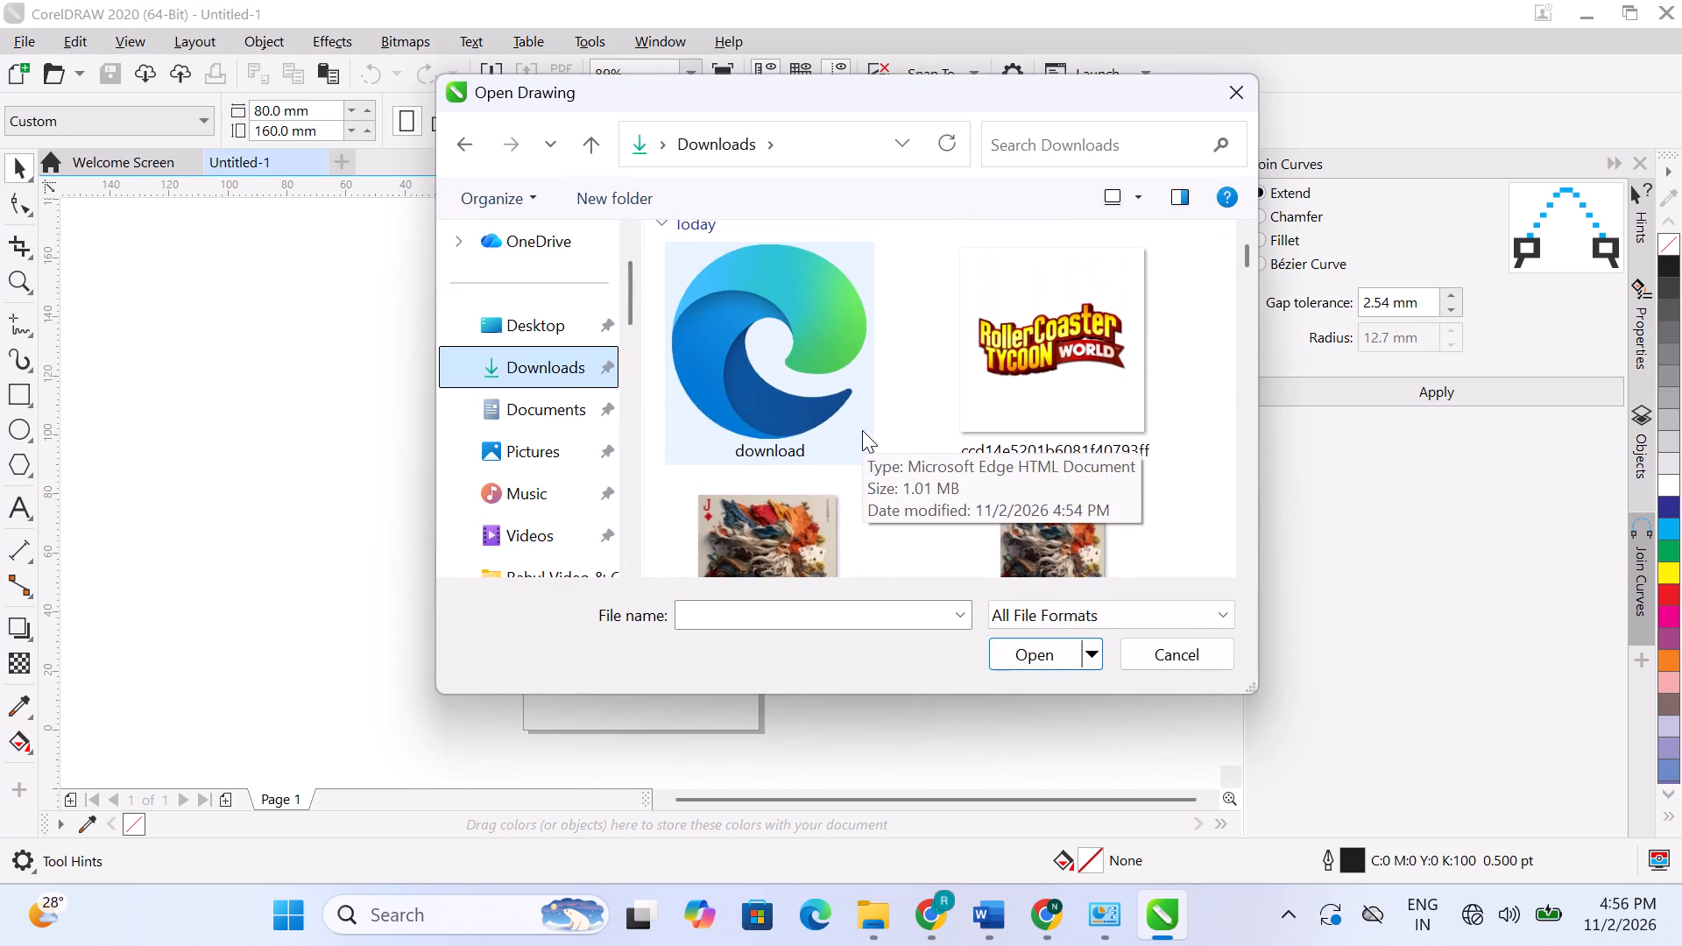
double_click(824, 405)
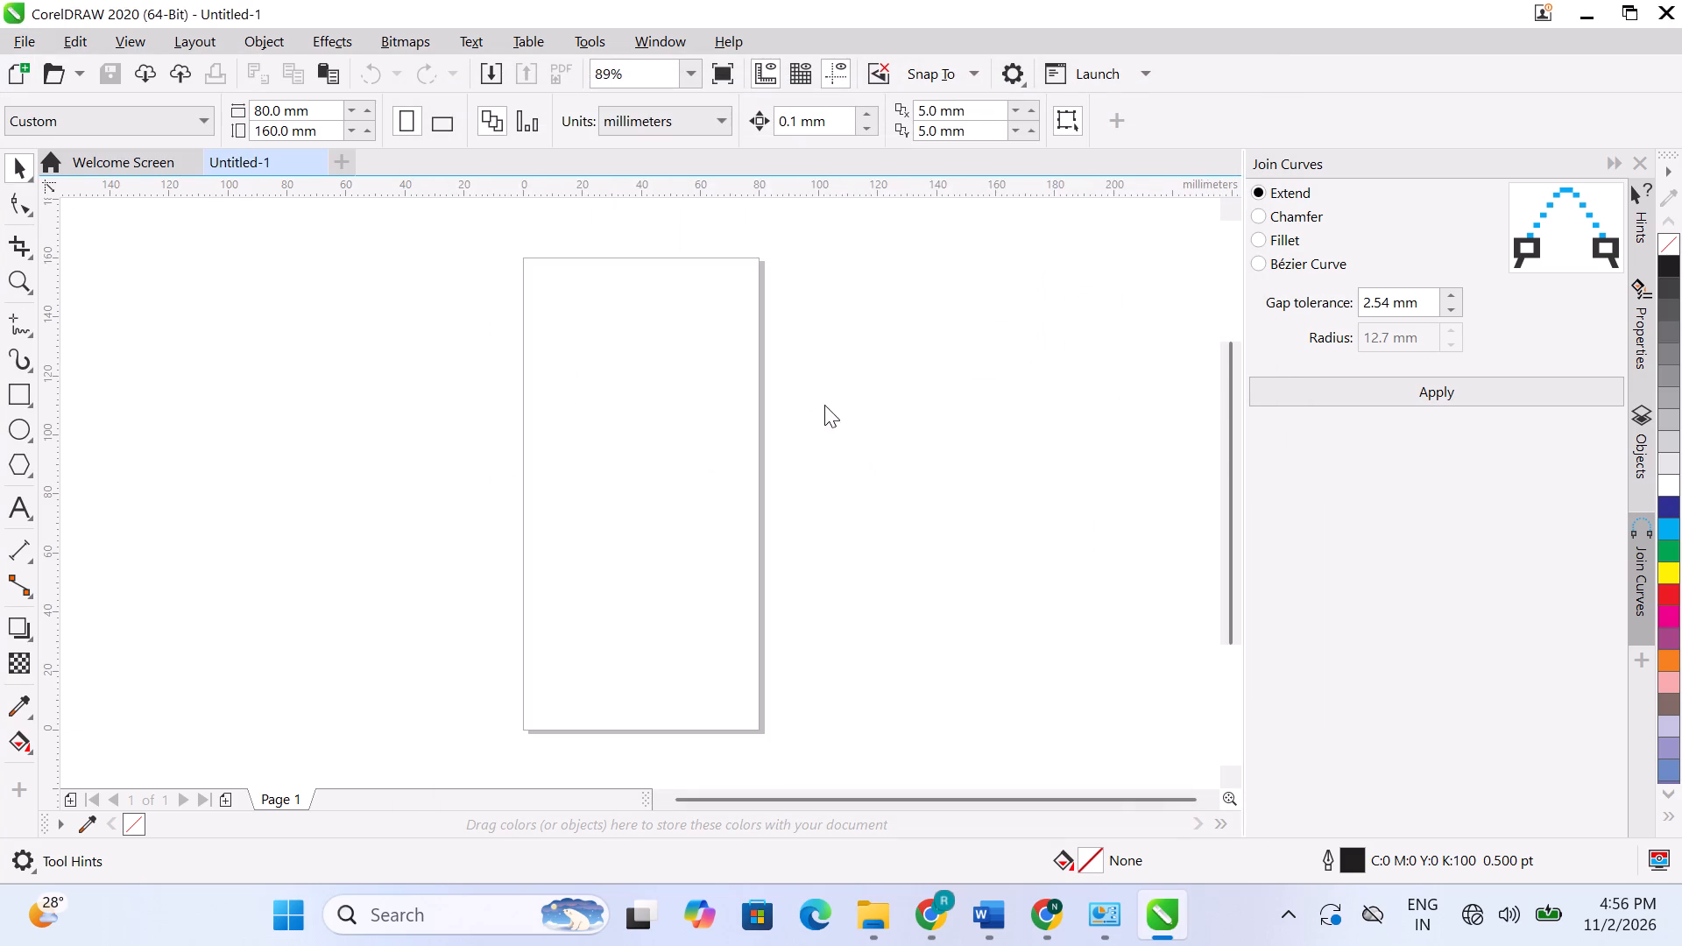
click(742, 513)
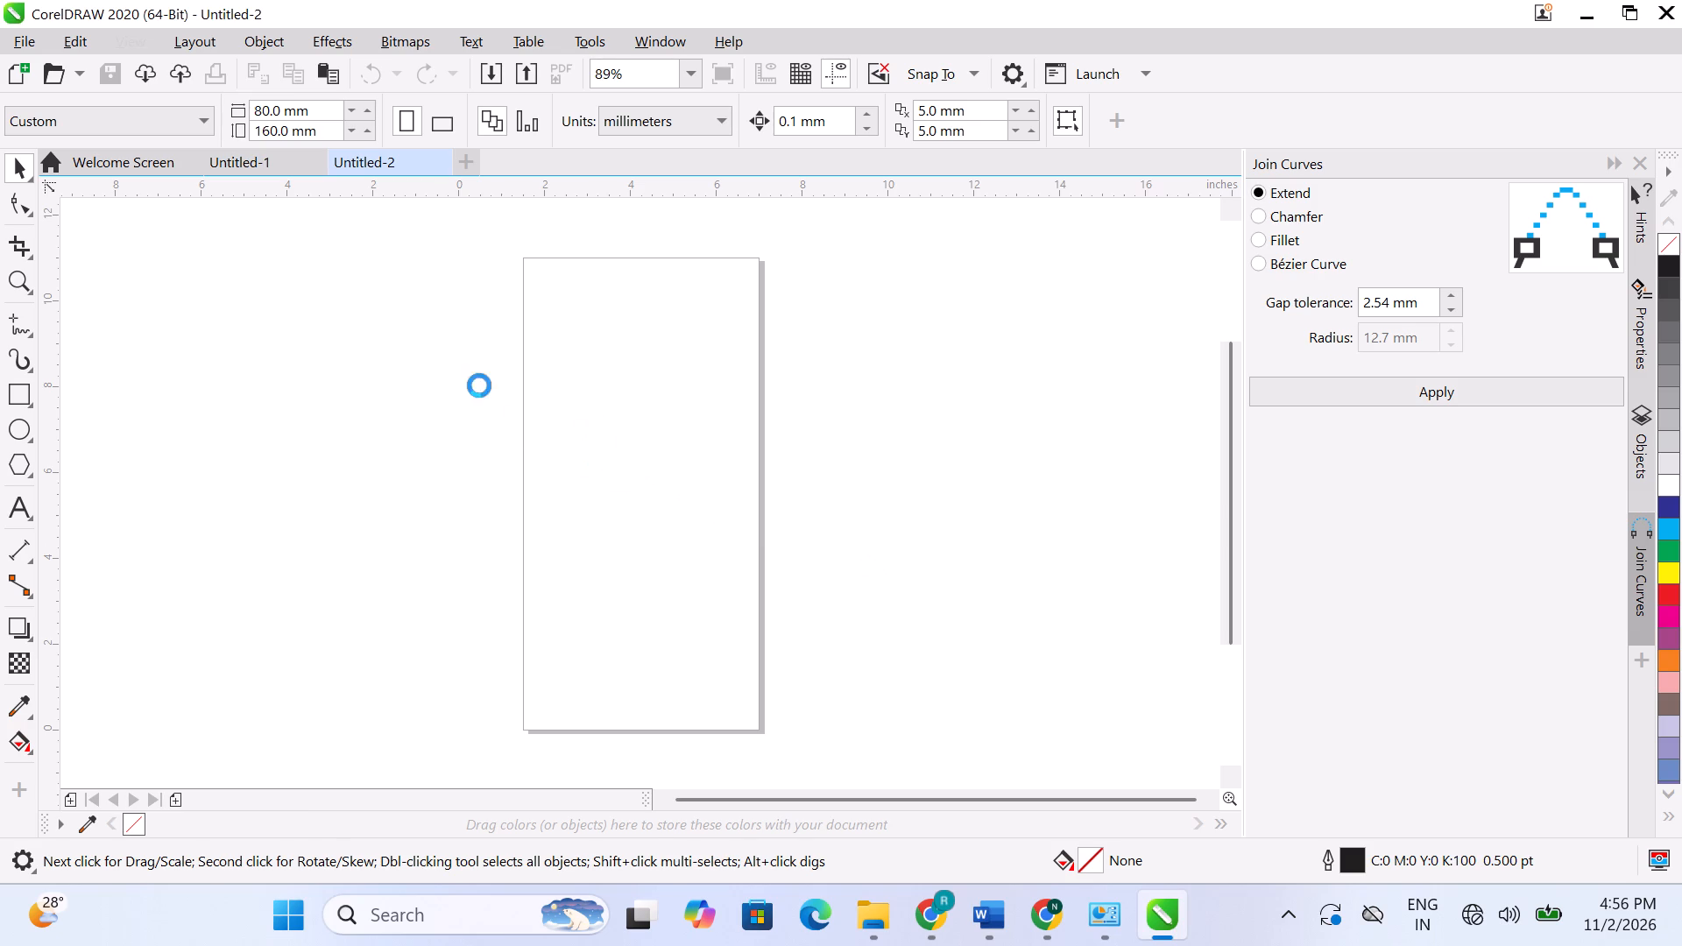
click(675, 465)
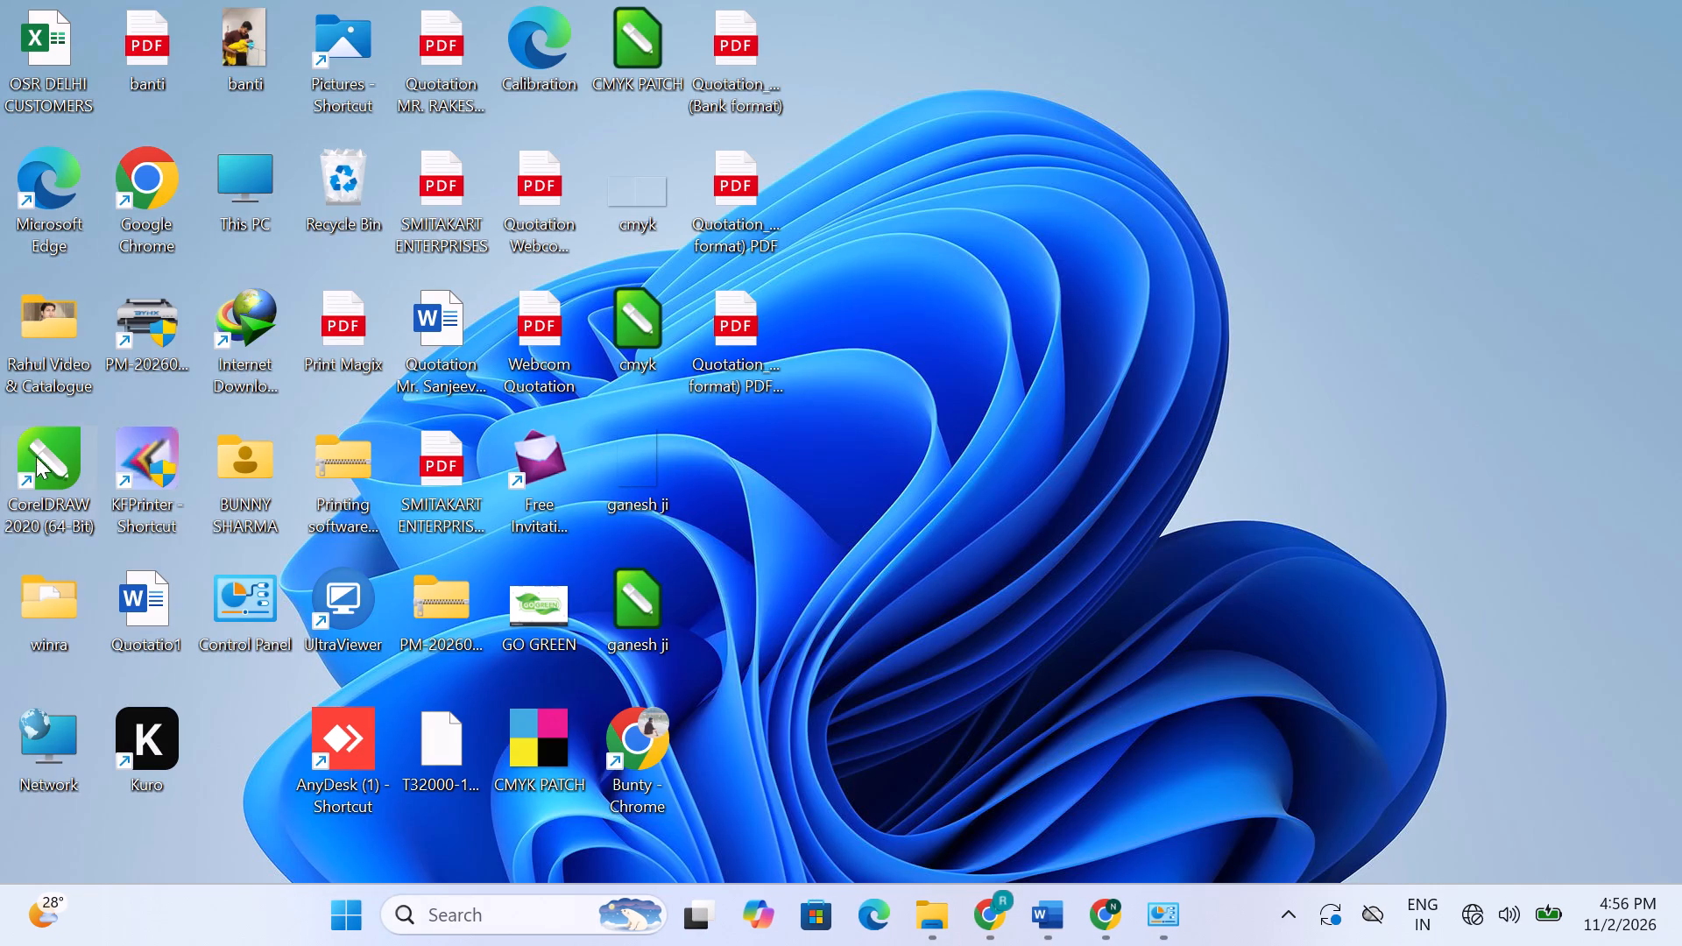
Relaunch CorelDRAW 2020 (64-Bit) from the desktop.
double_click(62, 456)
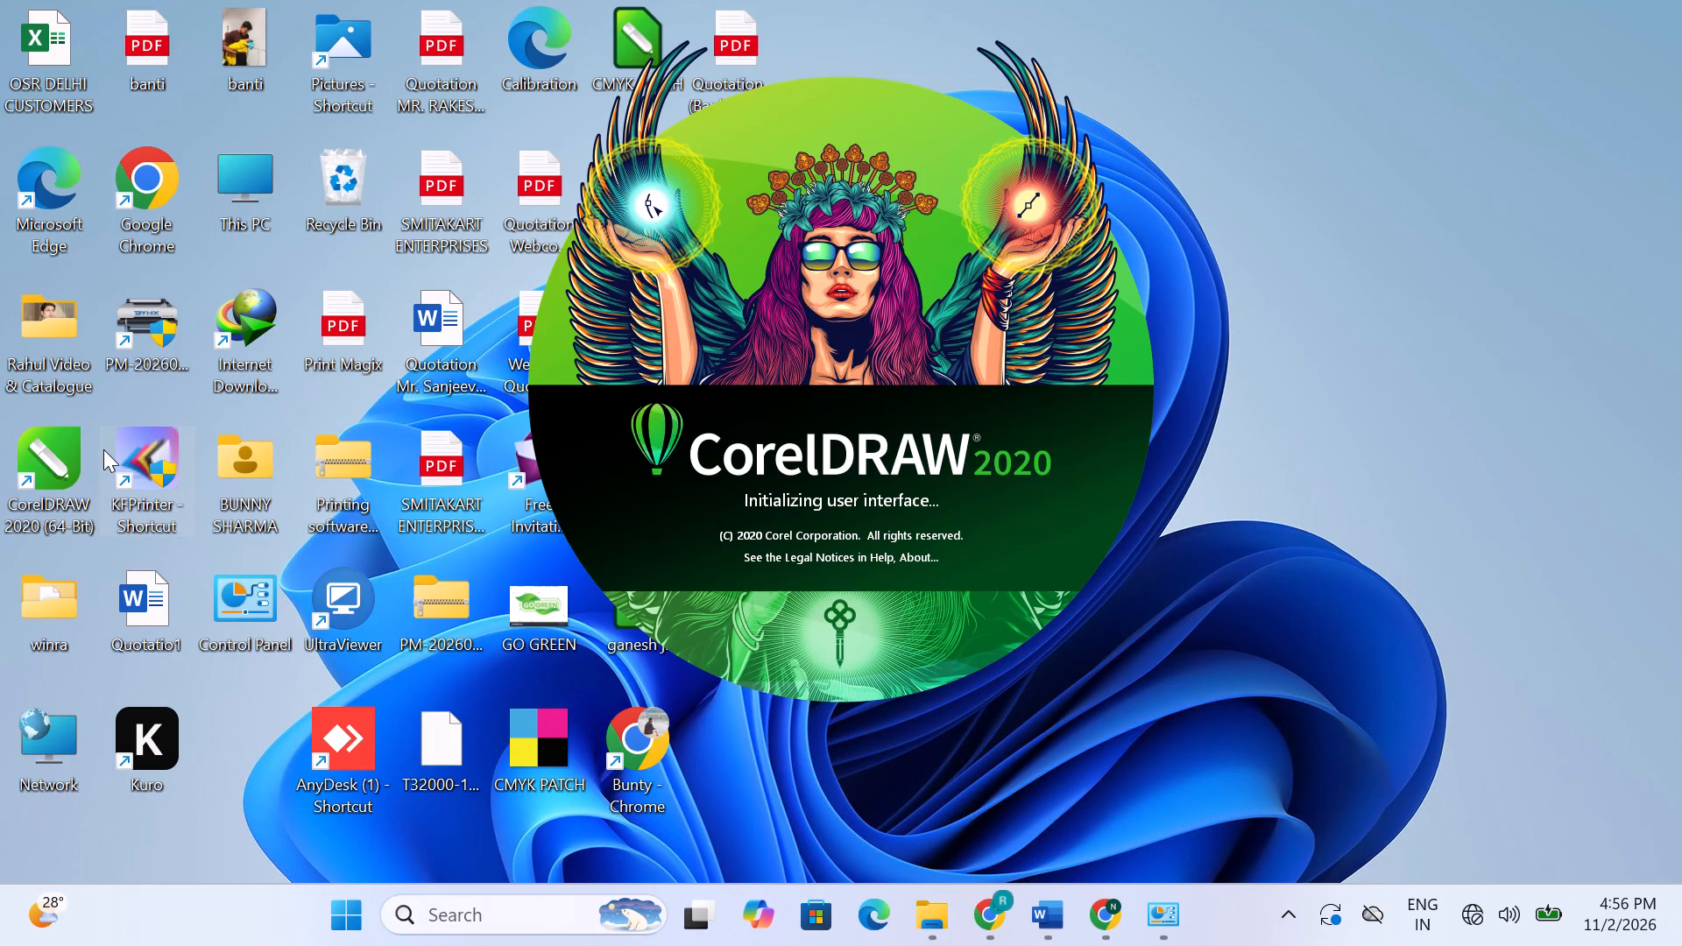
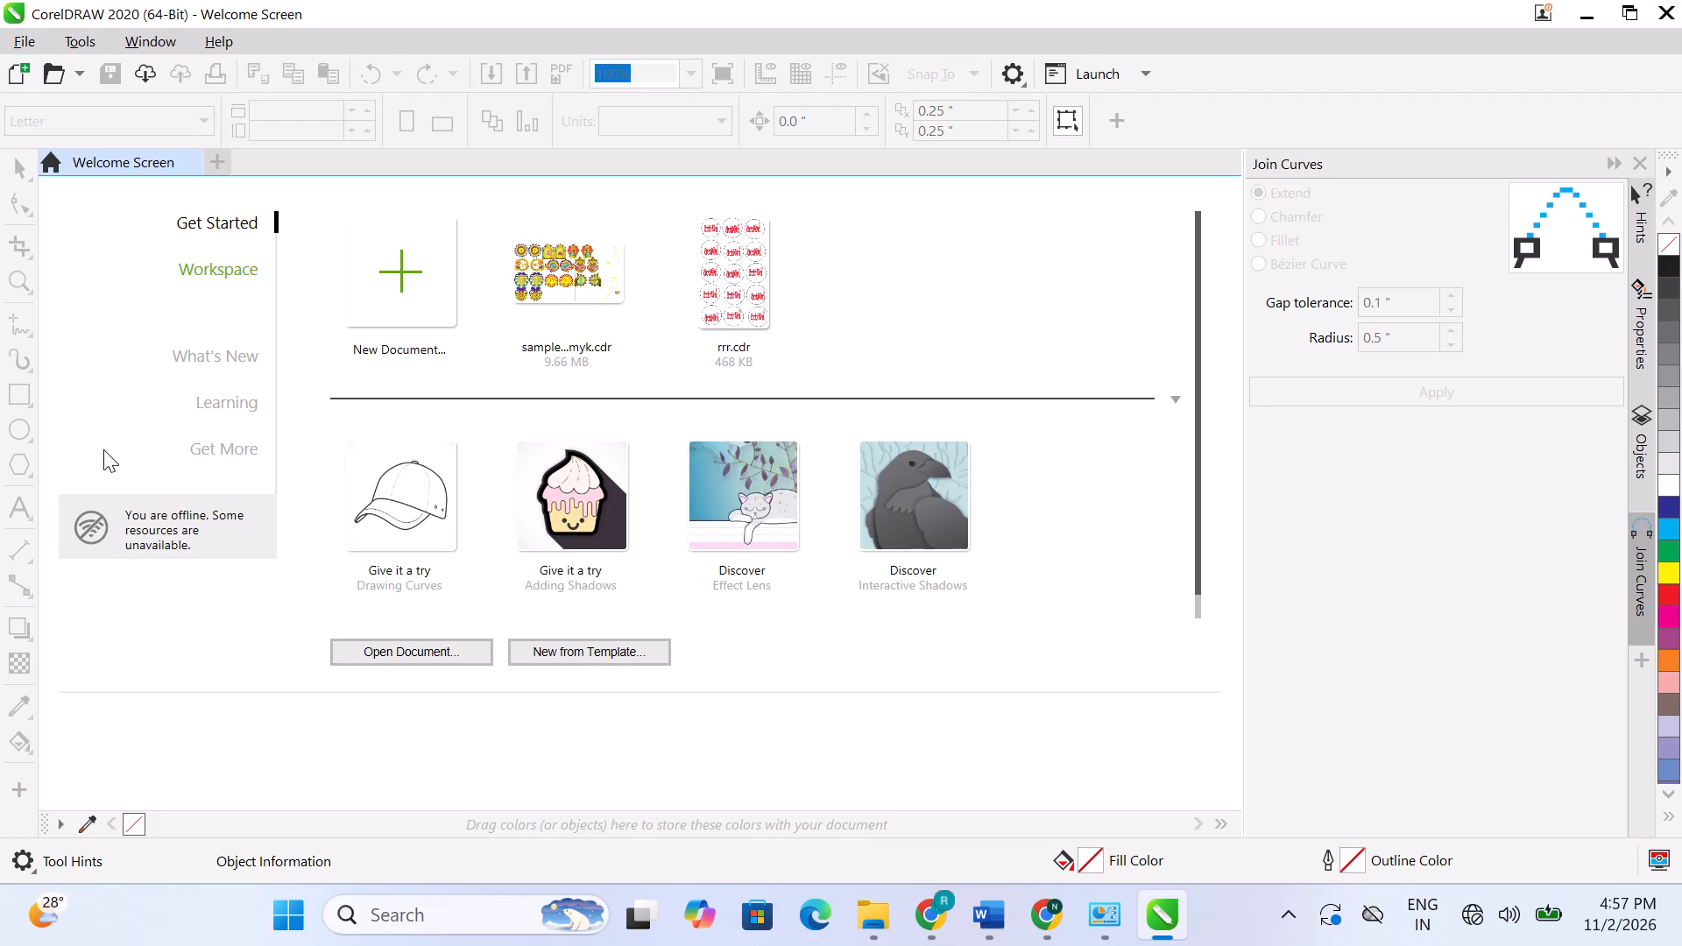
Create a new CMYK document with an 80 x 160 mm page at 300 dpi.
click(25, 32)
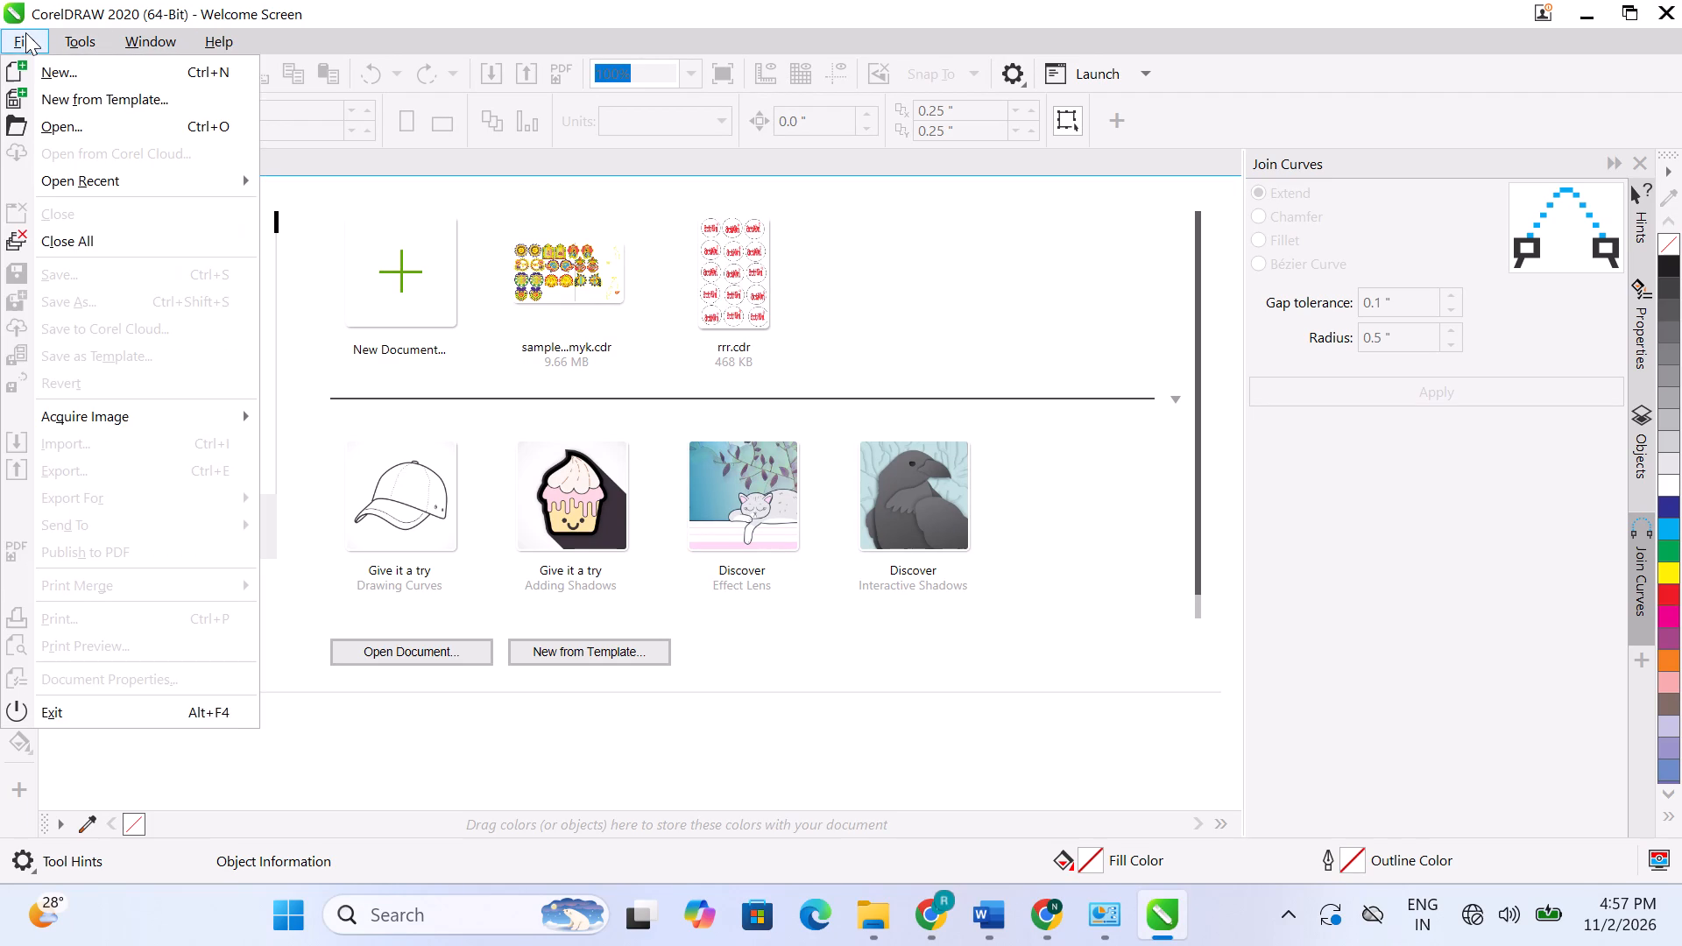
click(73, 74)
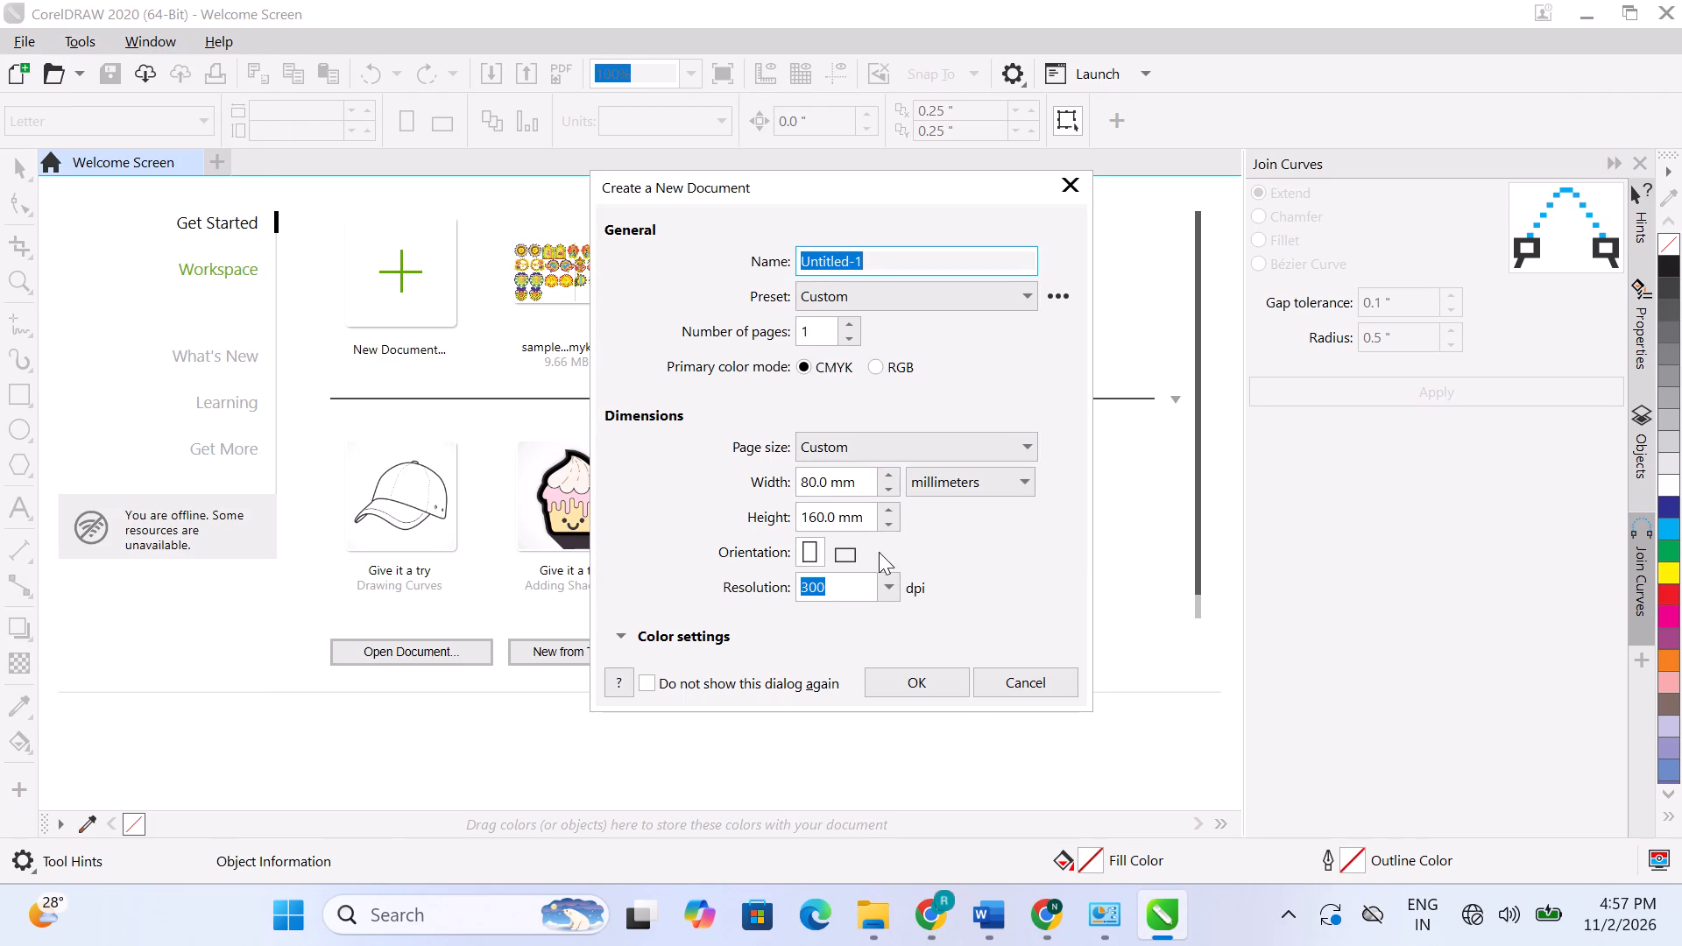
click(938, 689)
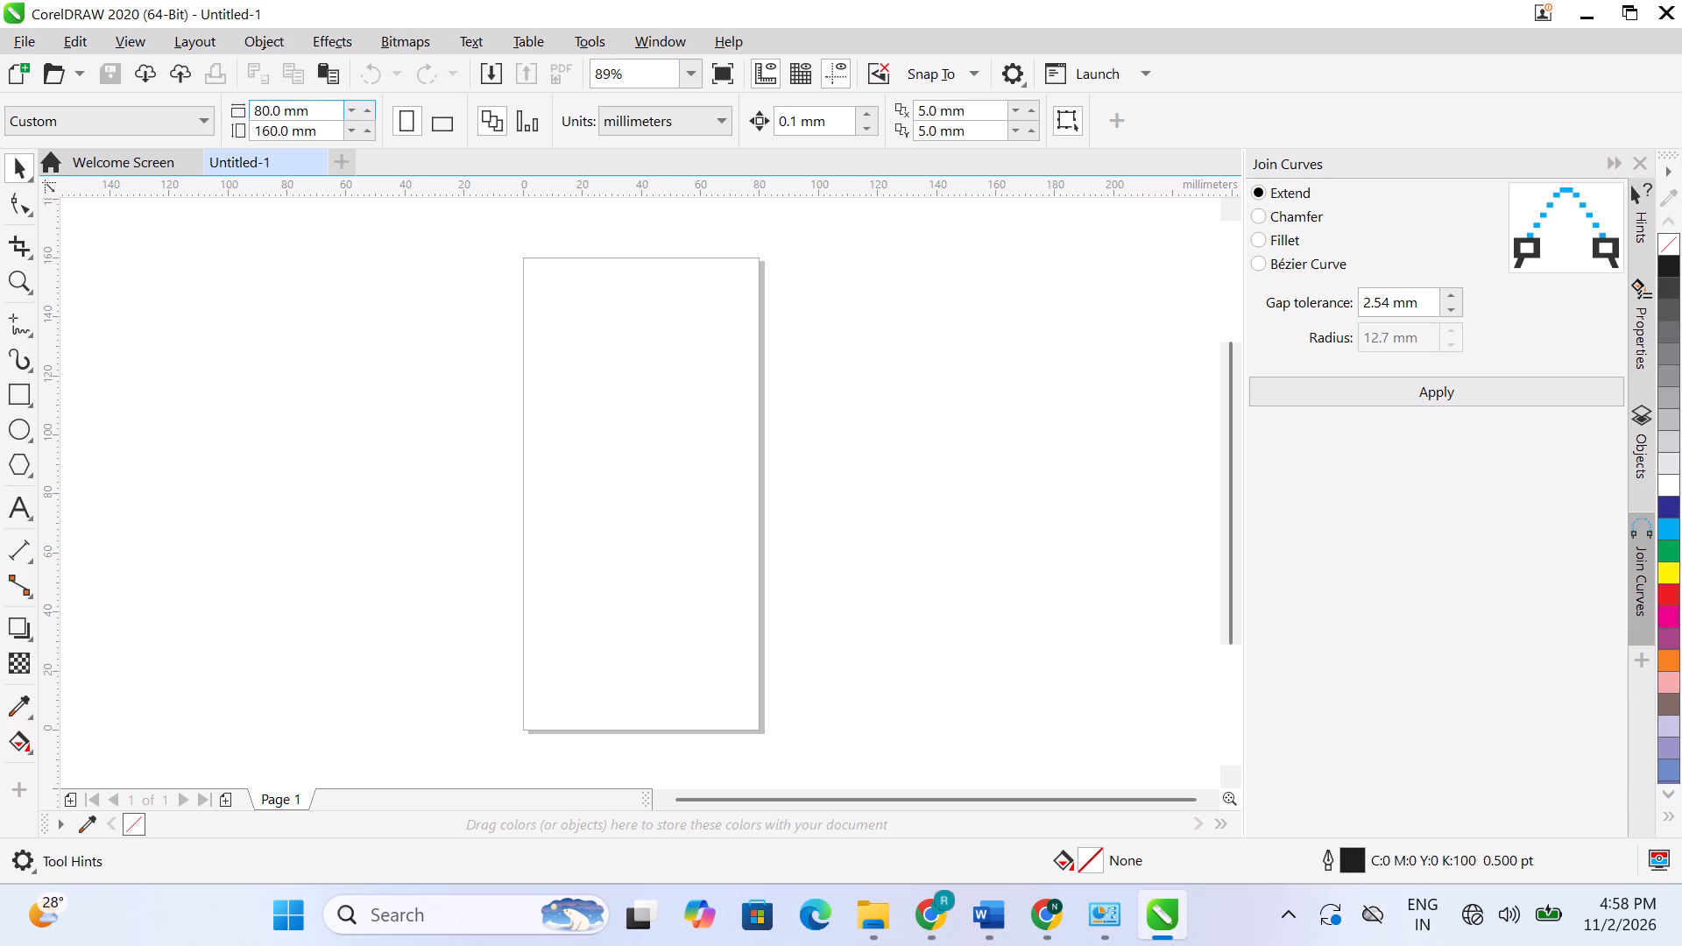
Set the page width to 75 mm.
double_click(312, 111)
key(BackSpace)
key(BackSpace)
key(BackSpace)
key(BackSpace)
key(BackSpace)
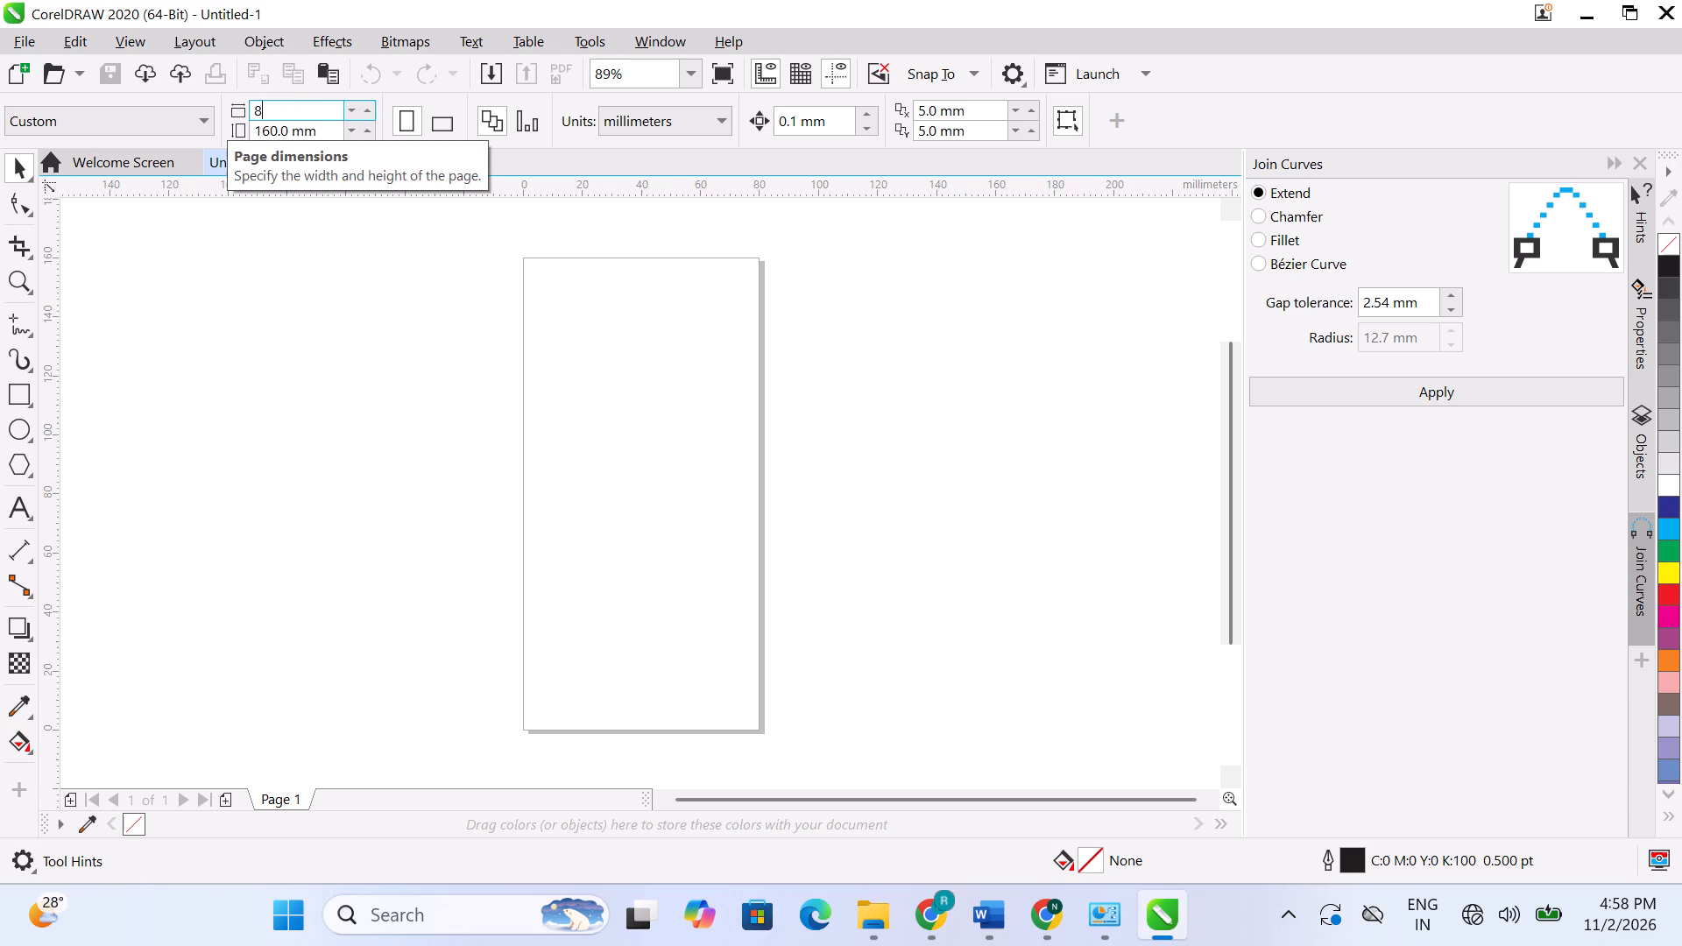
key(BackSpace)
text(75)
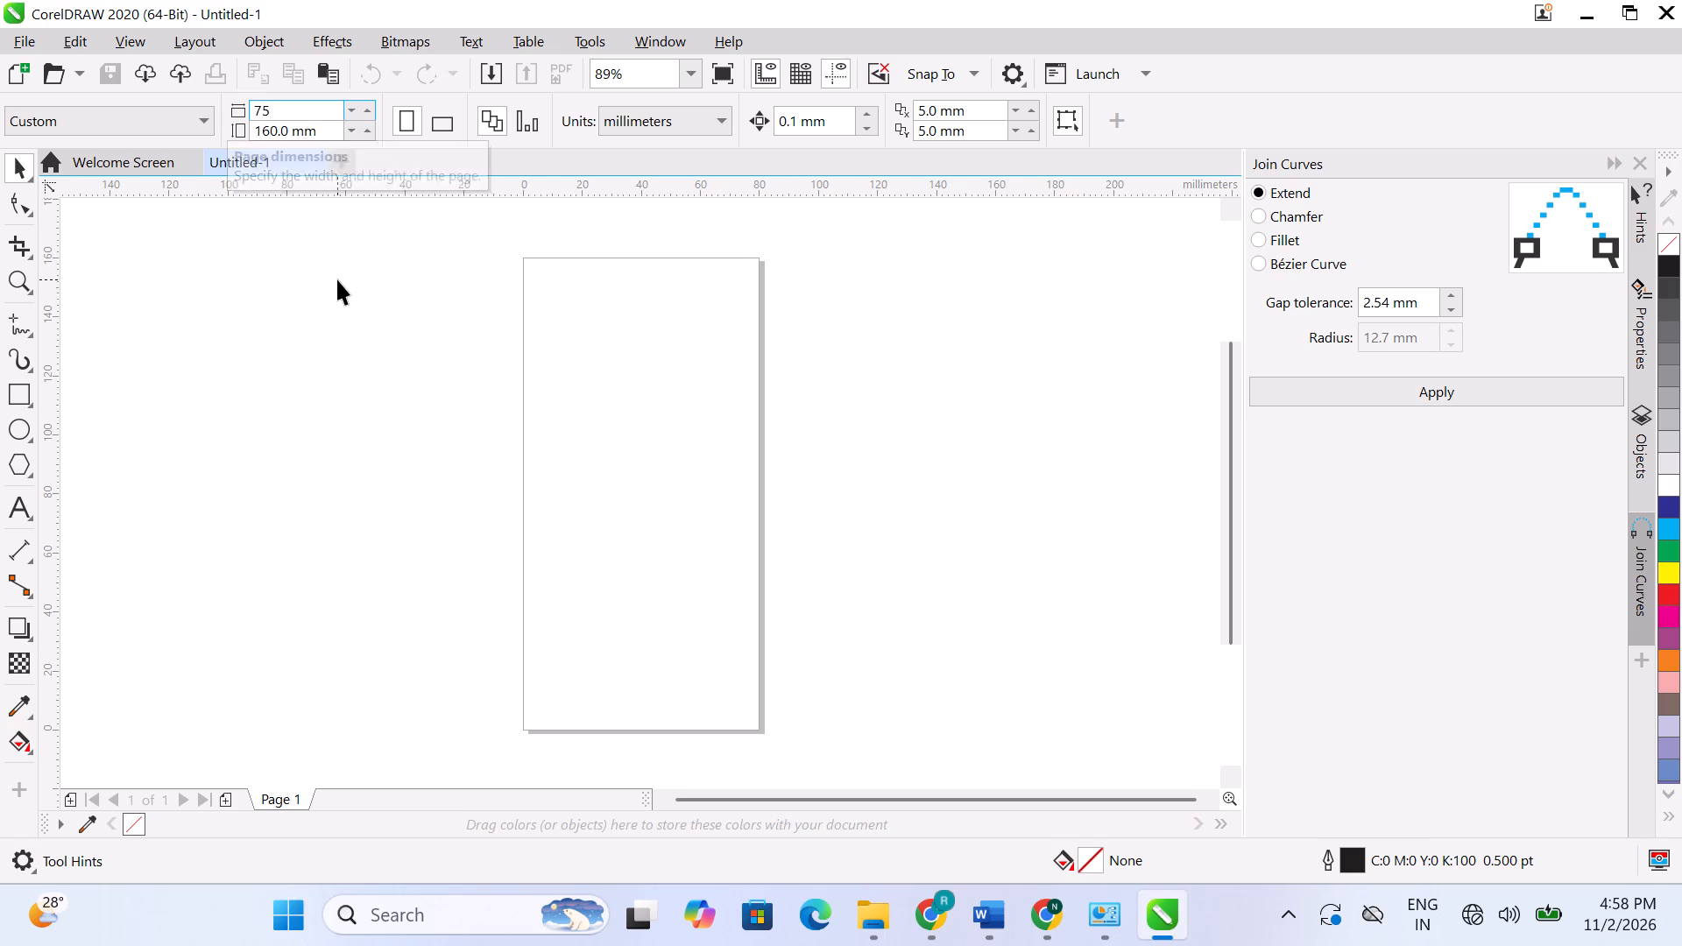
click(337, 279)
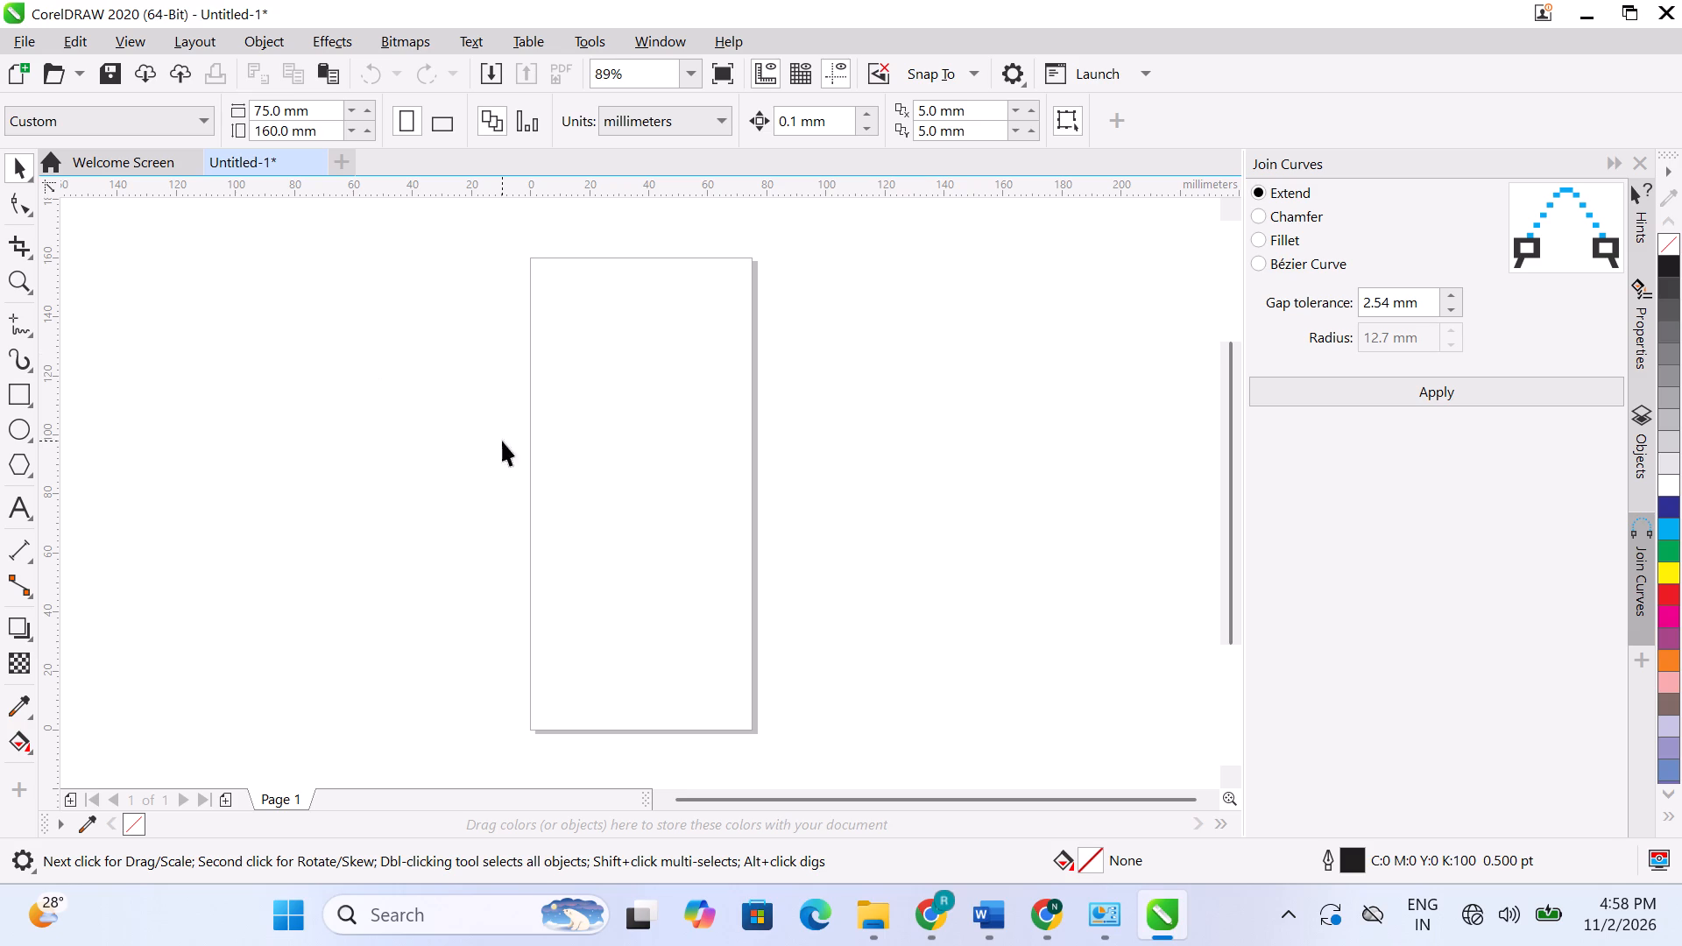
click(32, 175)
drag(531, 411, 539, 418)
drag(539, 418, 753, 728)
Draw a tall rectangle about 15 x 46 mm in the page's upper-left corner.
click(15, 399)
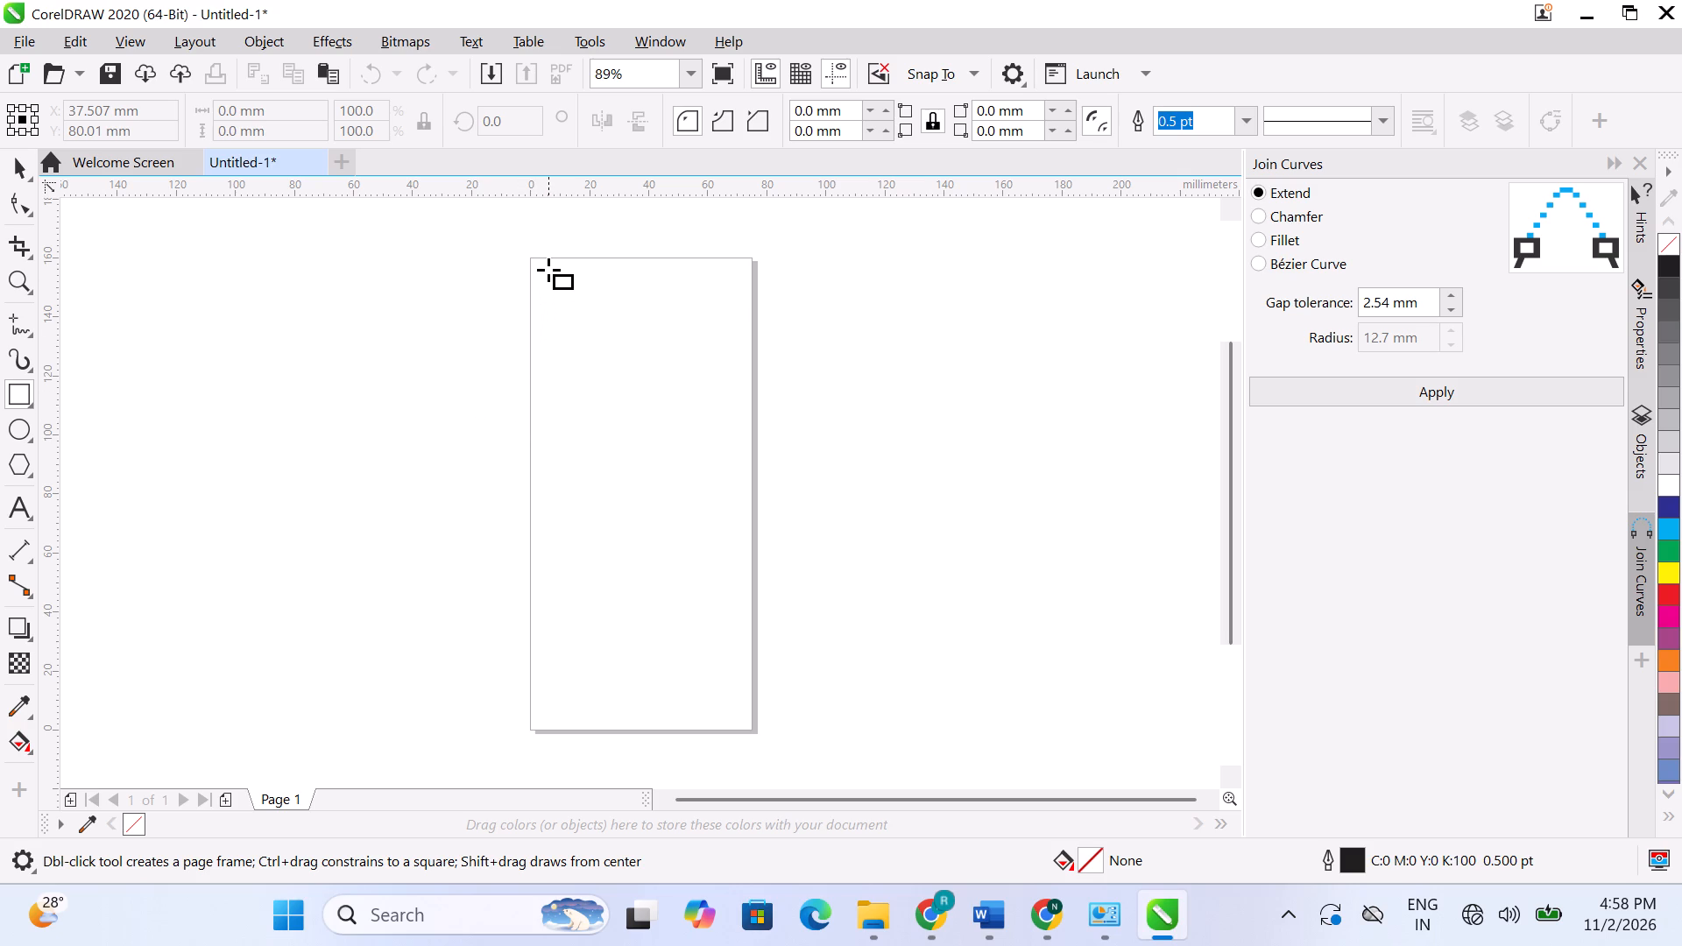
drag(536, 258, 571, 325)
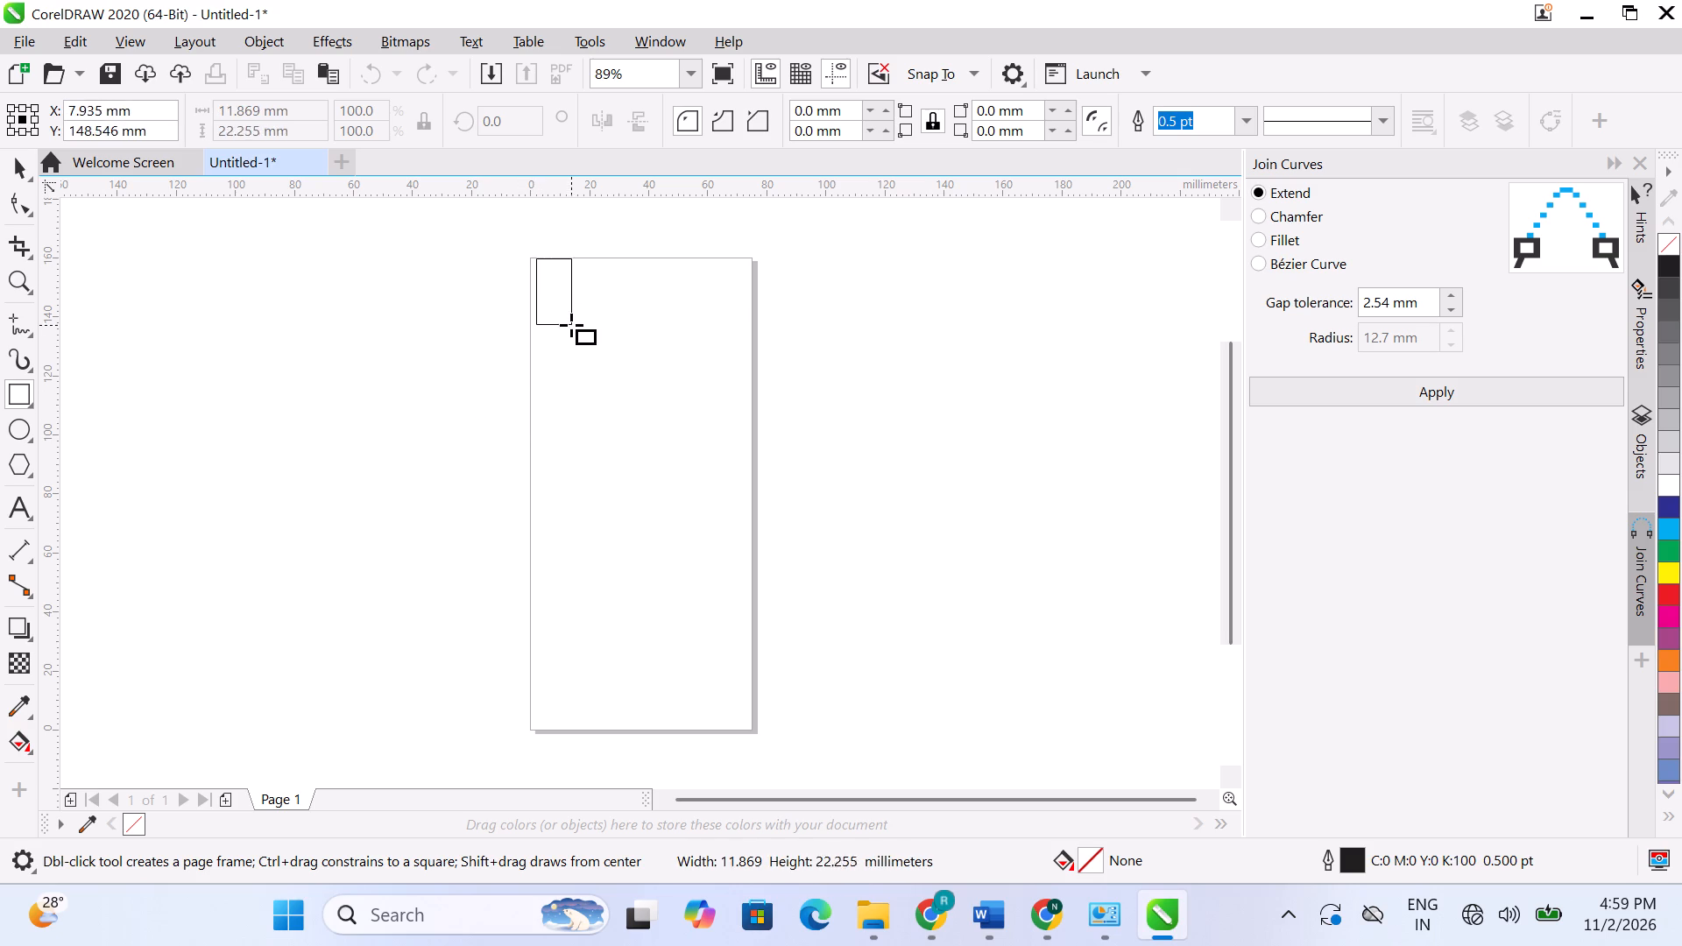
drag(571, 325, 581, 391)
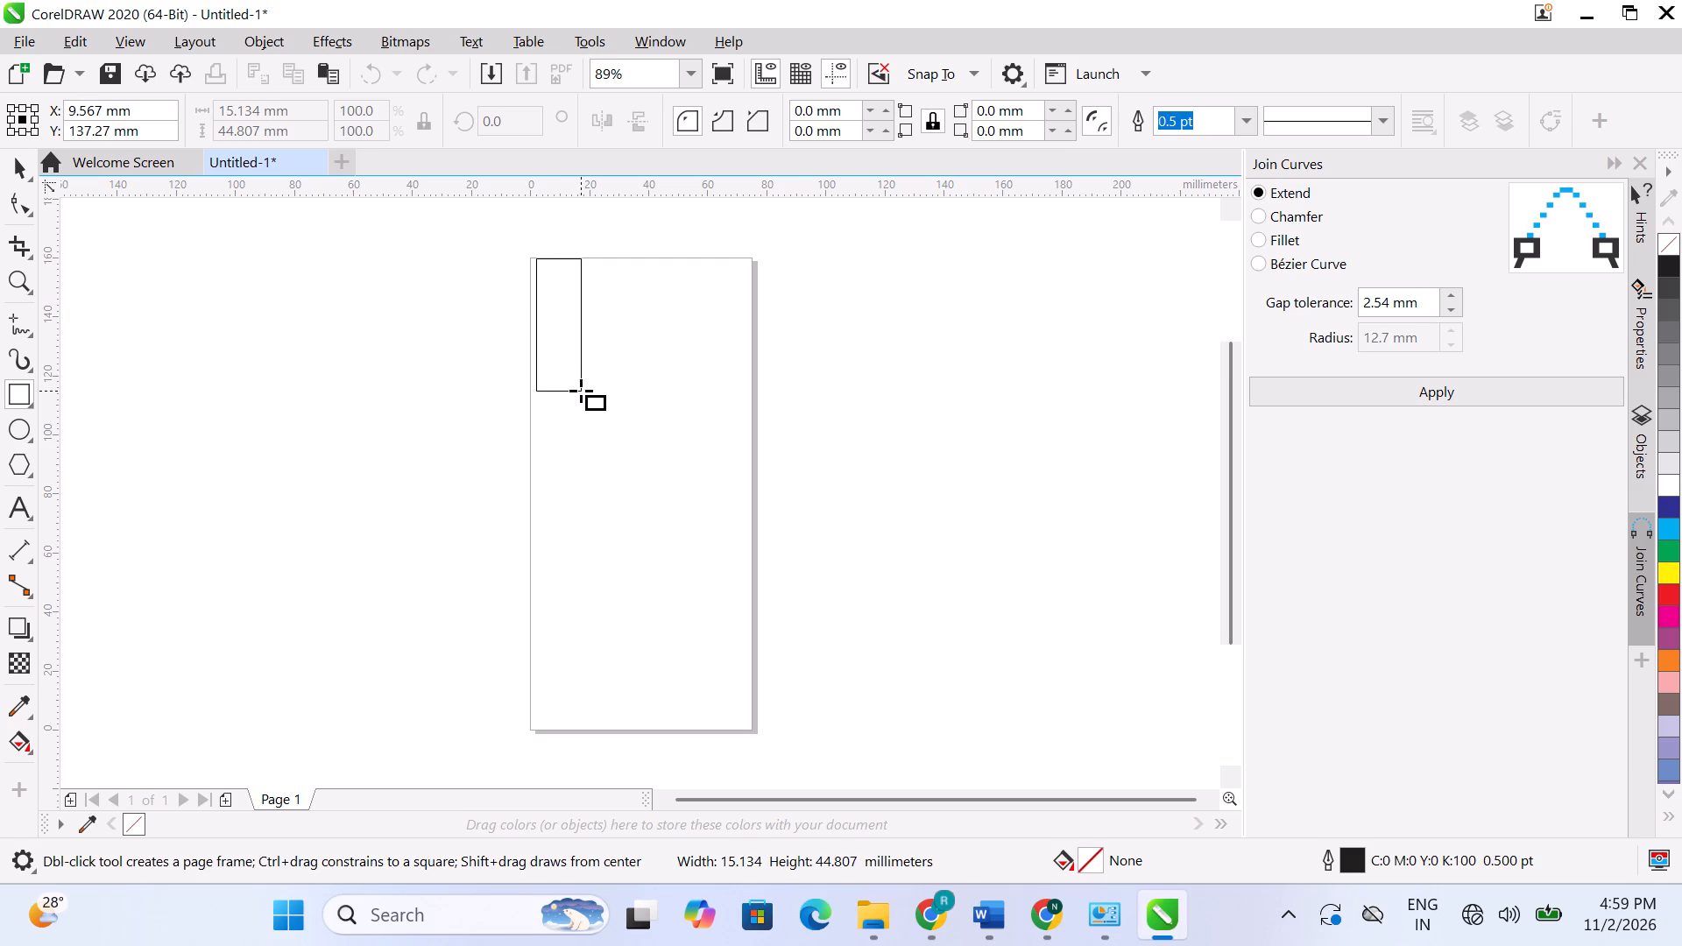
drag(581, 391, 581, 393)
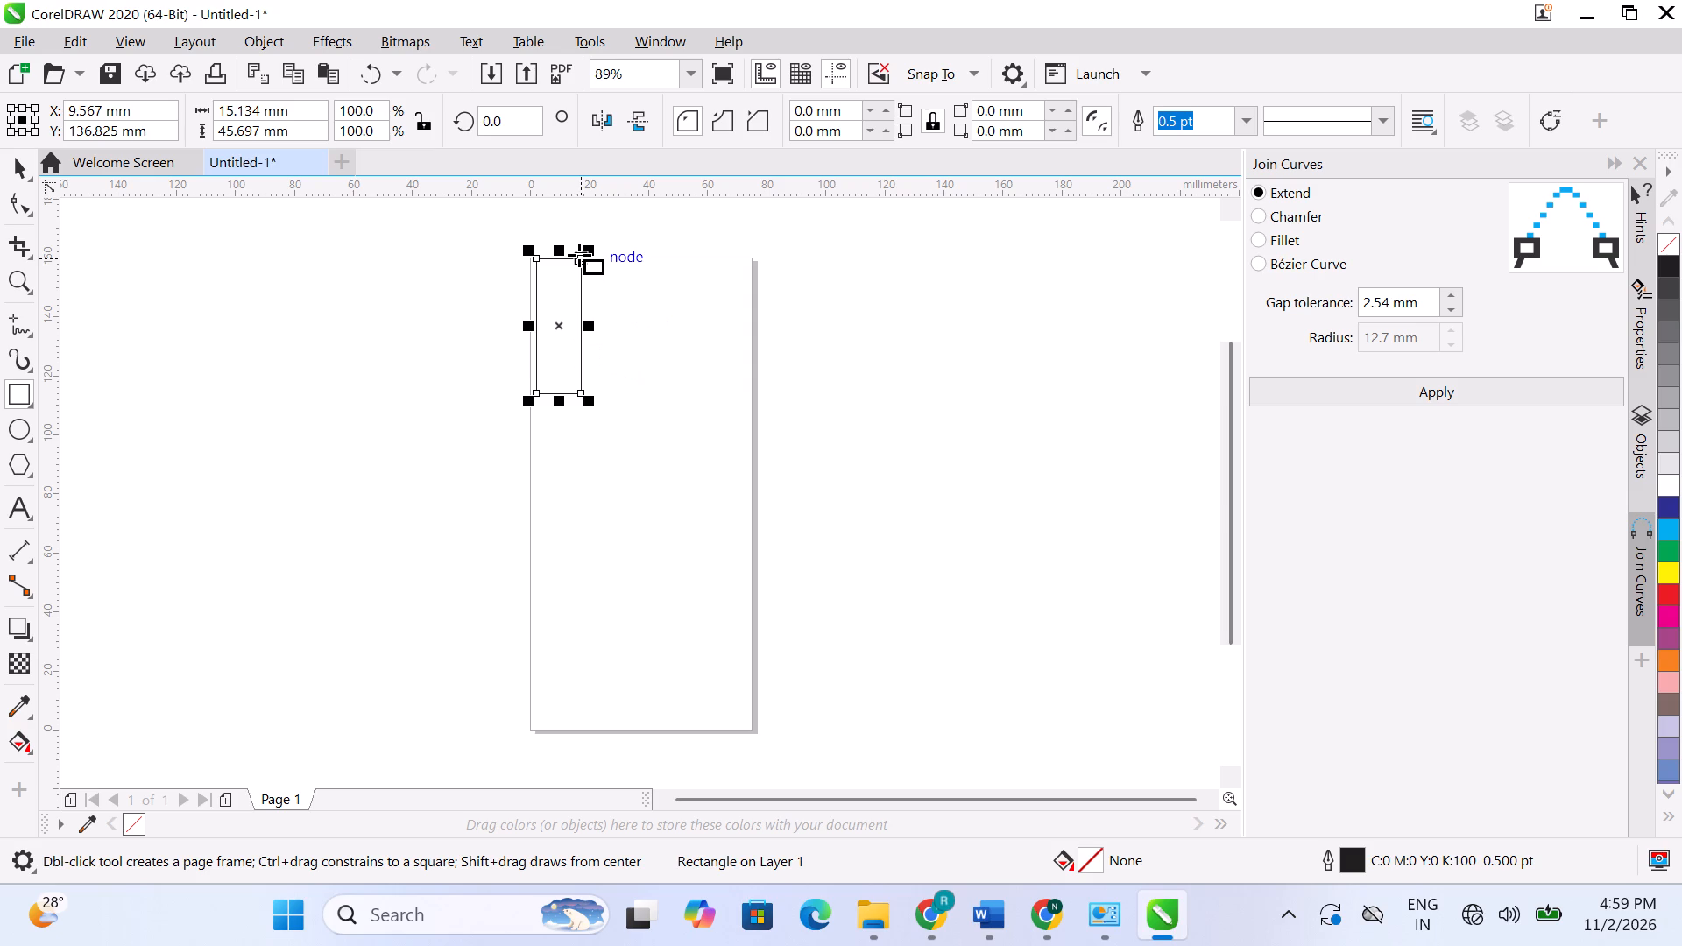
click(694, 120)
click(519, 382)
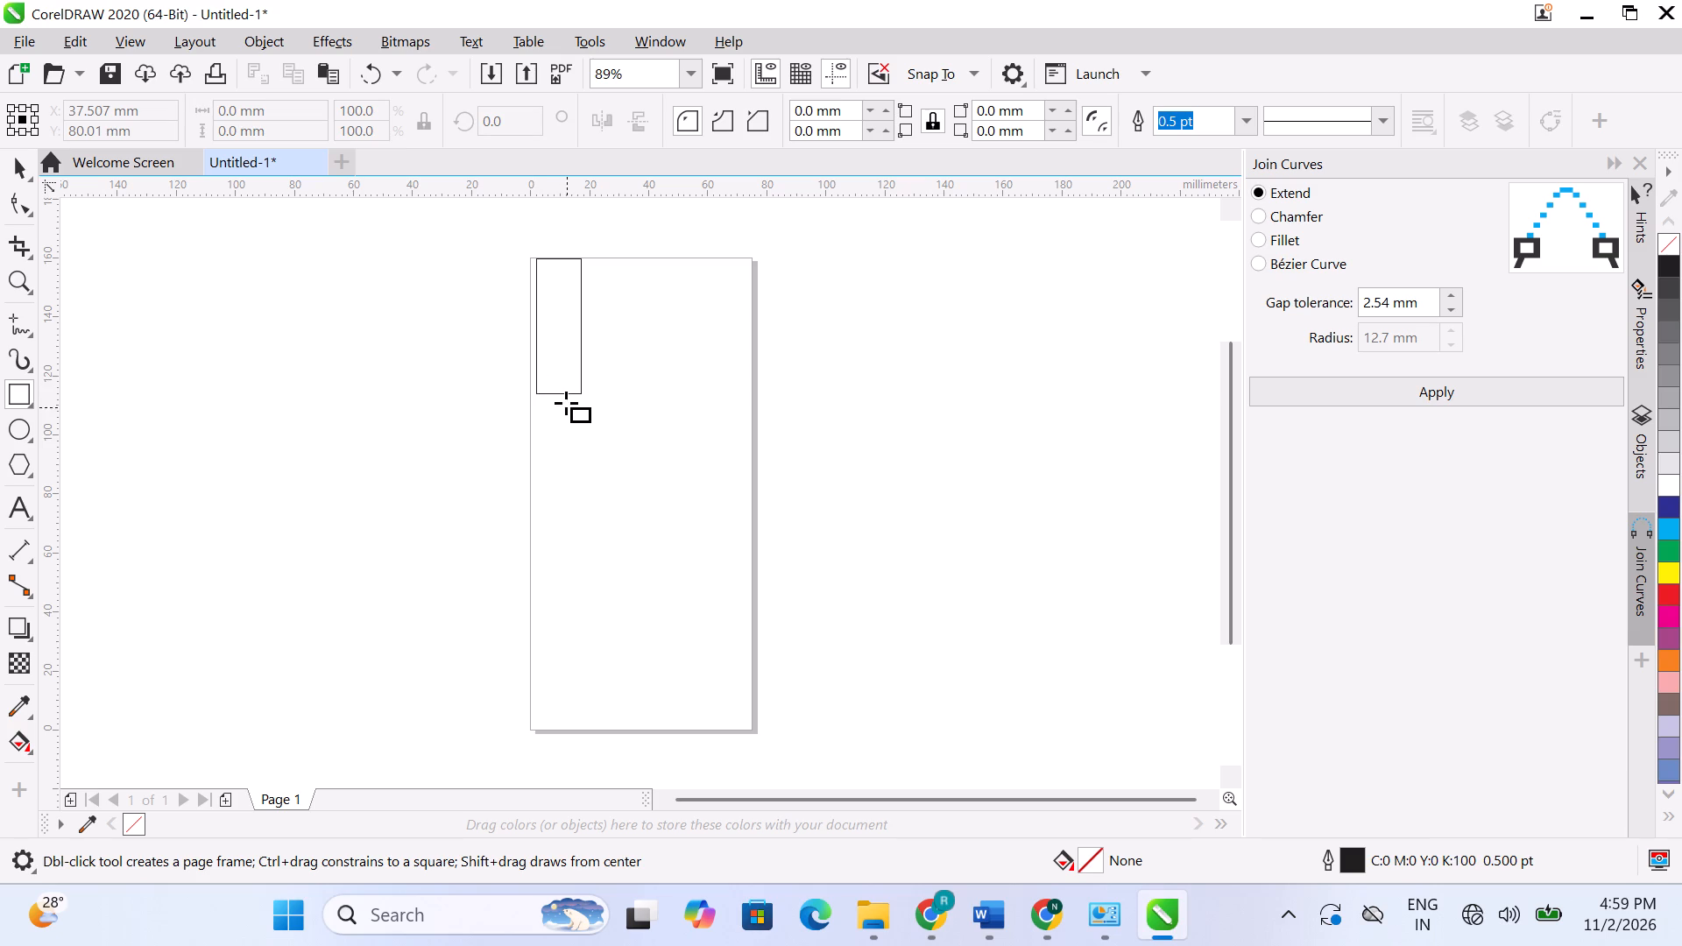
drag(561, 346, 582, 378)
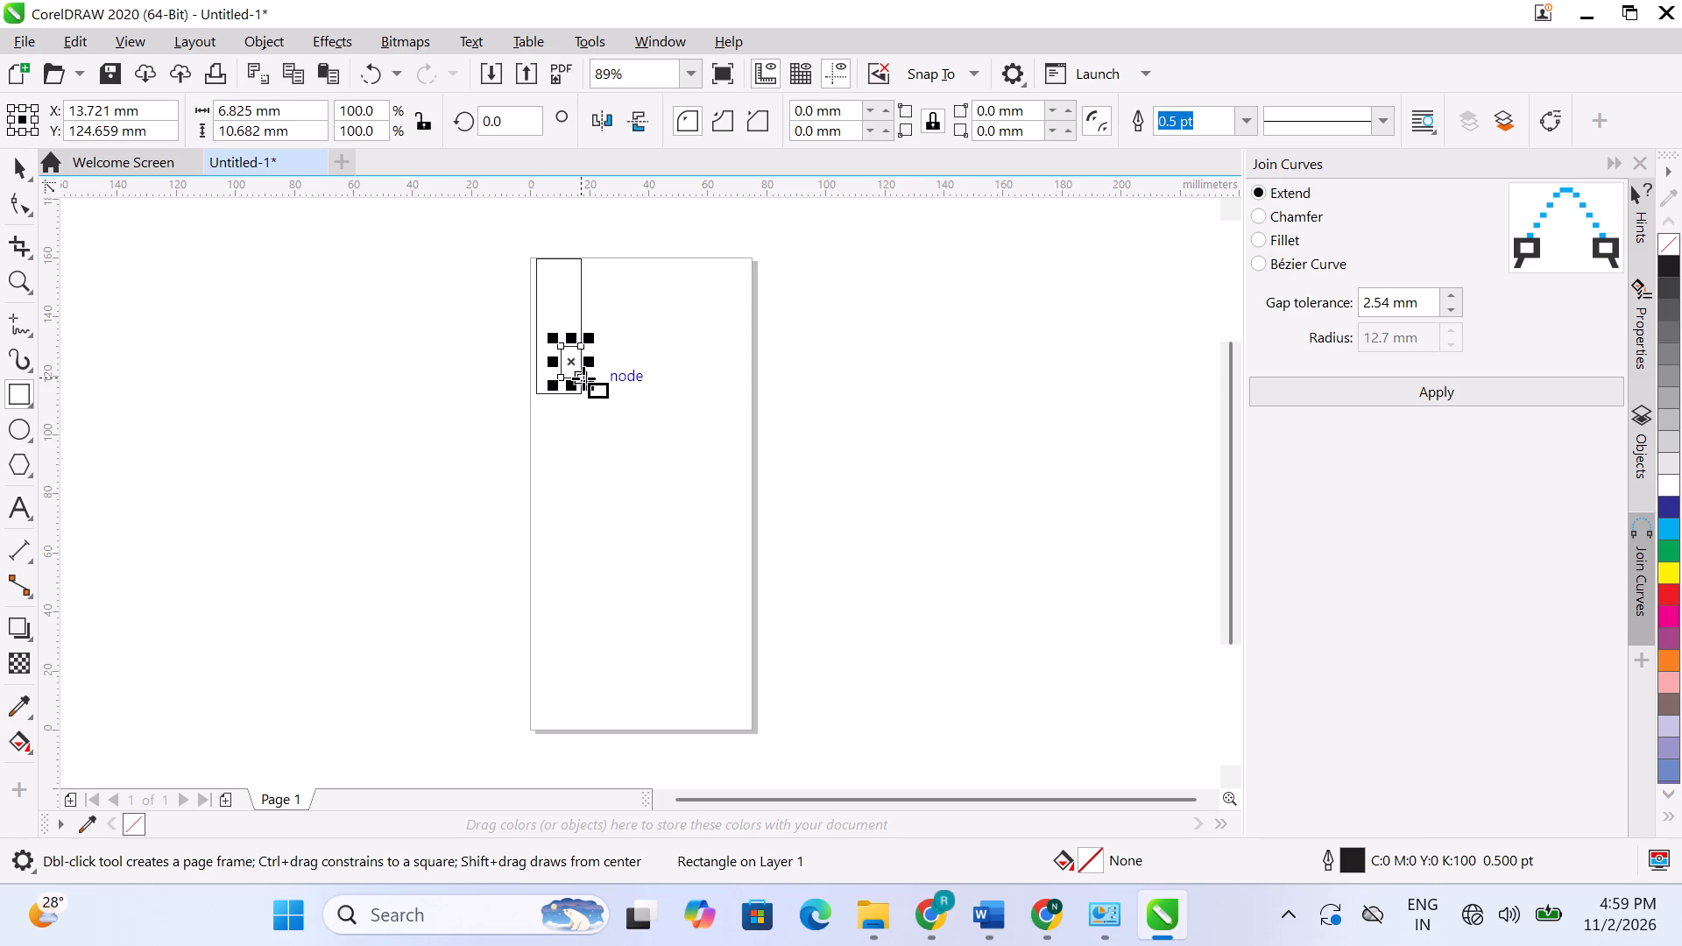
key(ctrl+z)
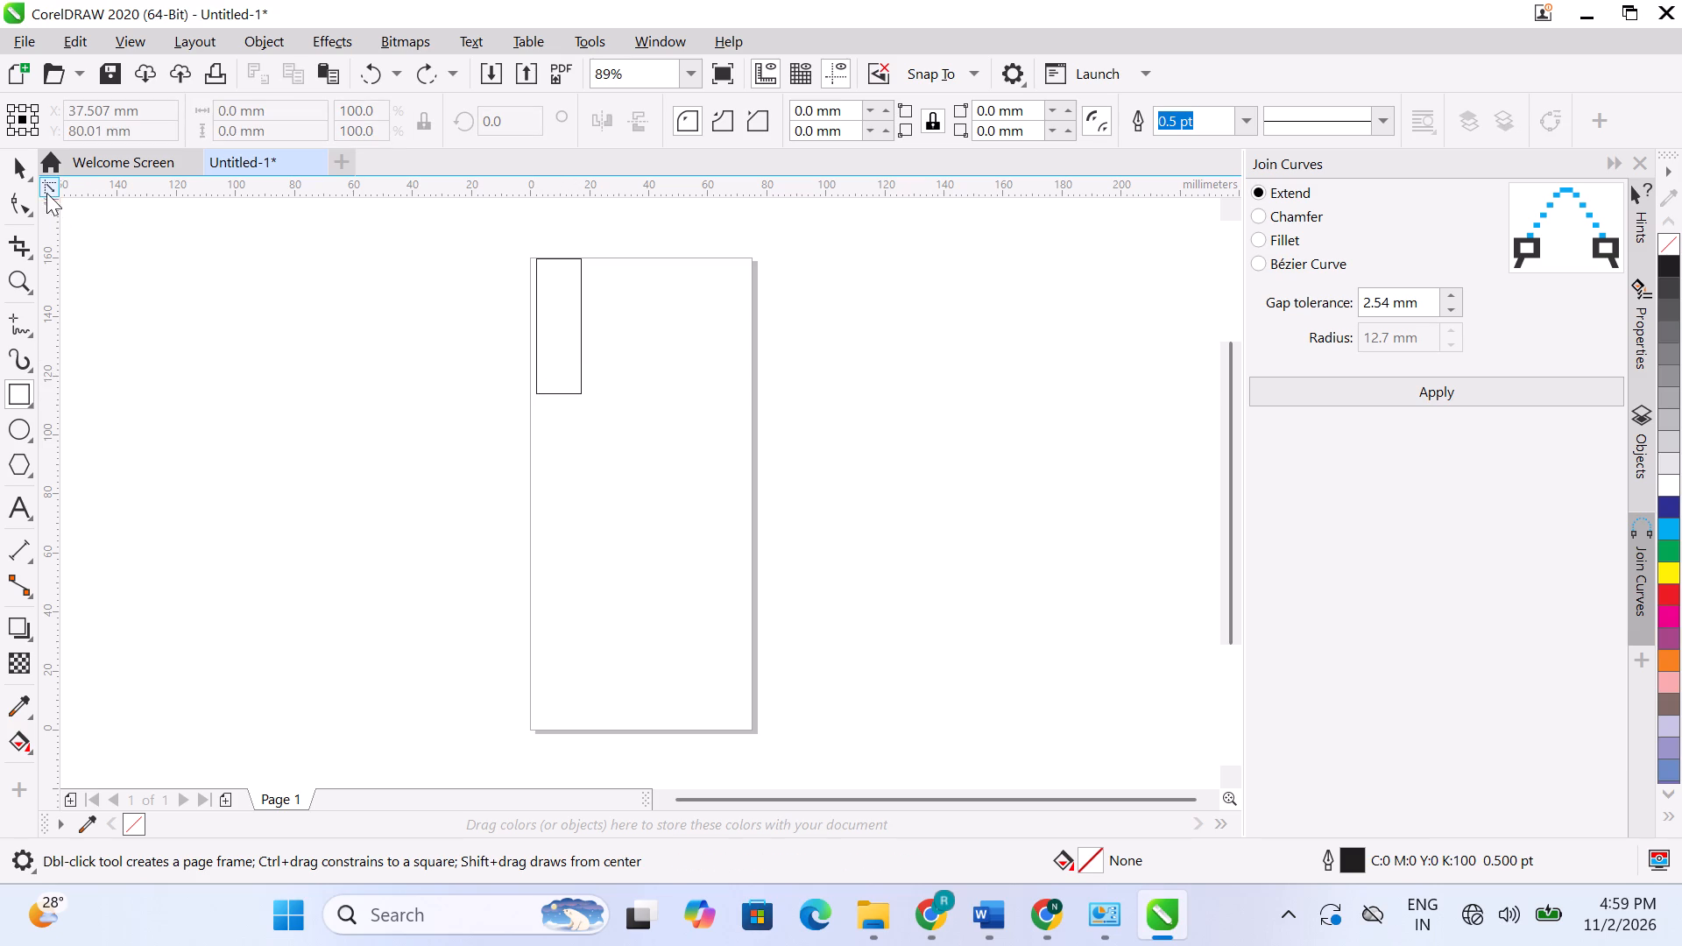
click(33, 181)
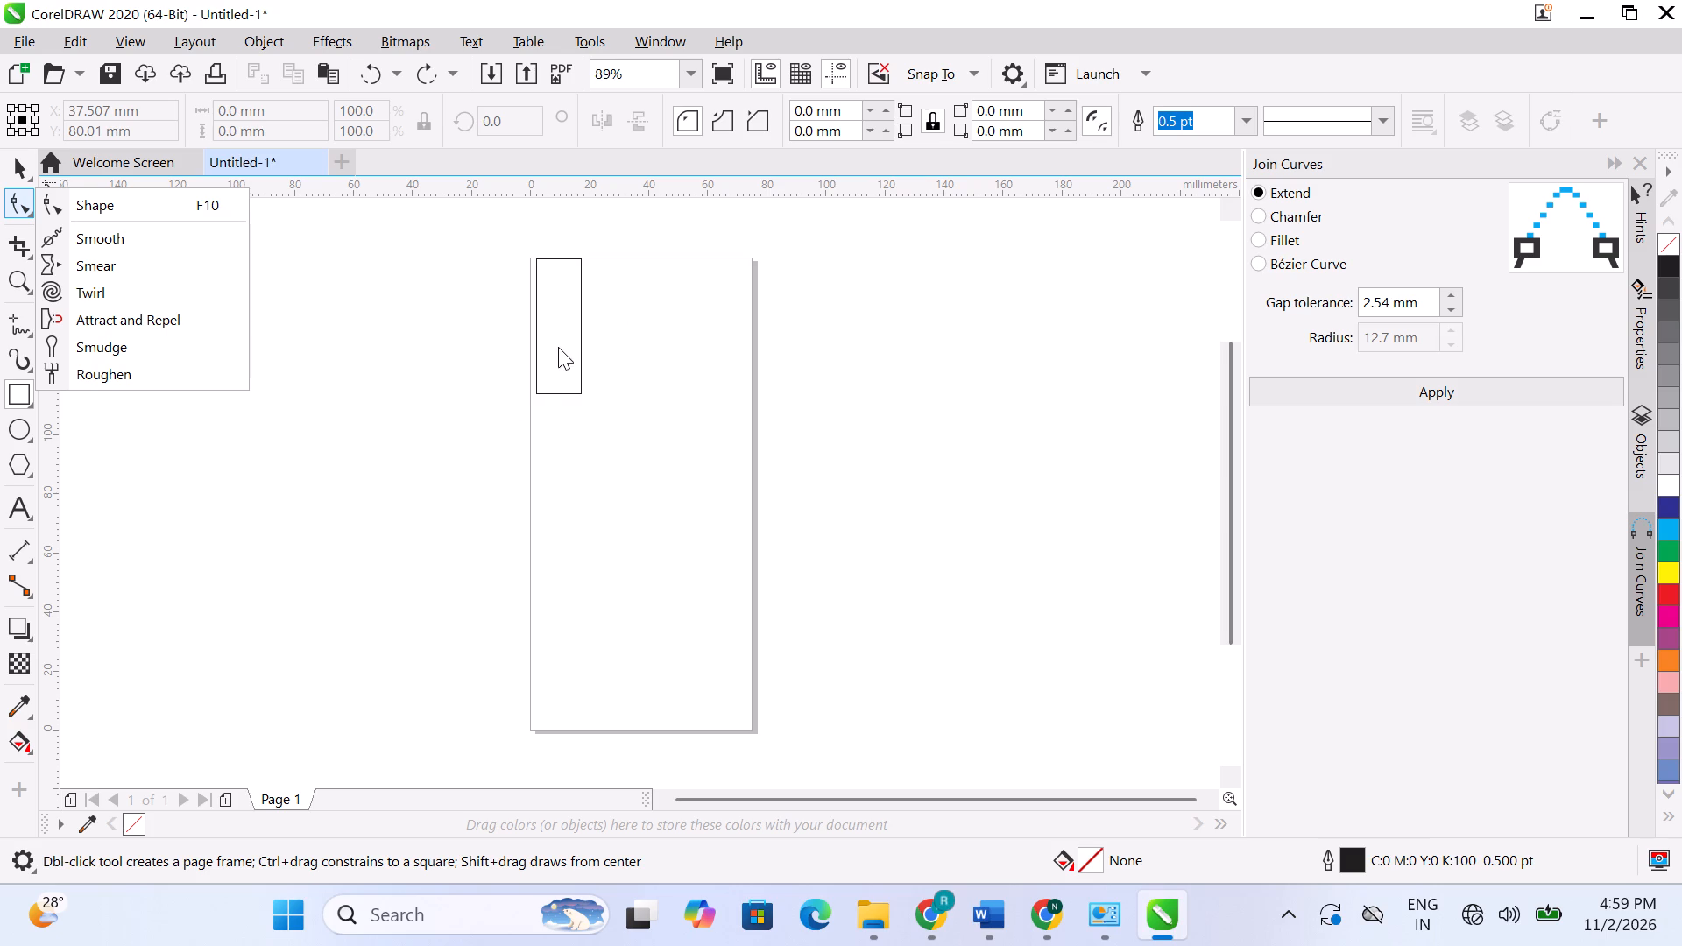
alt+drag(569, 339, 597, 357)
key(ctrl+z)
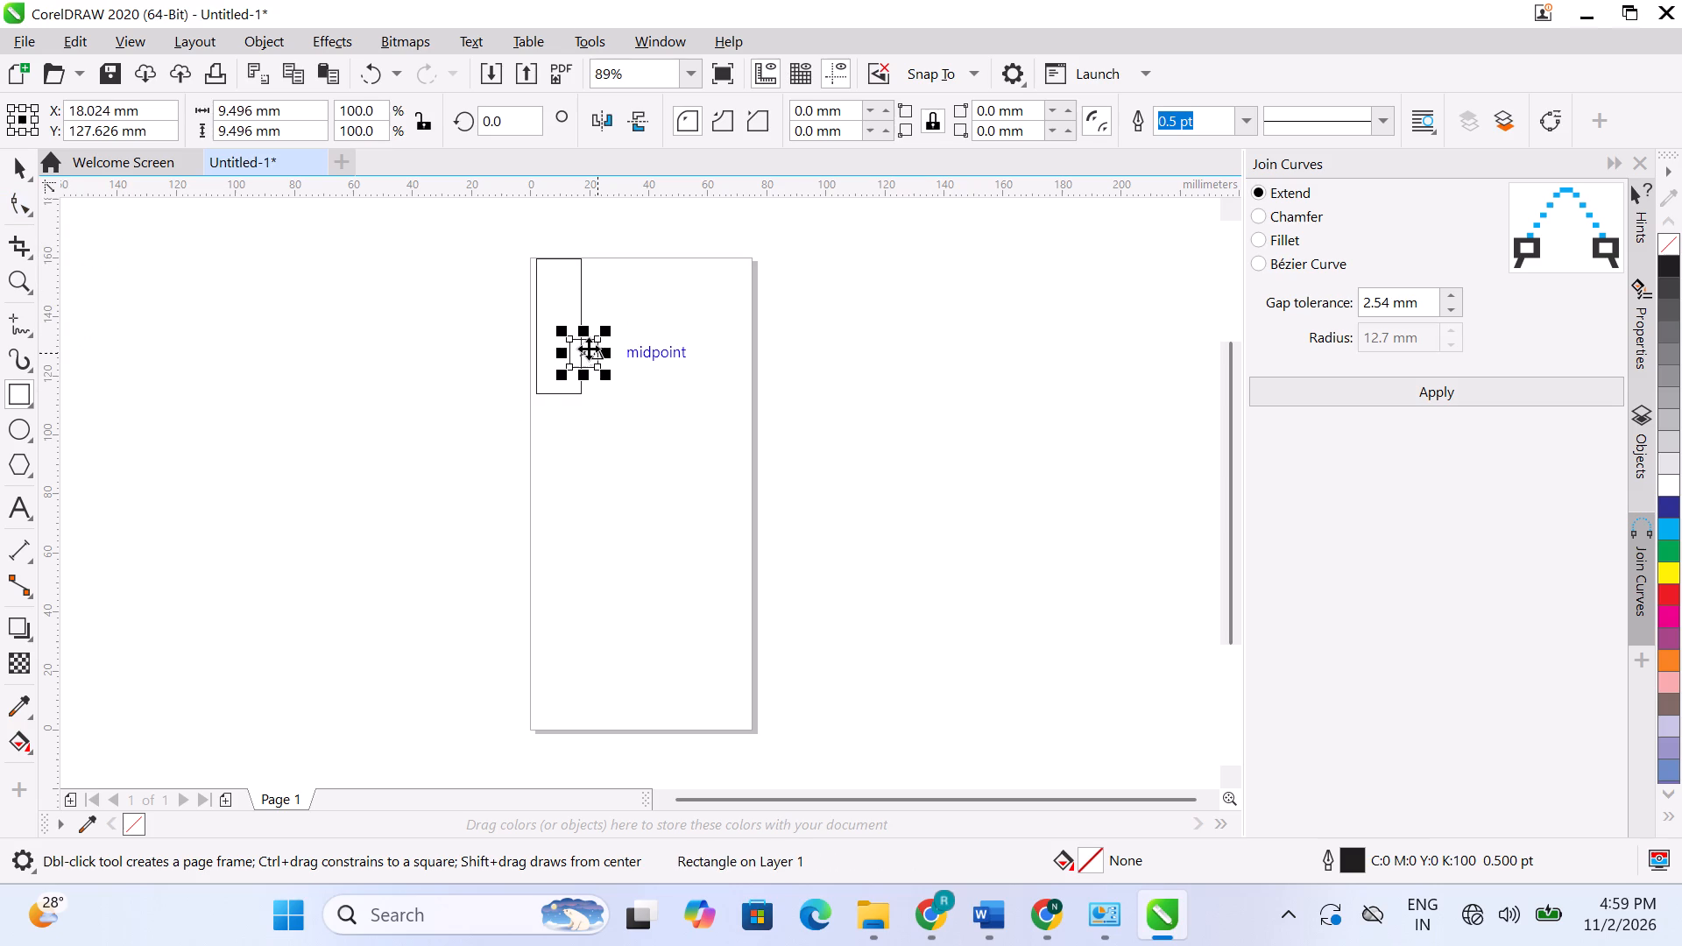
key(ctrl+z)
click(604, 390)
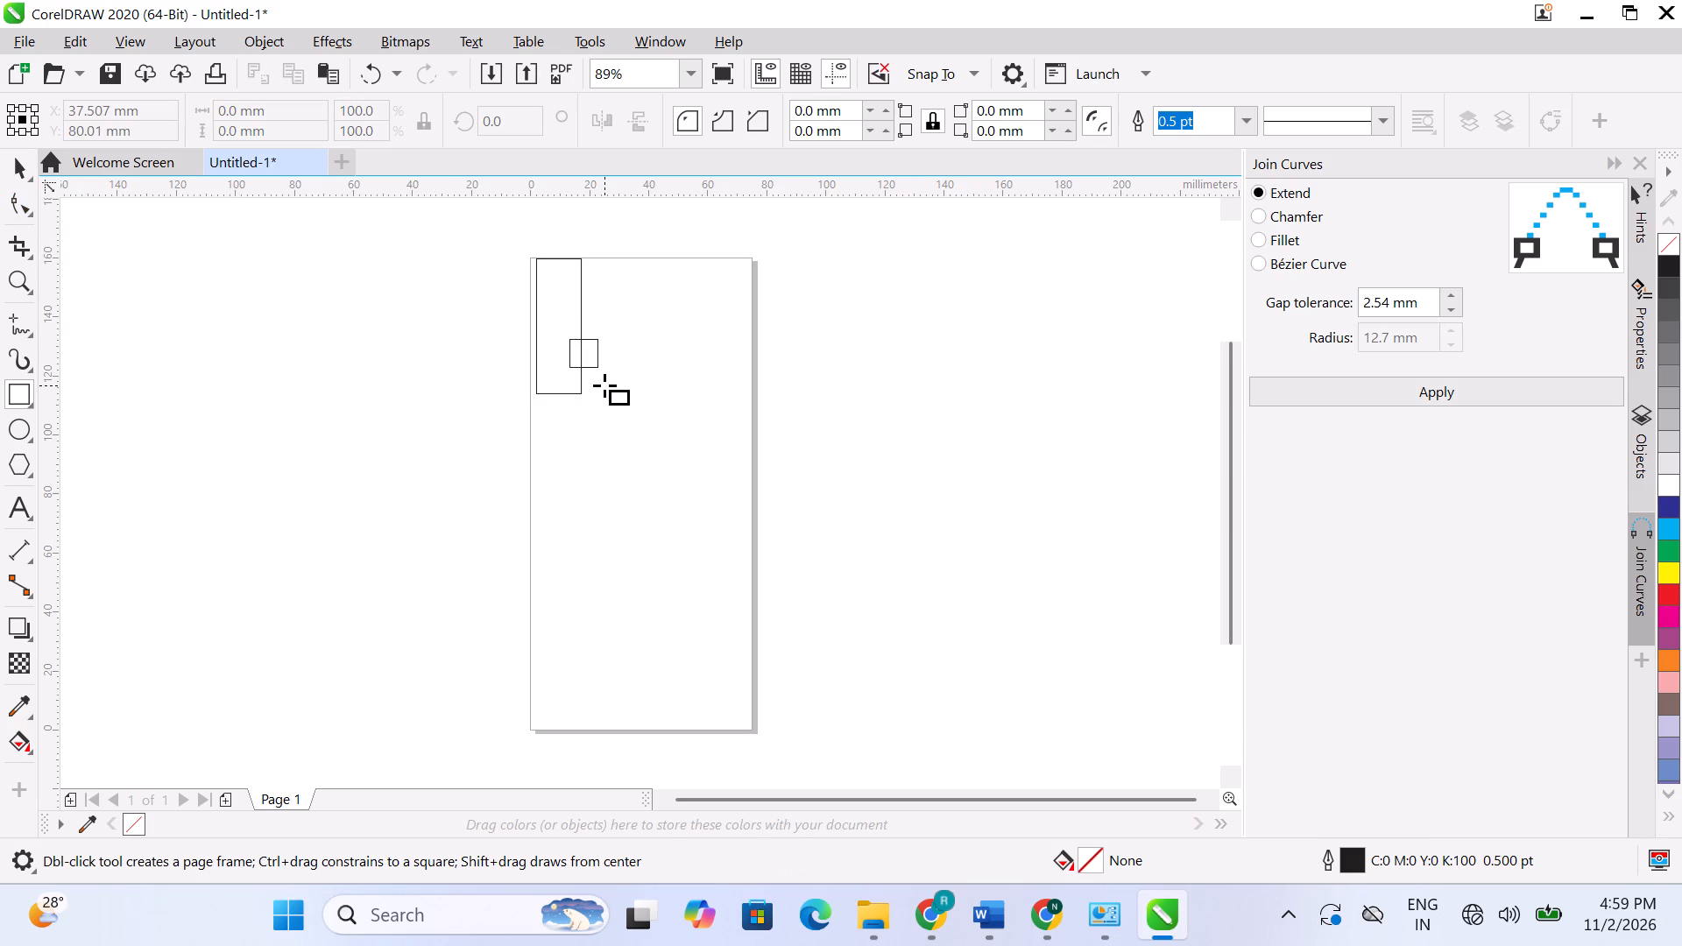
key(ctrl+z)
Move the rectangle slightly inward from the page's upper-left corner, centring it at about X 12.2 mm, Y 133.3 mm.
click(26, 166)
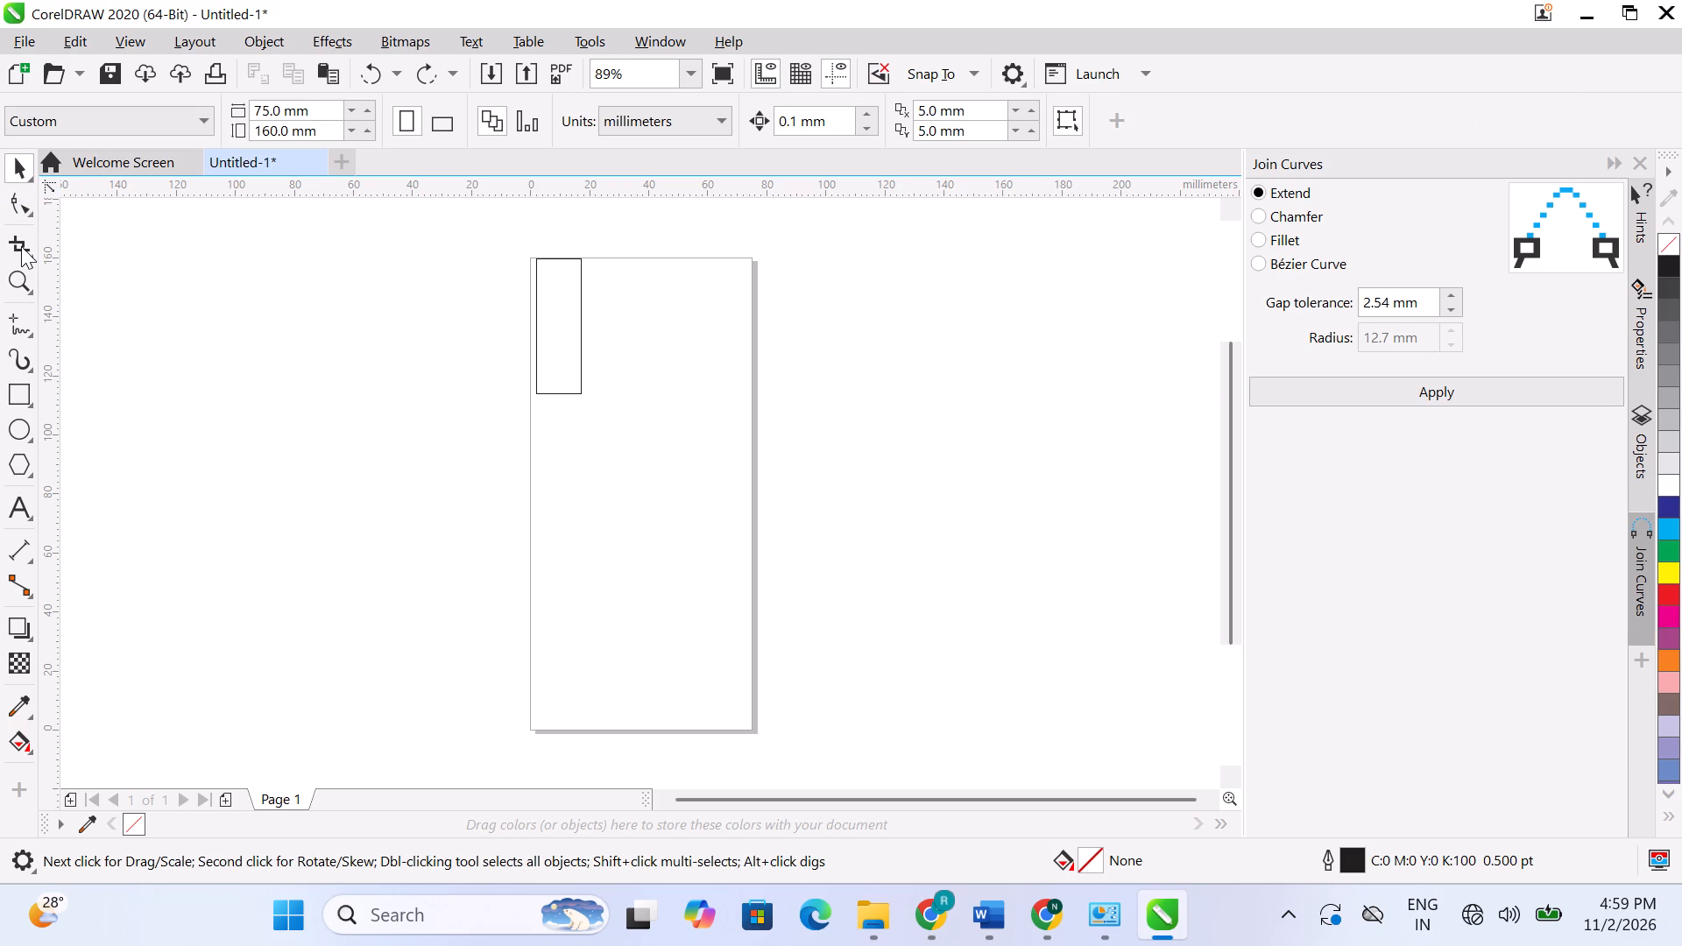
right_click(21, 246)
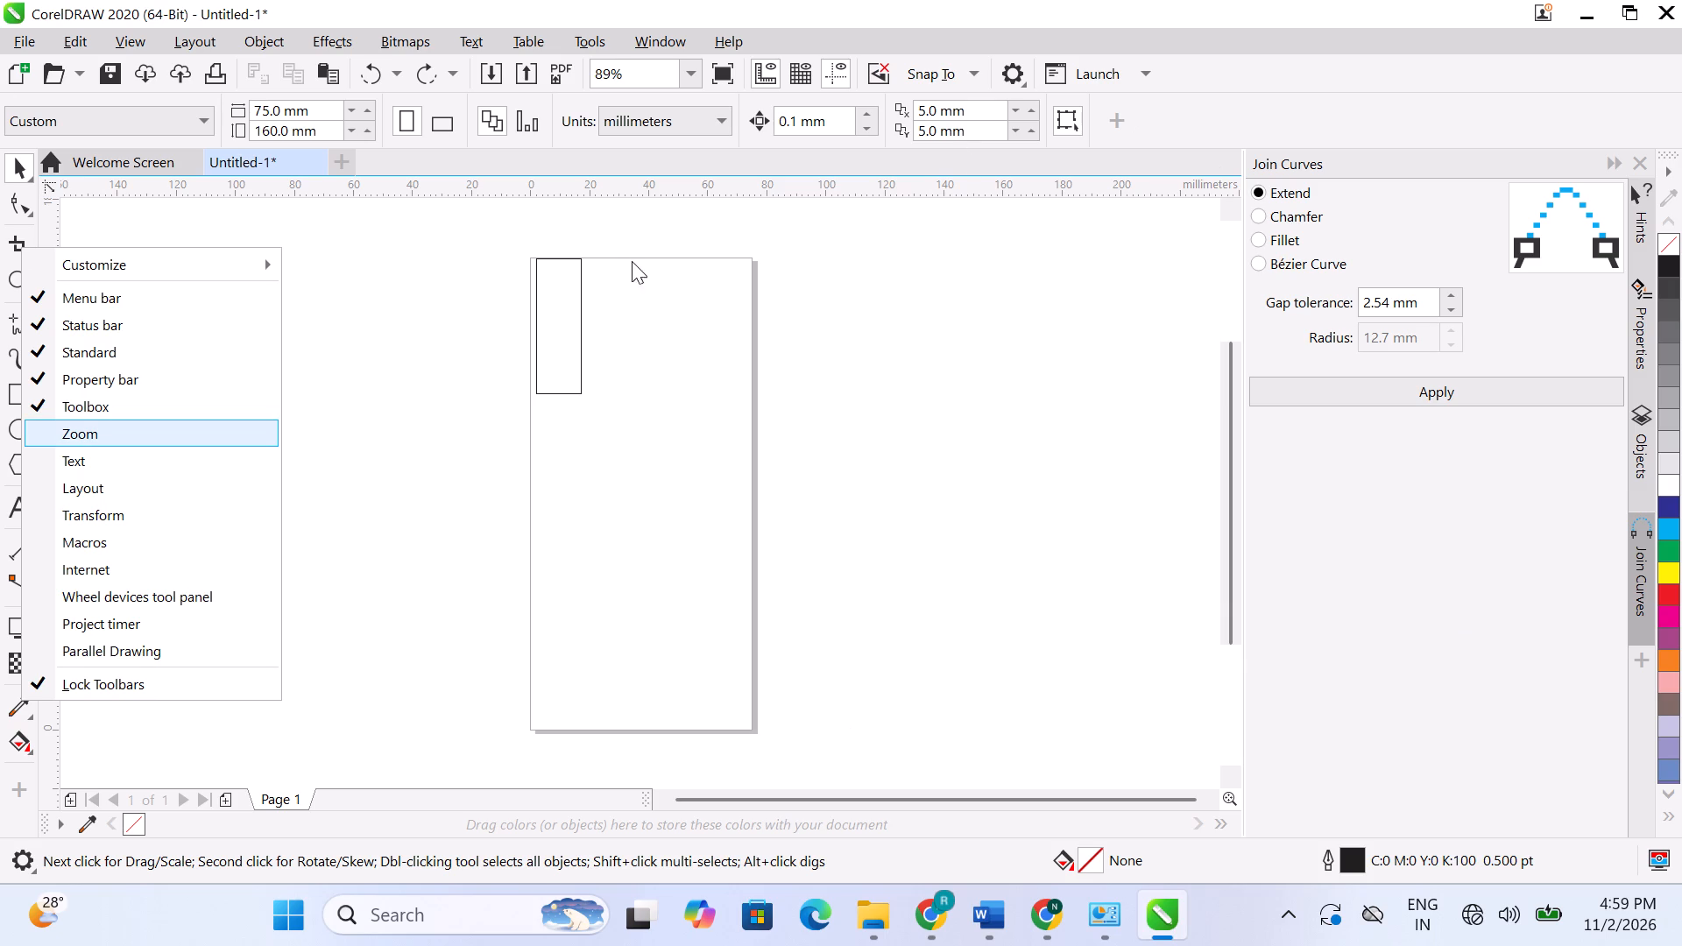
click(371, 301)
drag(562, 305, 586, 326)
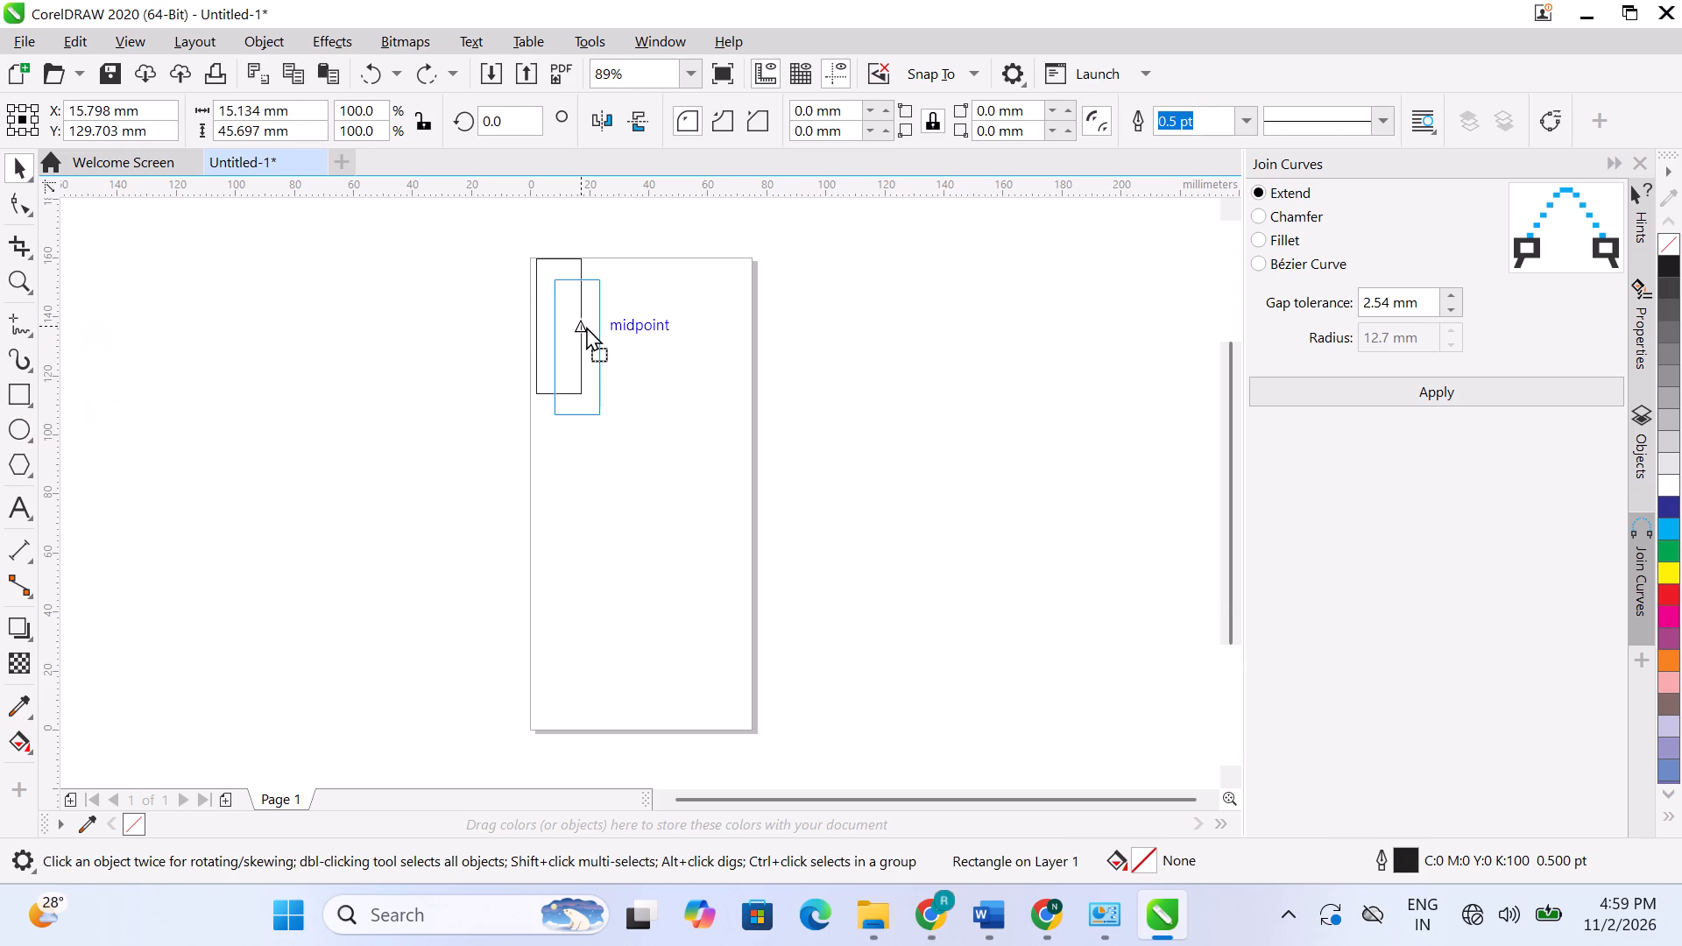
drag(586, 326, 586, 316)
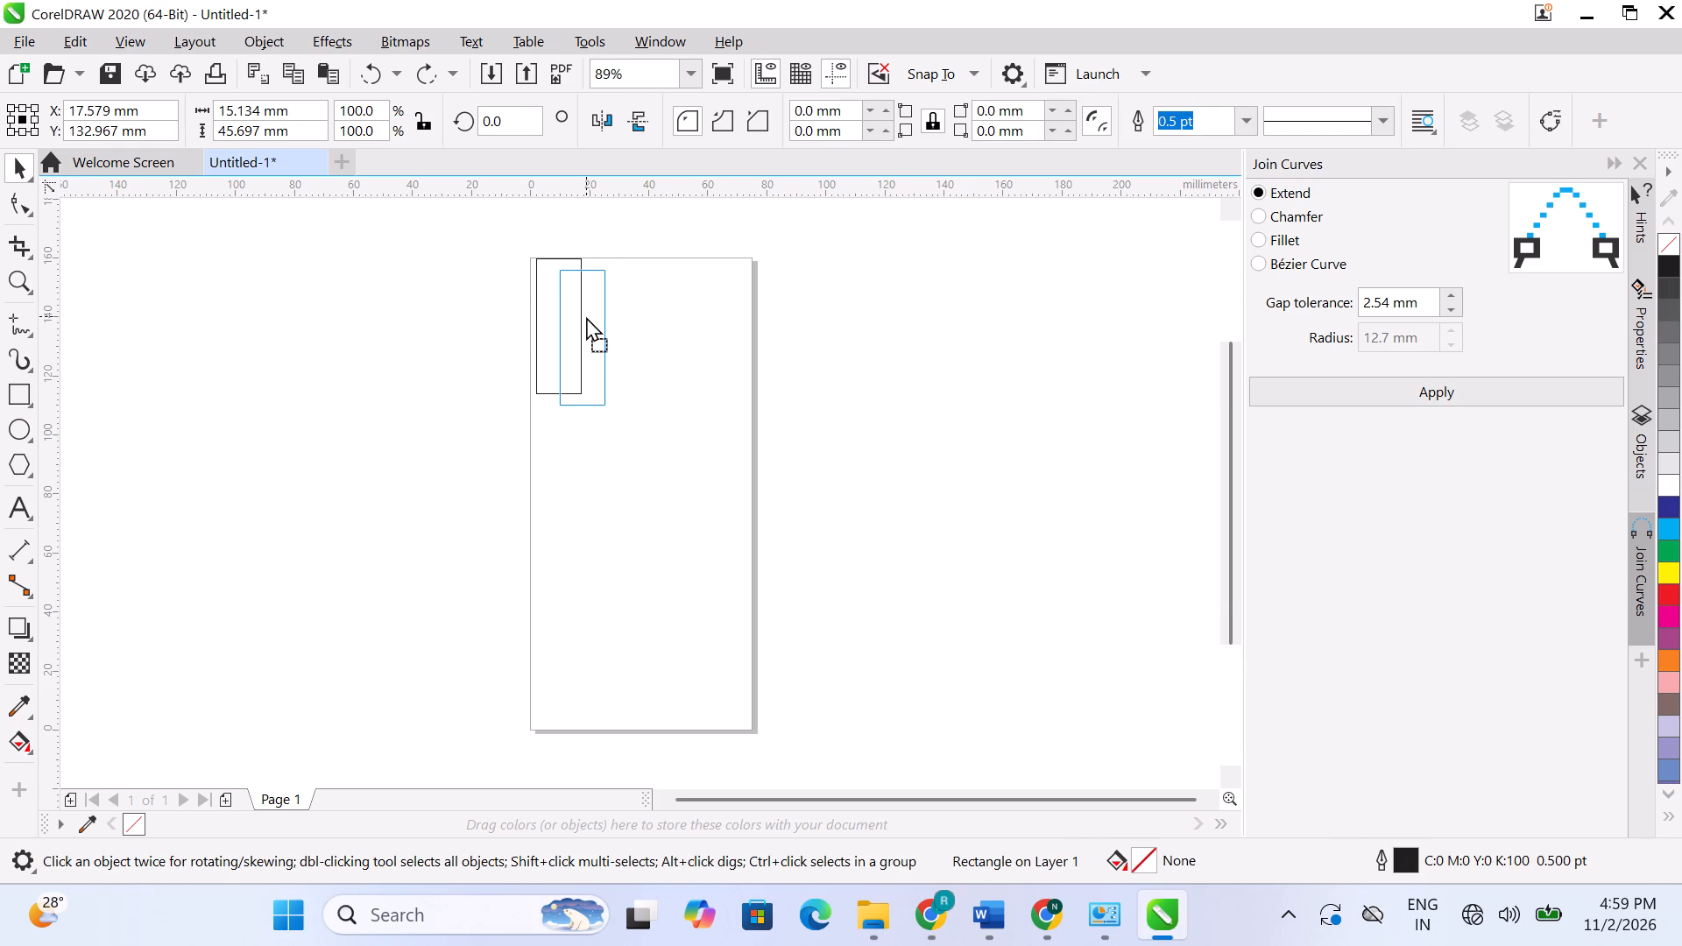
drag(586, 316, 582, 315)
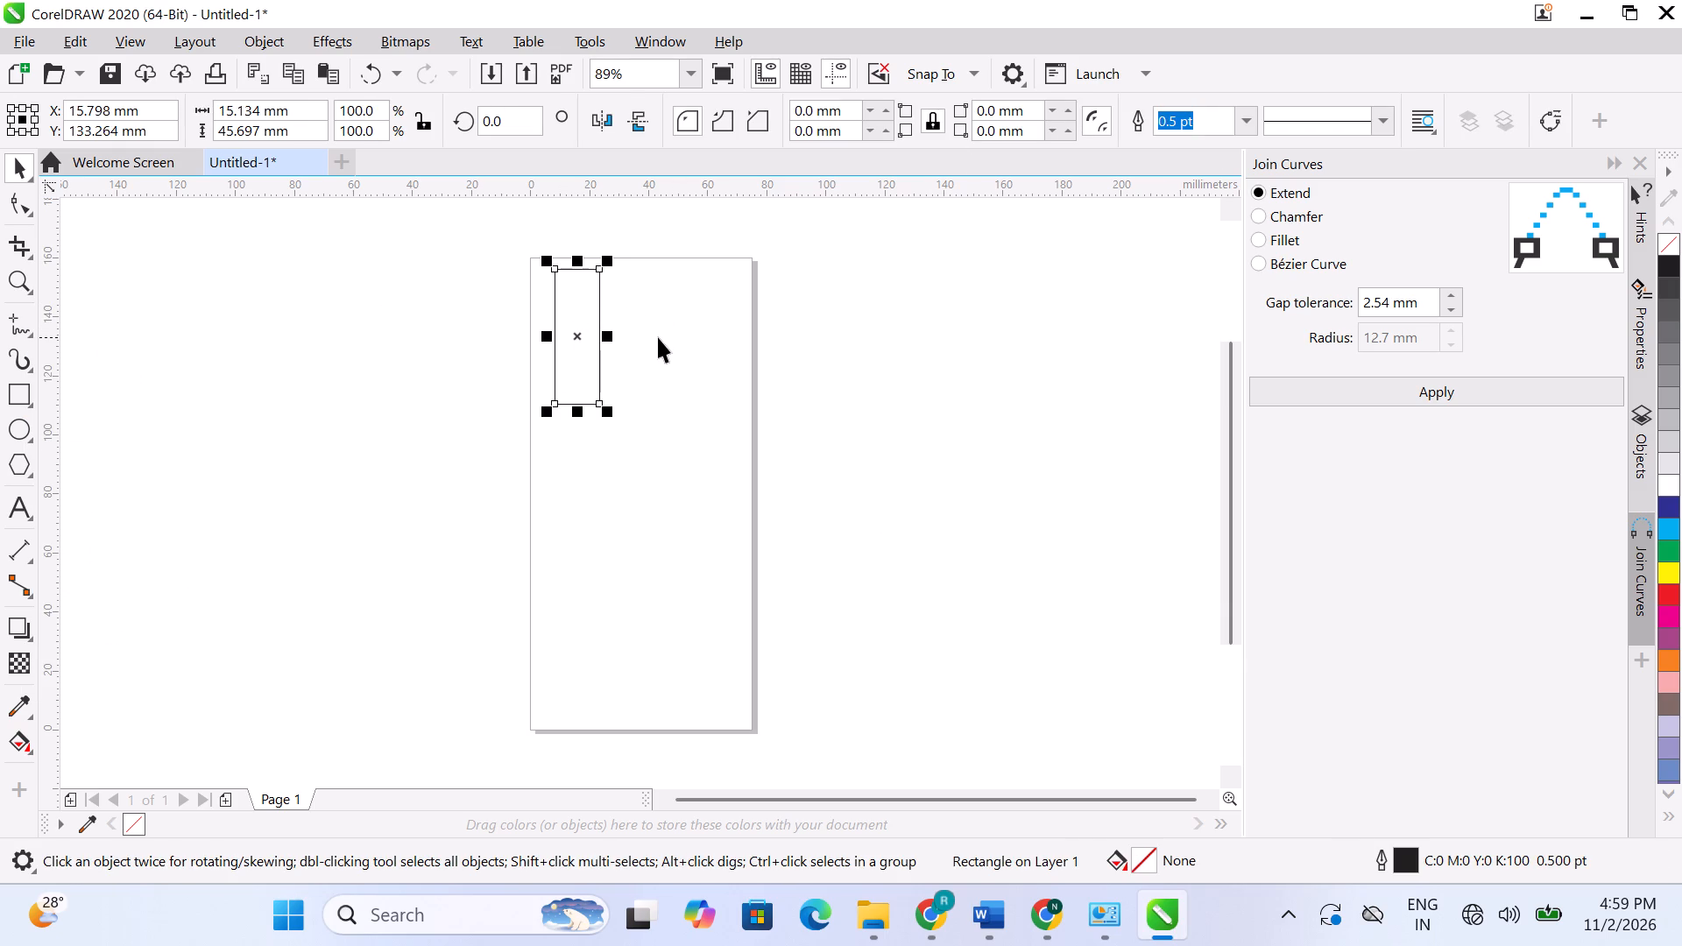
drag(584, 323, 576, 323)
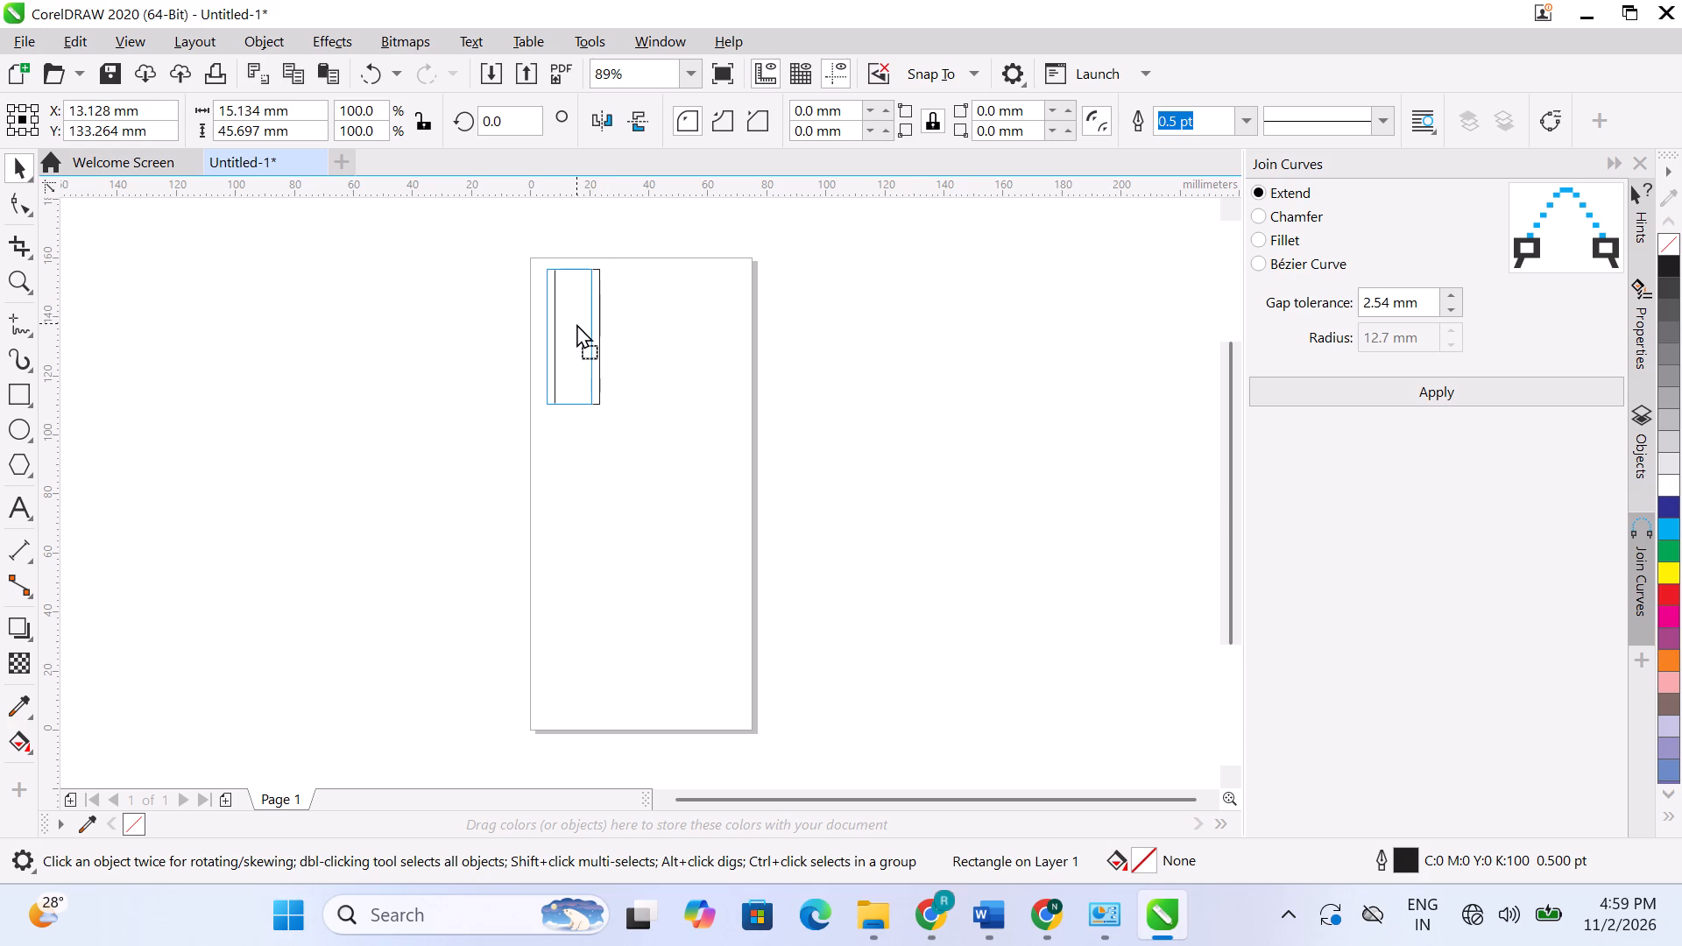
drag(576, 323, 574, 323)
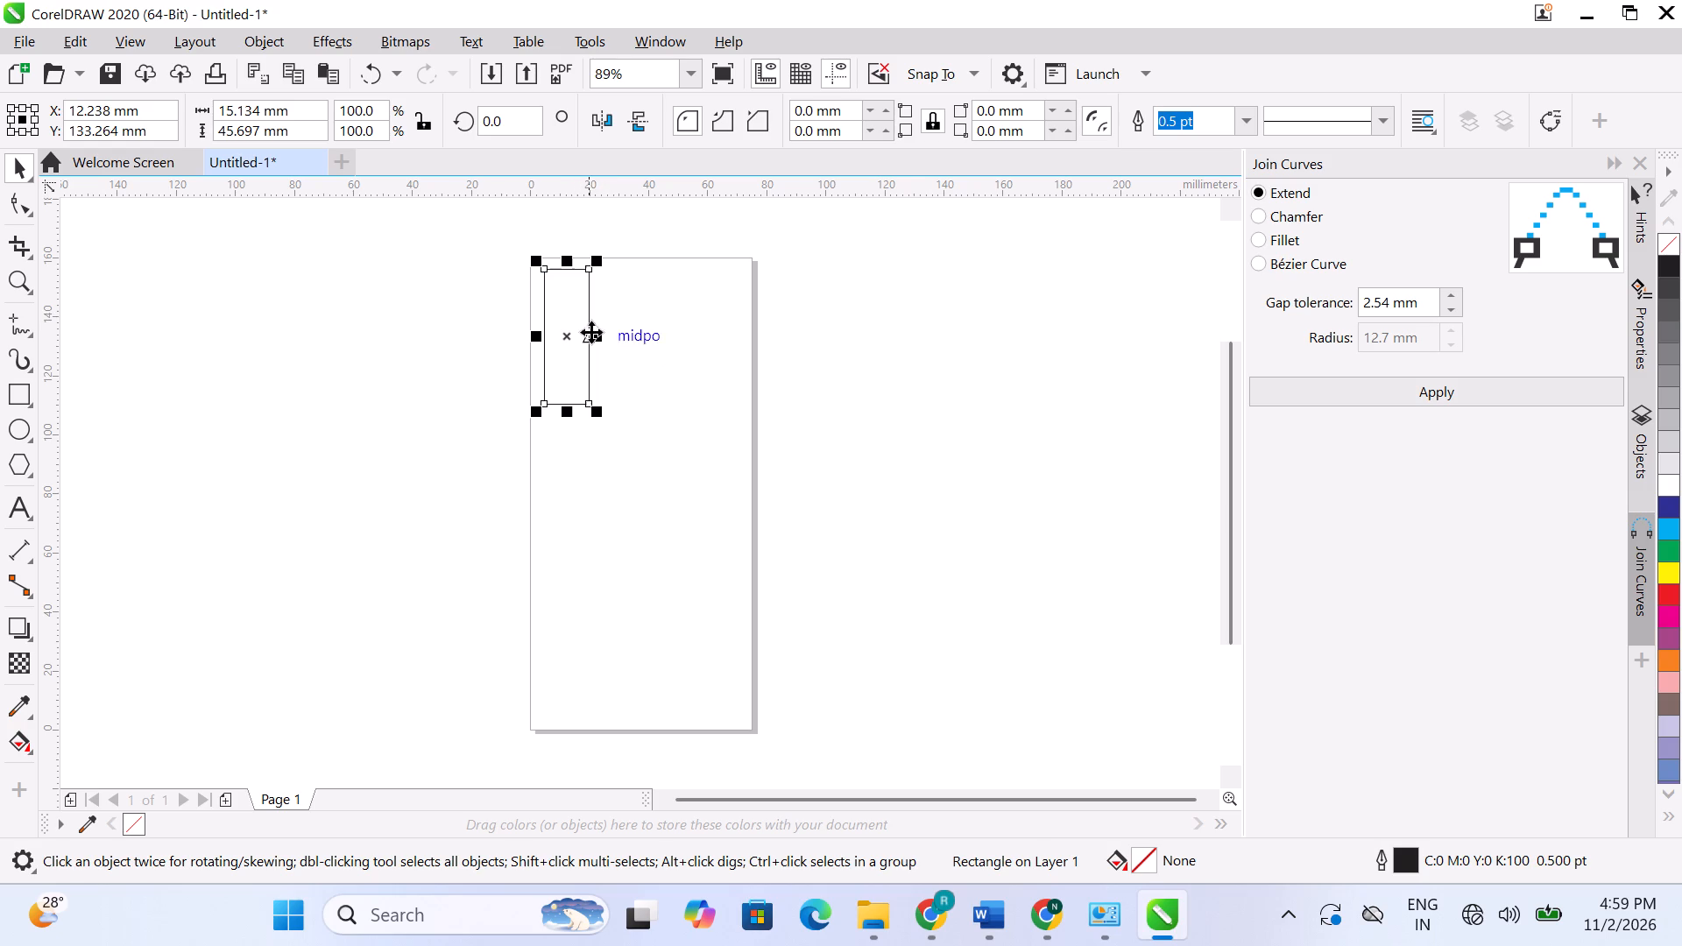
click(673, 364)
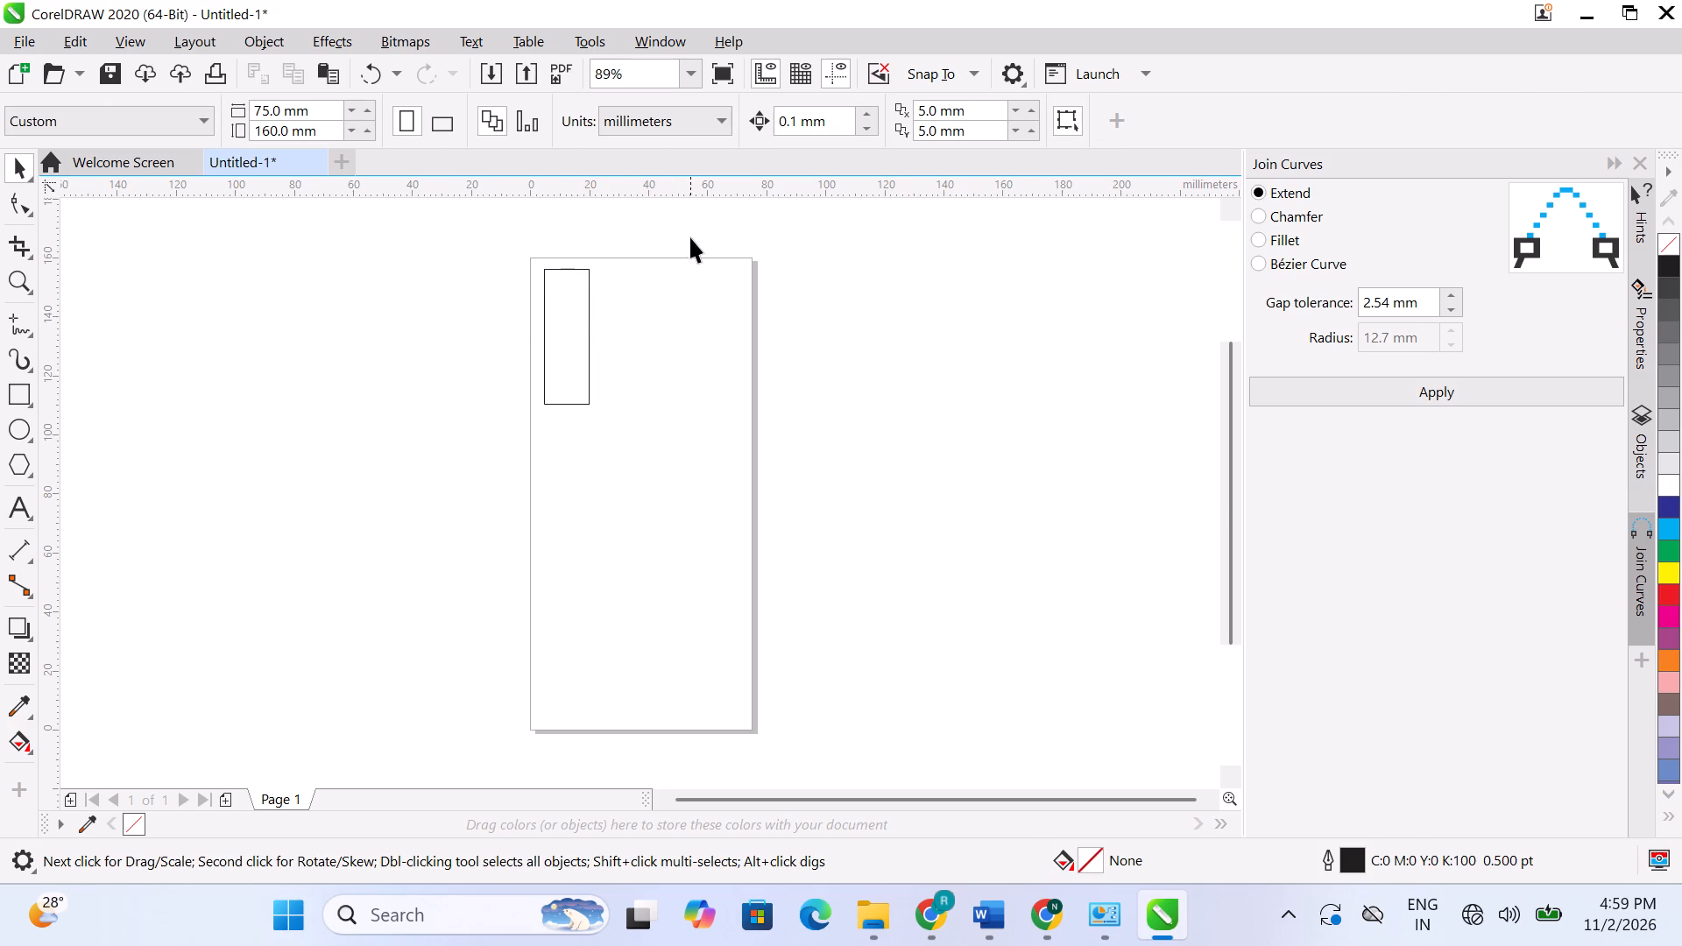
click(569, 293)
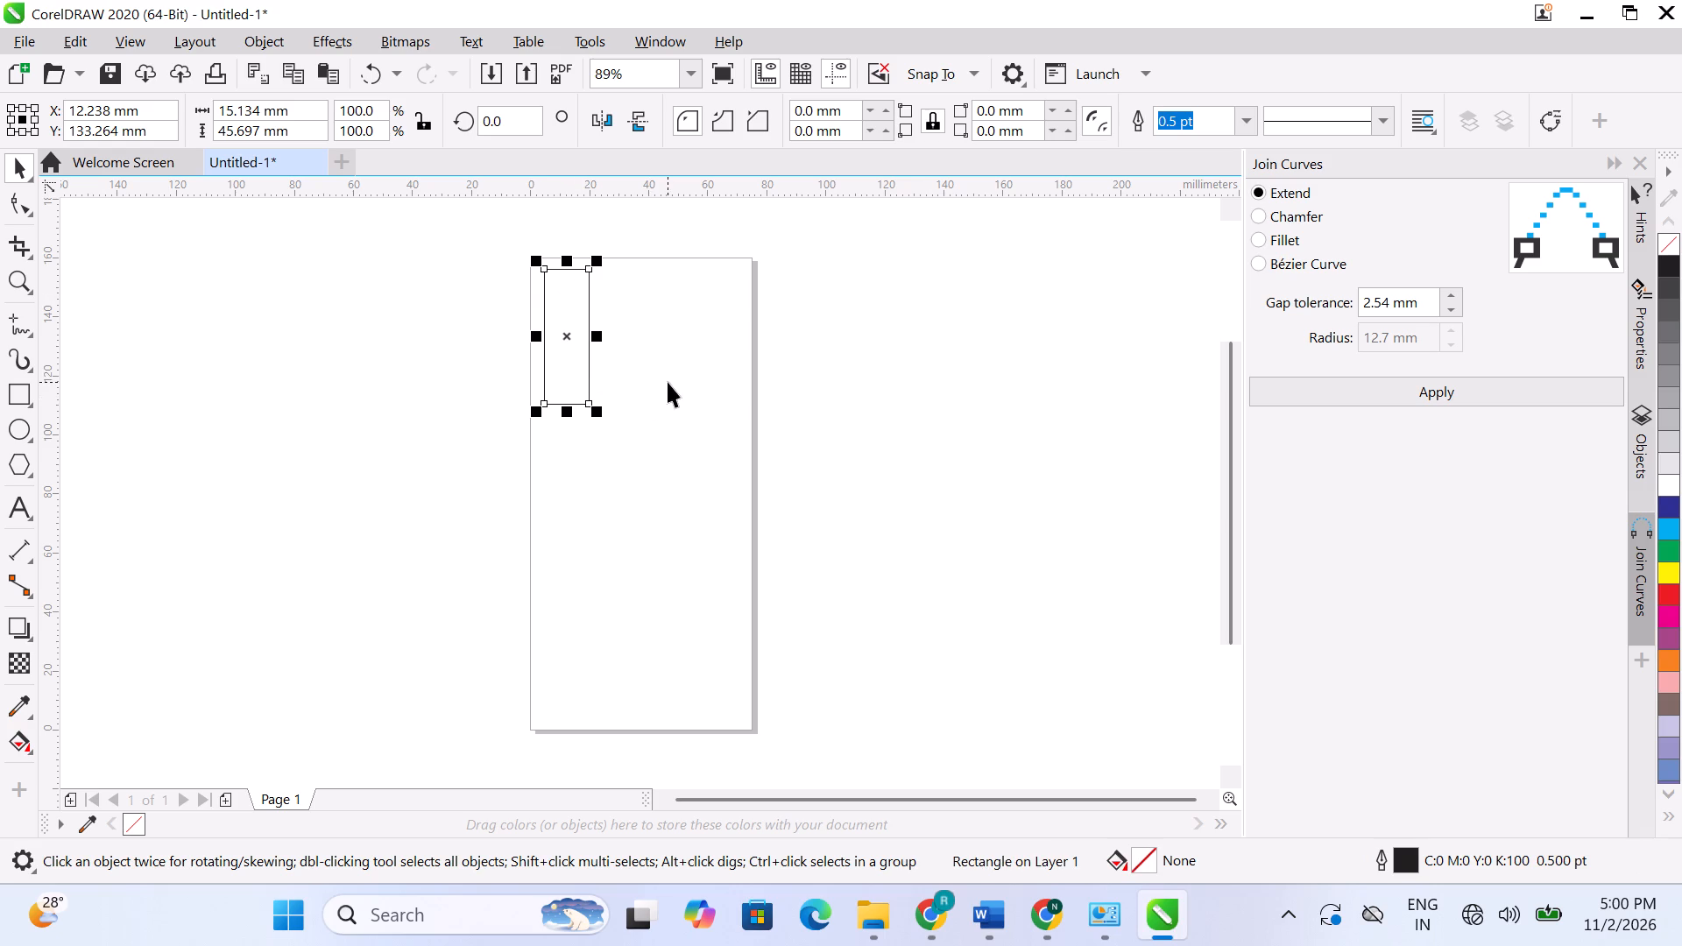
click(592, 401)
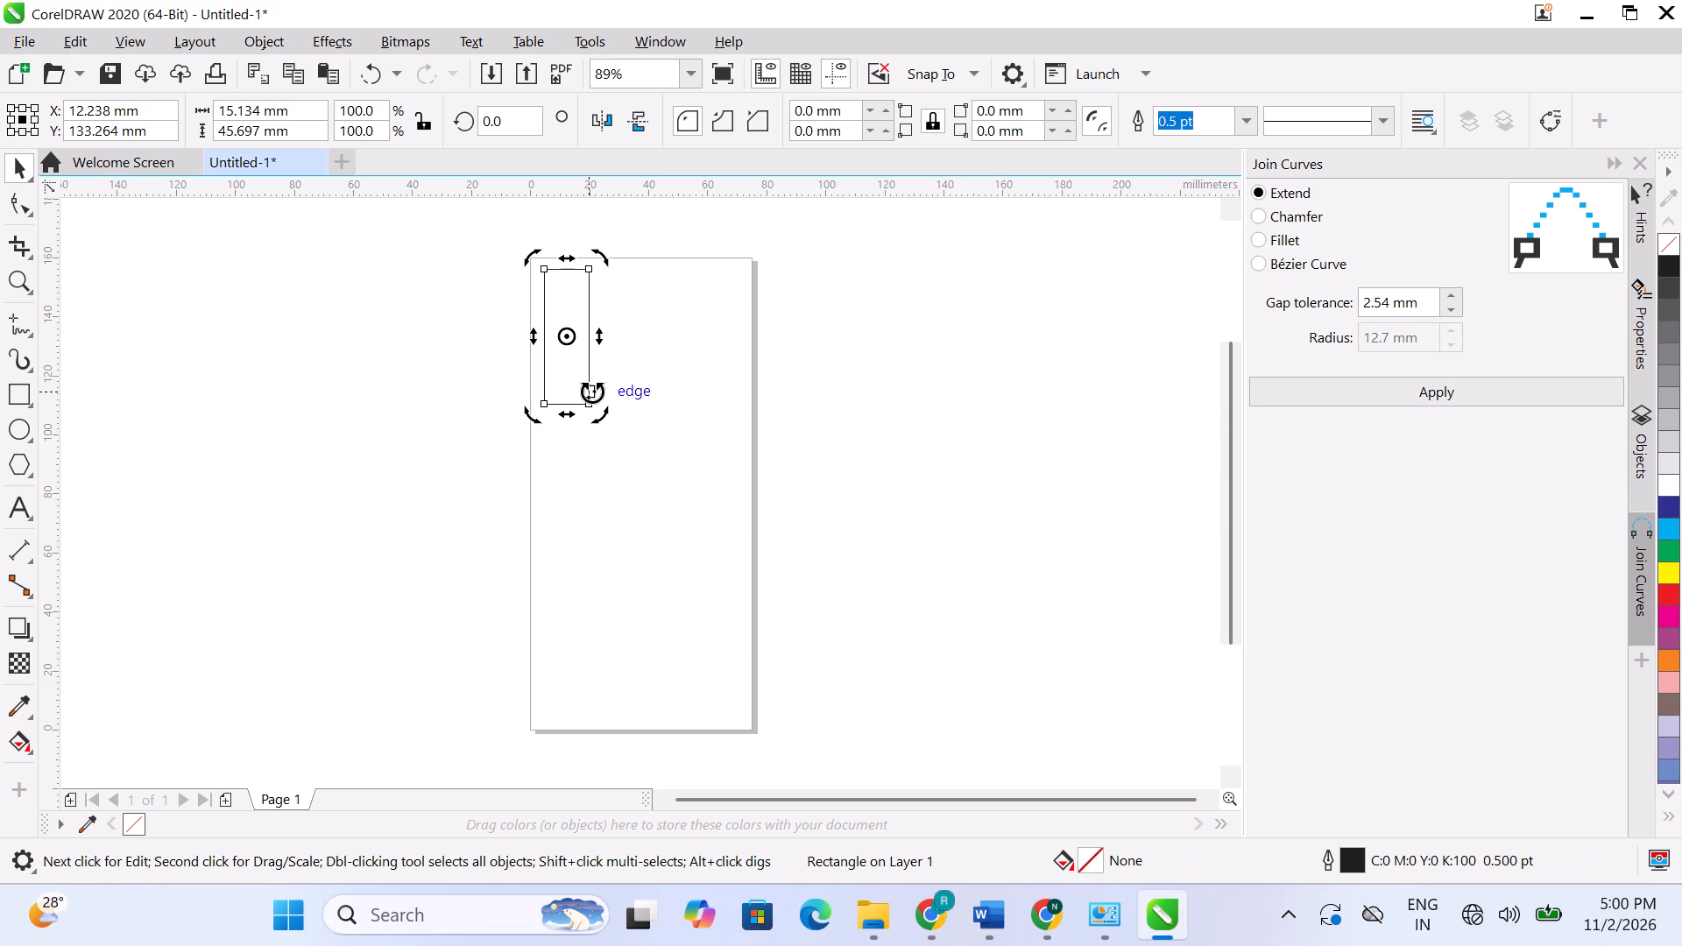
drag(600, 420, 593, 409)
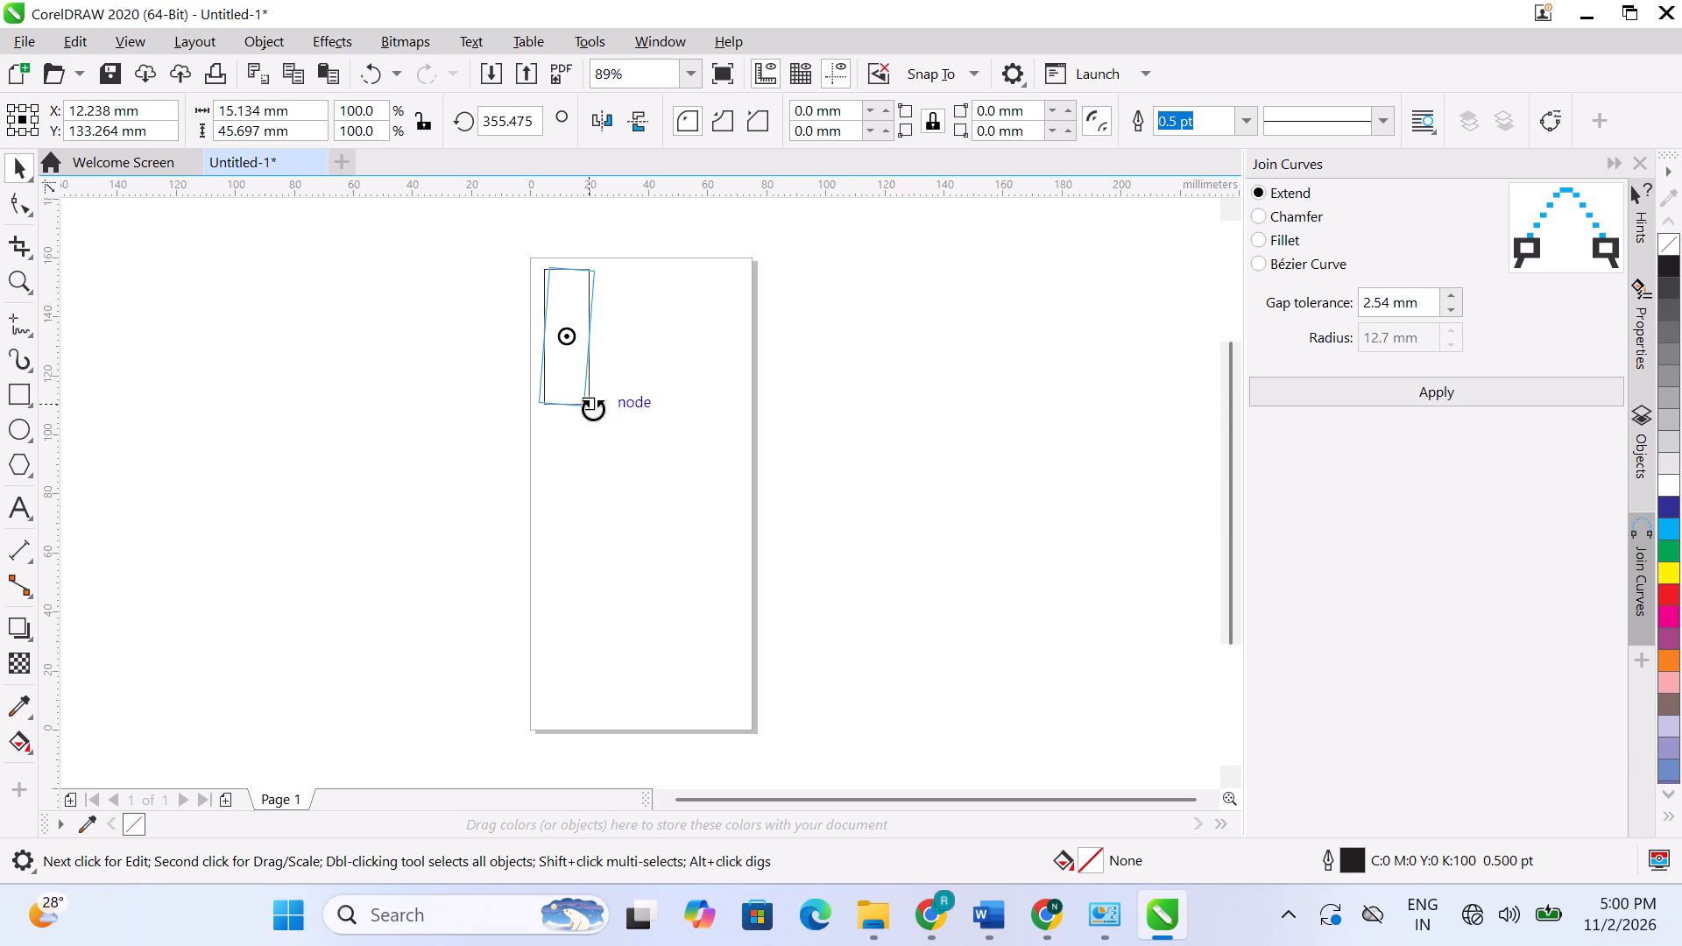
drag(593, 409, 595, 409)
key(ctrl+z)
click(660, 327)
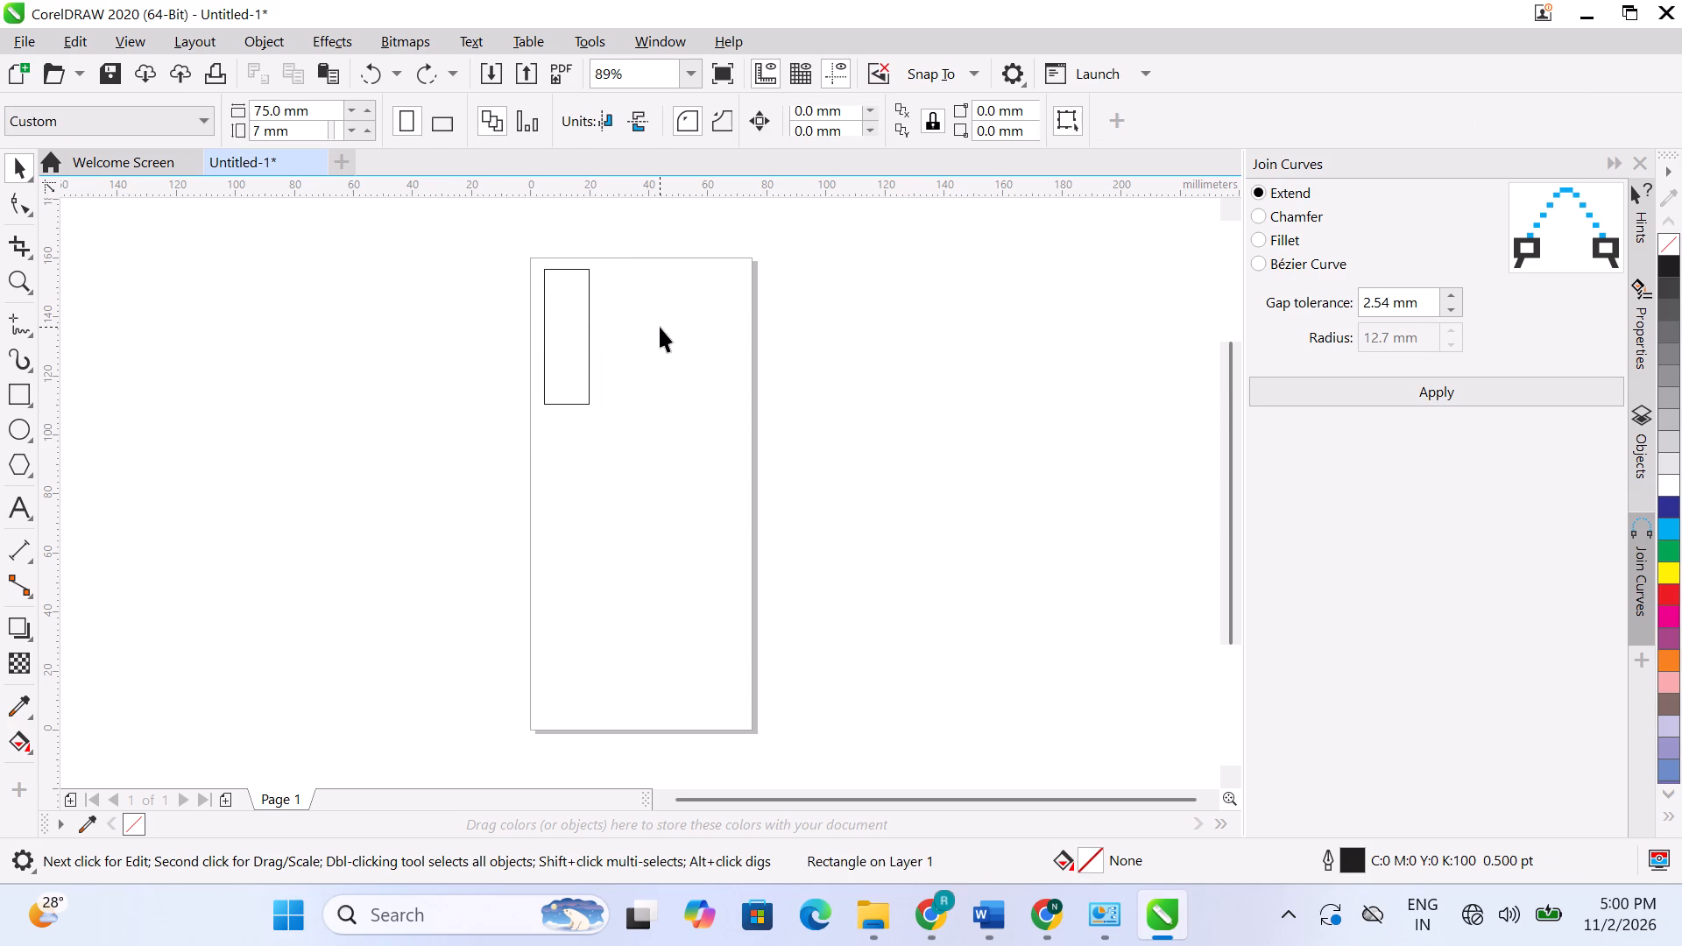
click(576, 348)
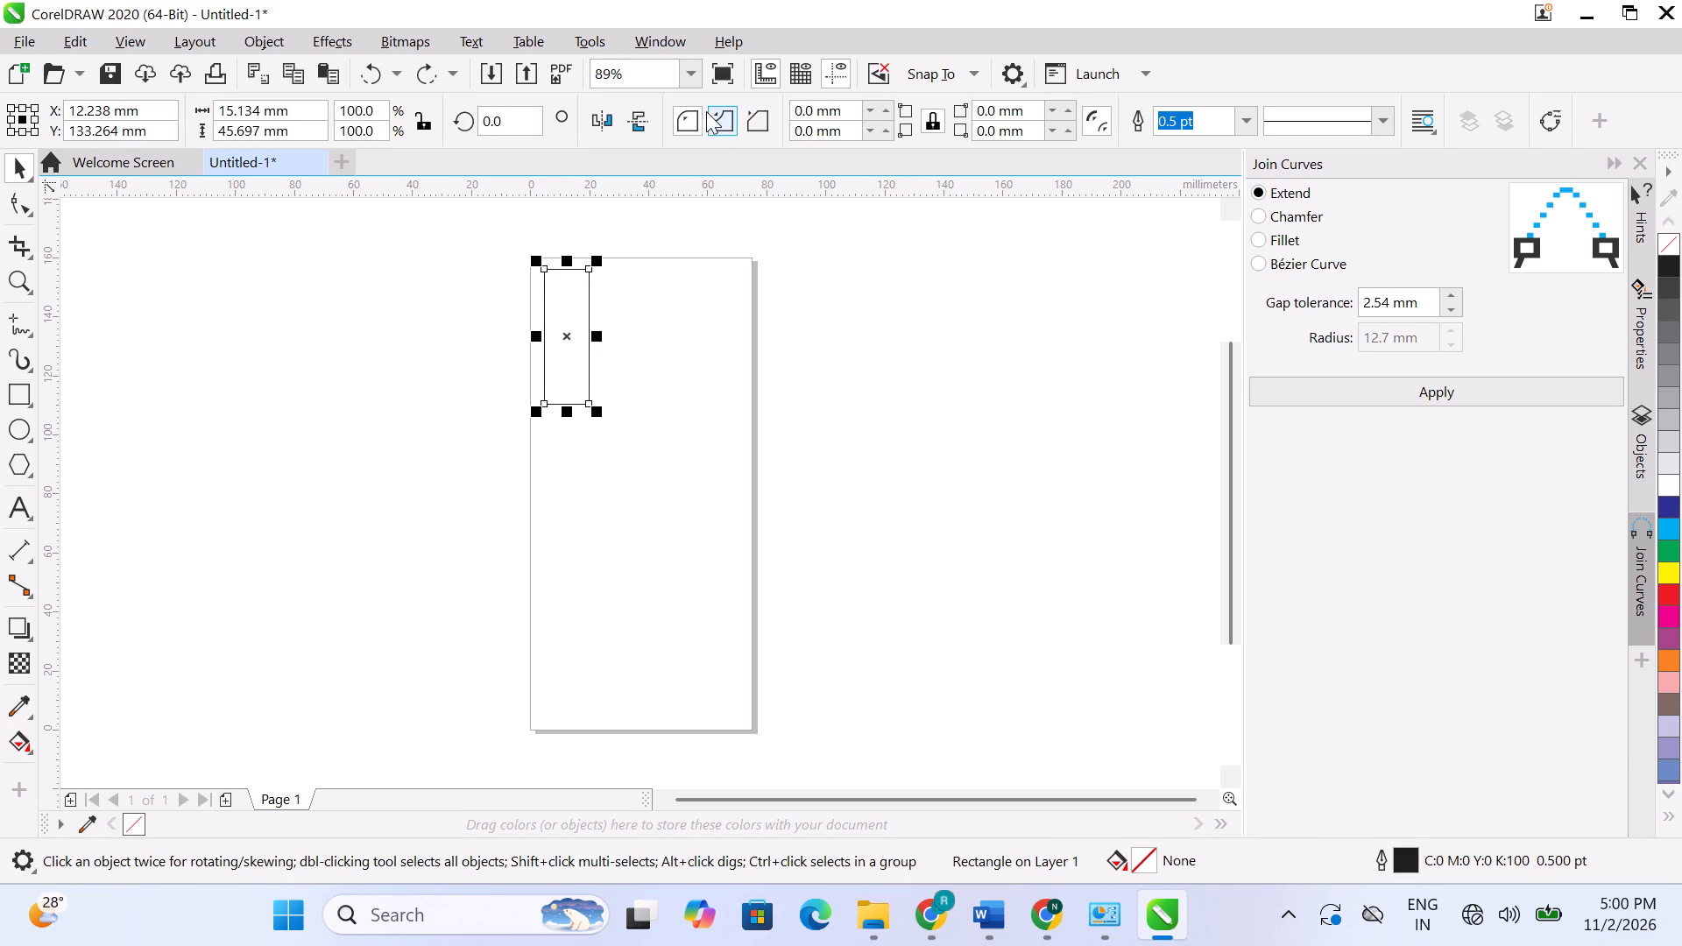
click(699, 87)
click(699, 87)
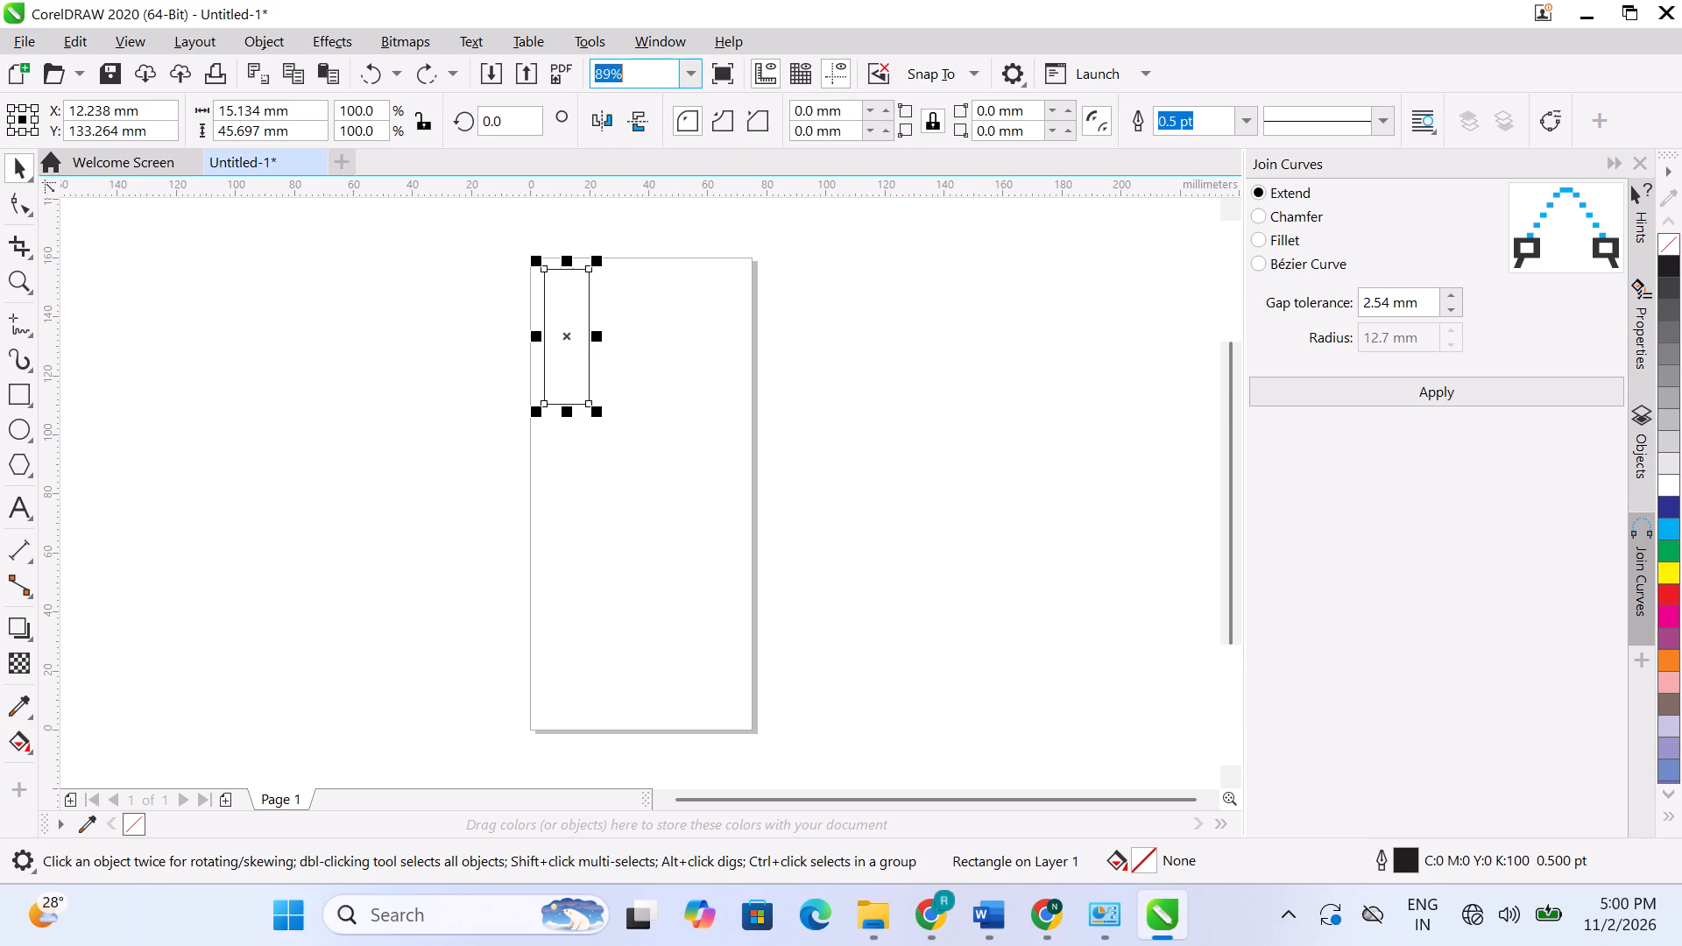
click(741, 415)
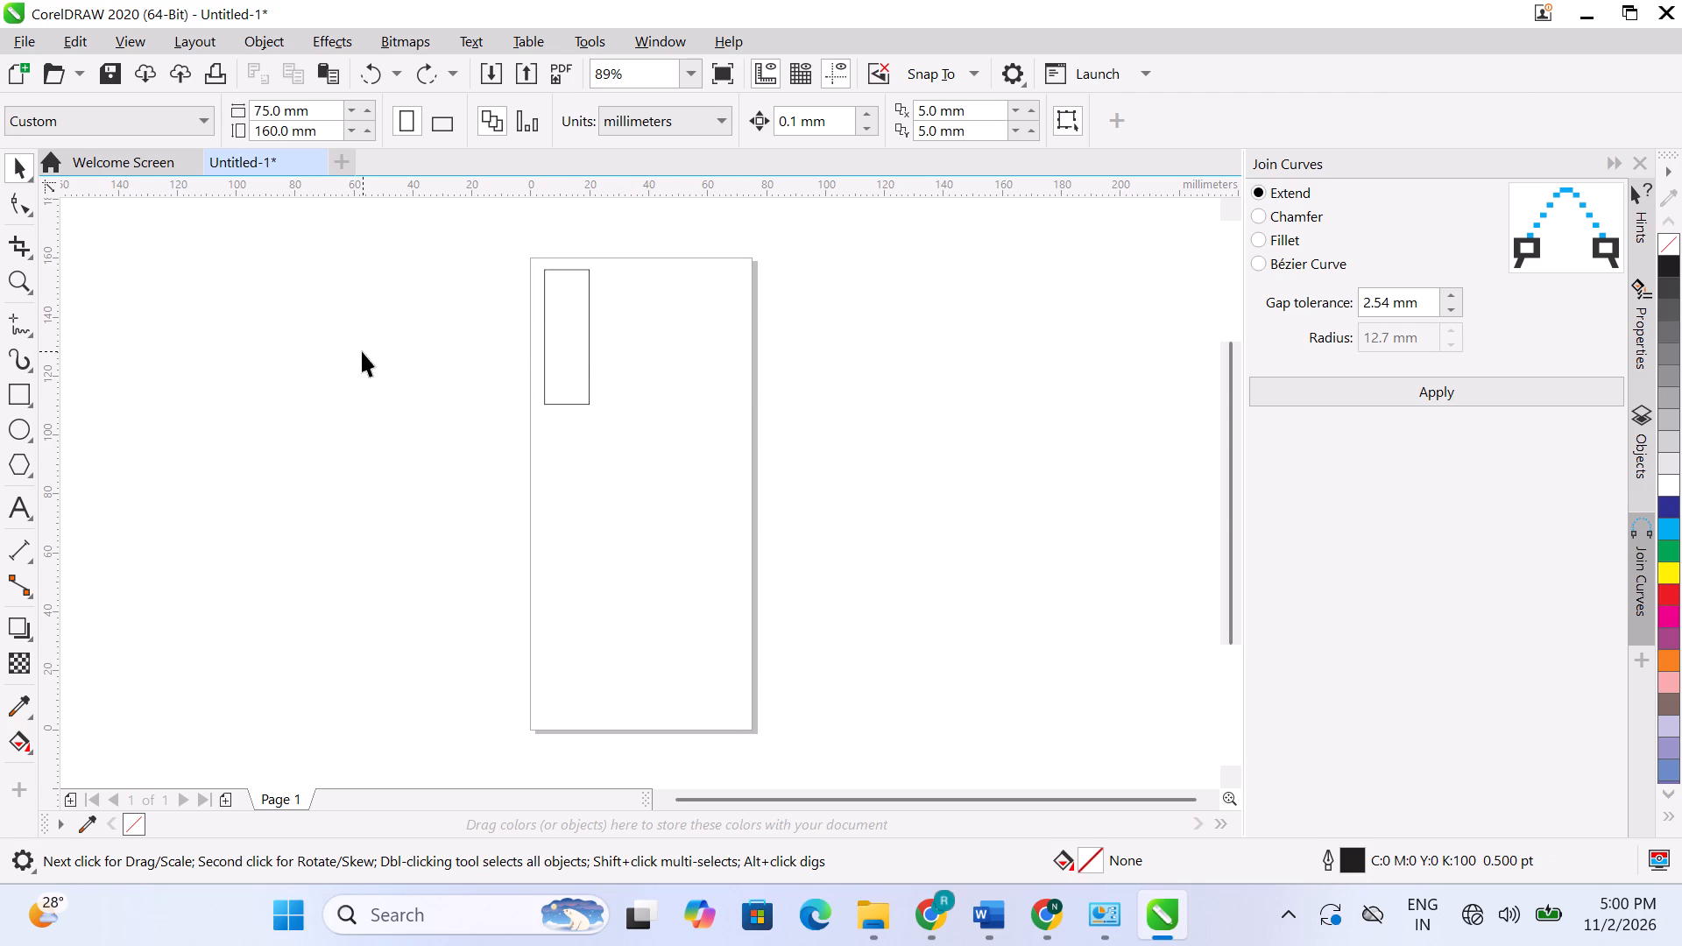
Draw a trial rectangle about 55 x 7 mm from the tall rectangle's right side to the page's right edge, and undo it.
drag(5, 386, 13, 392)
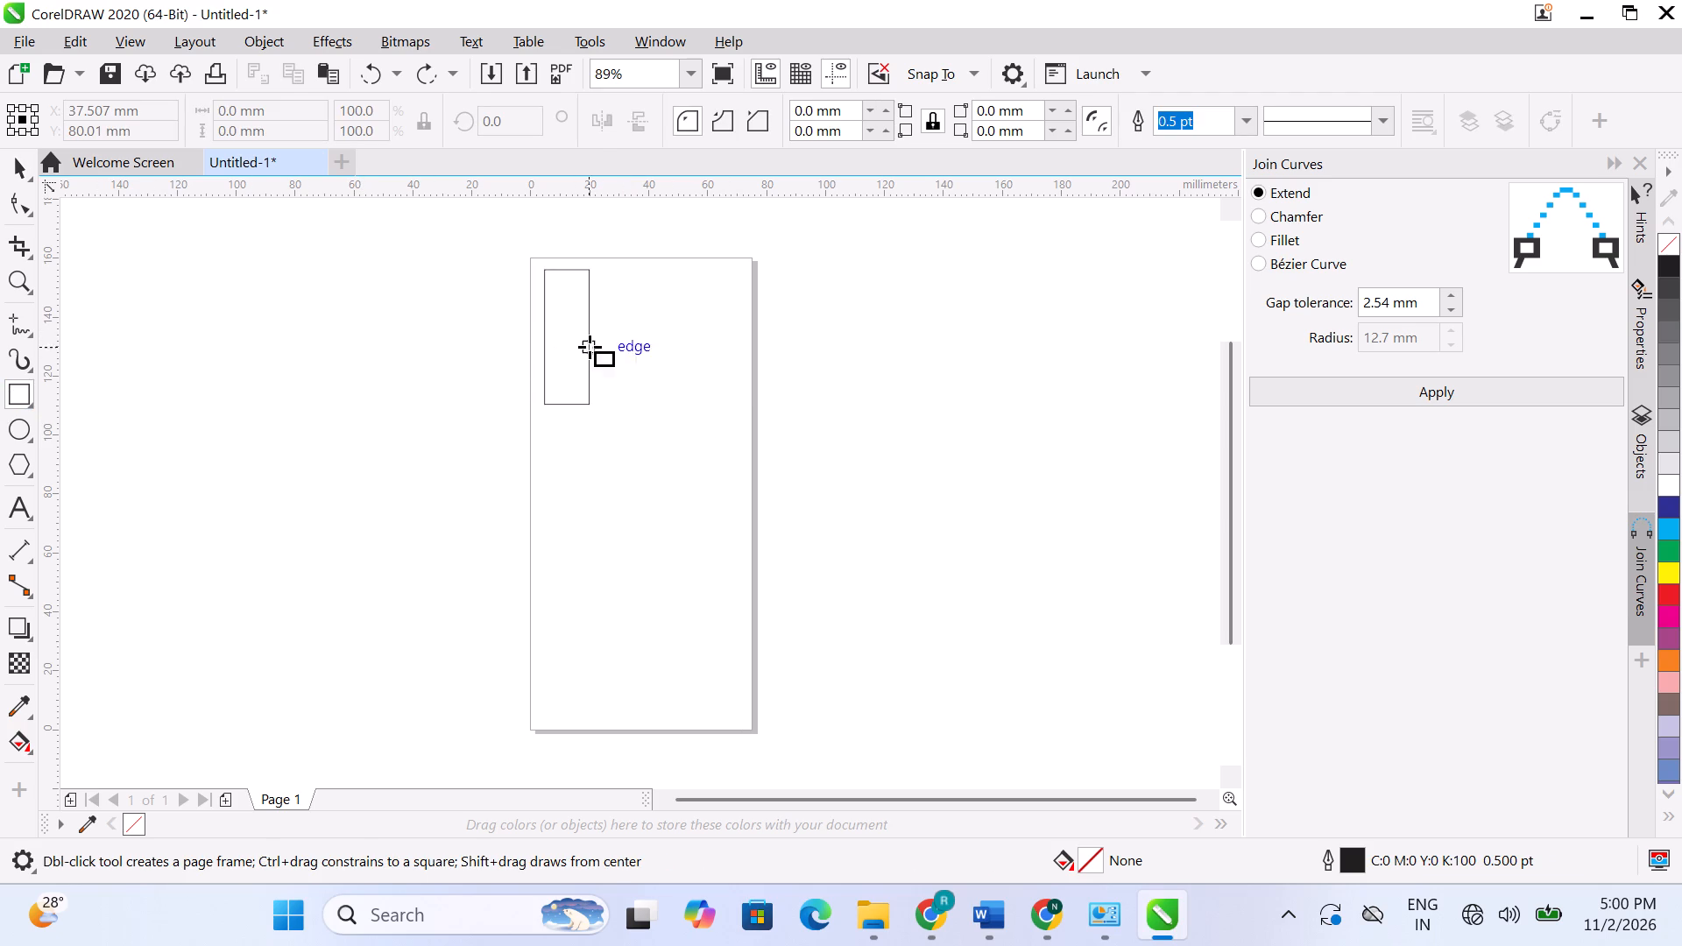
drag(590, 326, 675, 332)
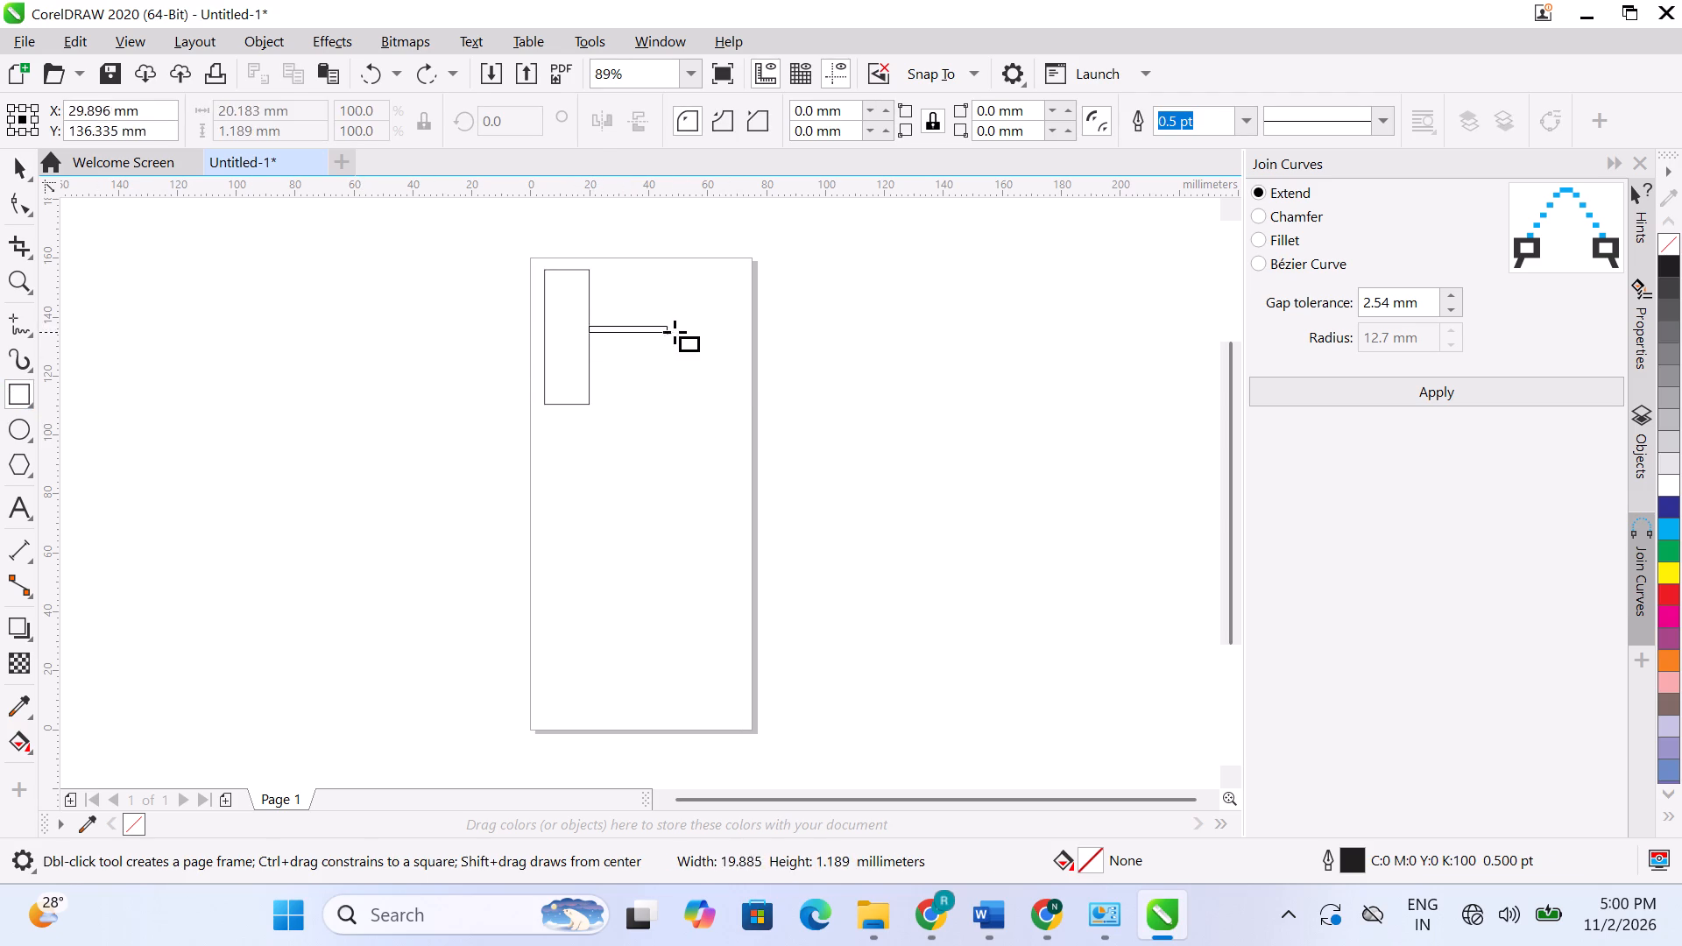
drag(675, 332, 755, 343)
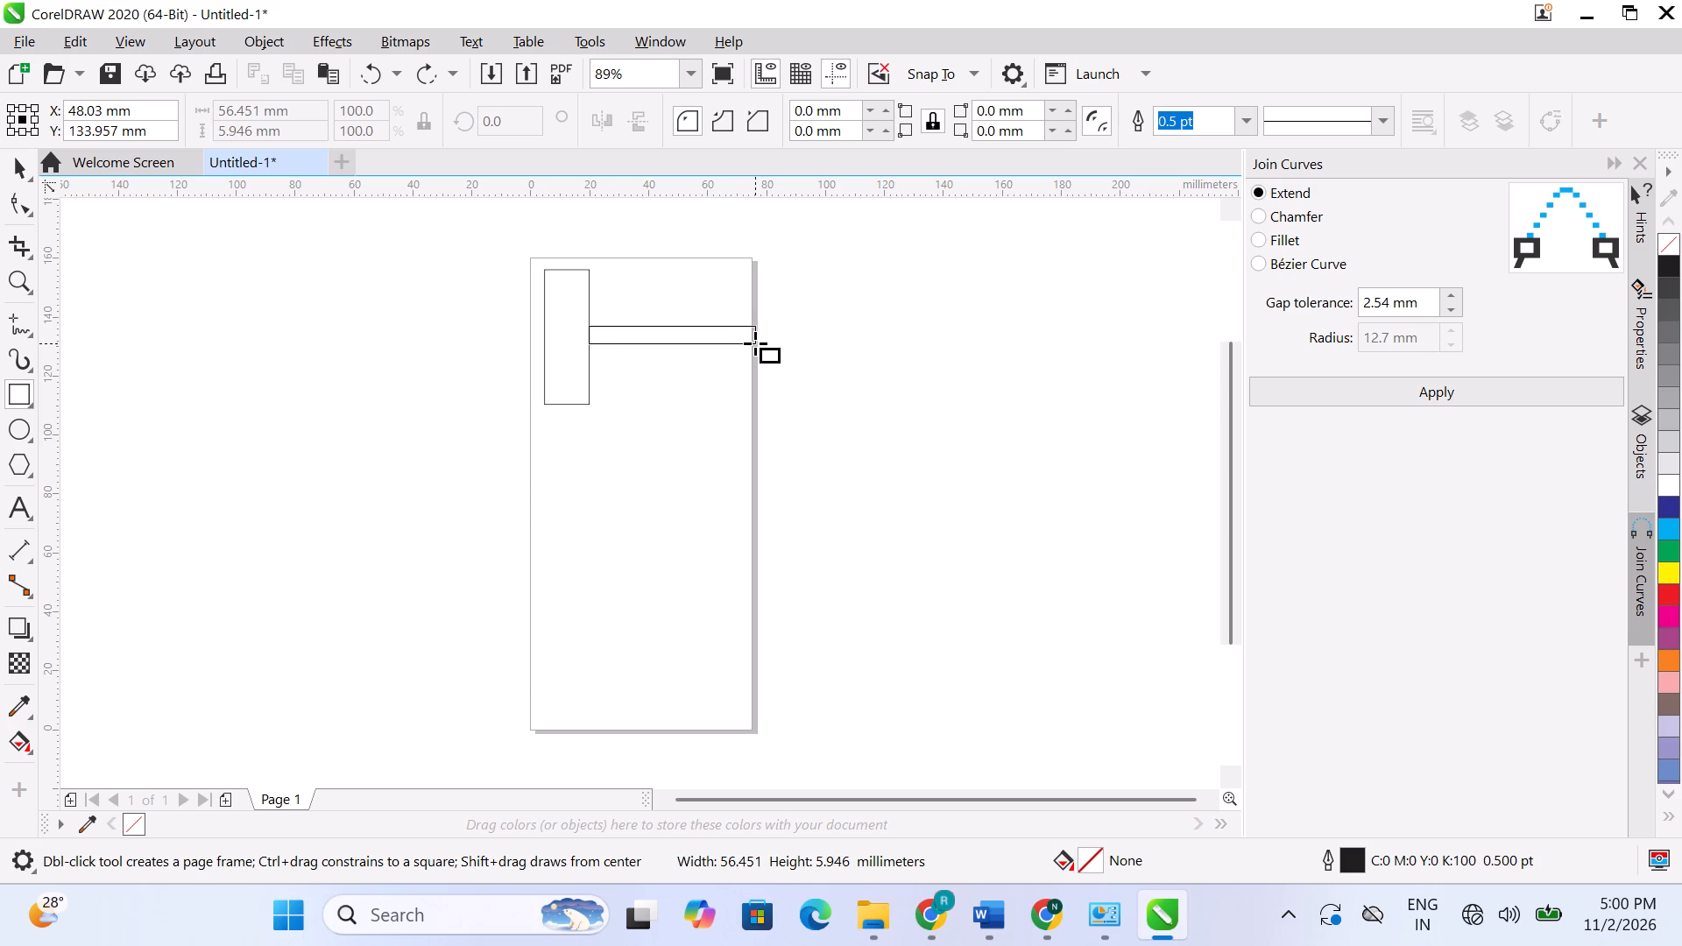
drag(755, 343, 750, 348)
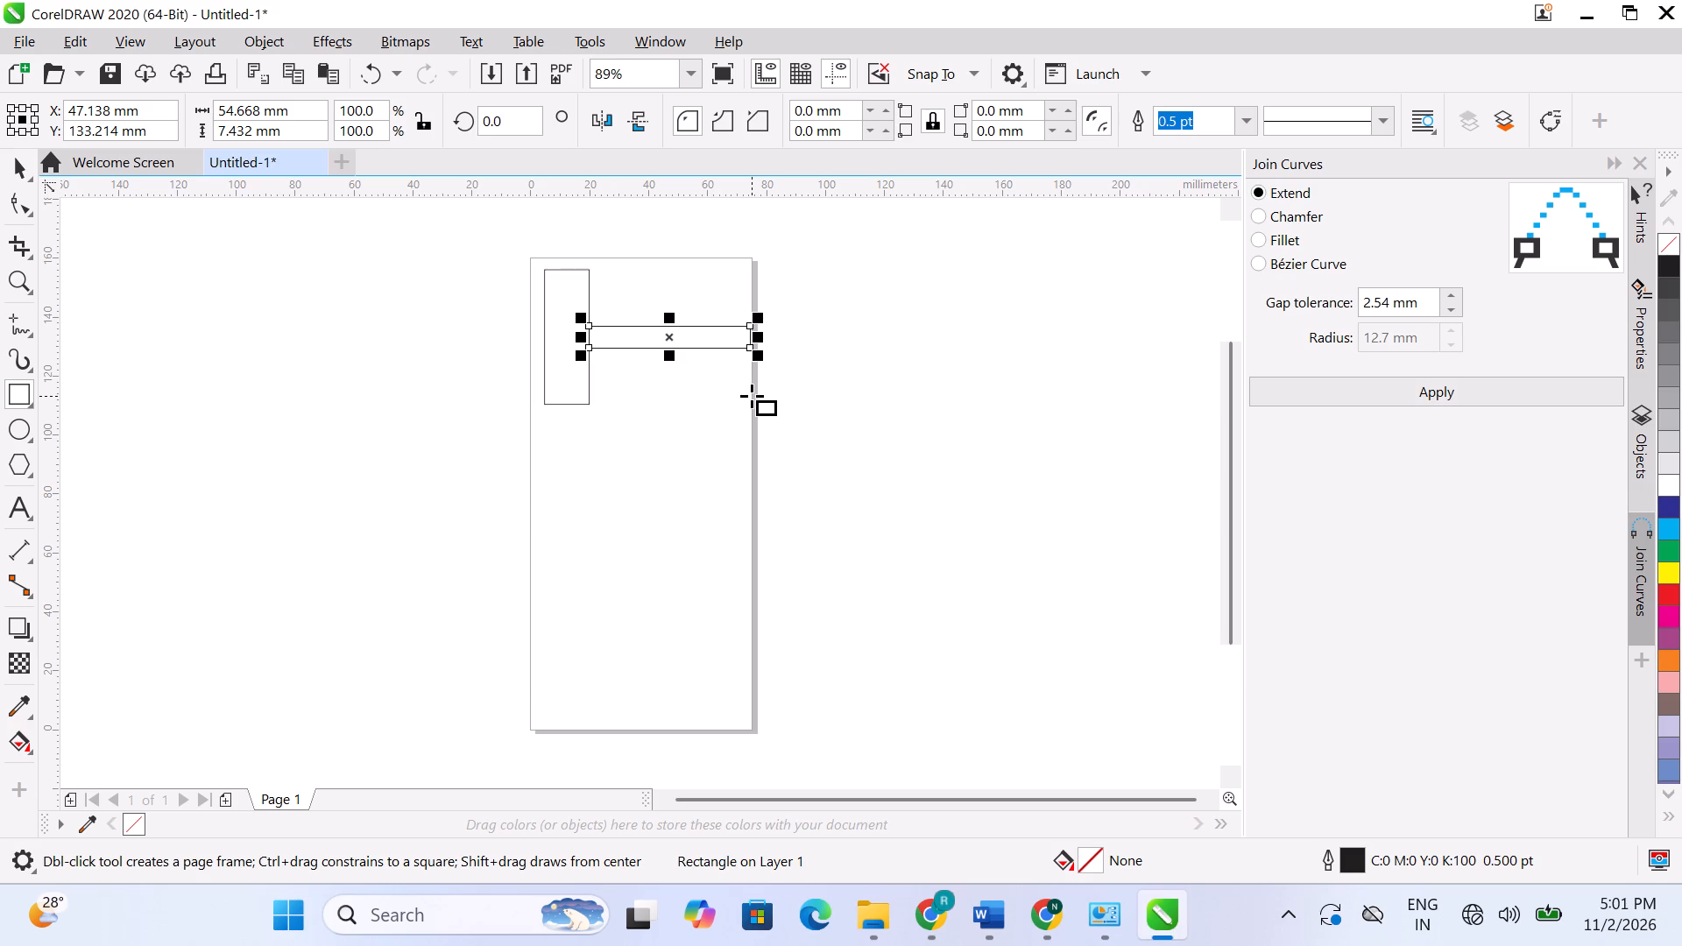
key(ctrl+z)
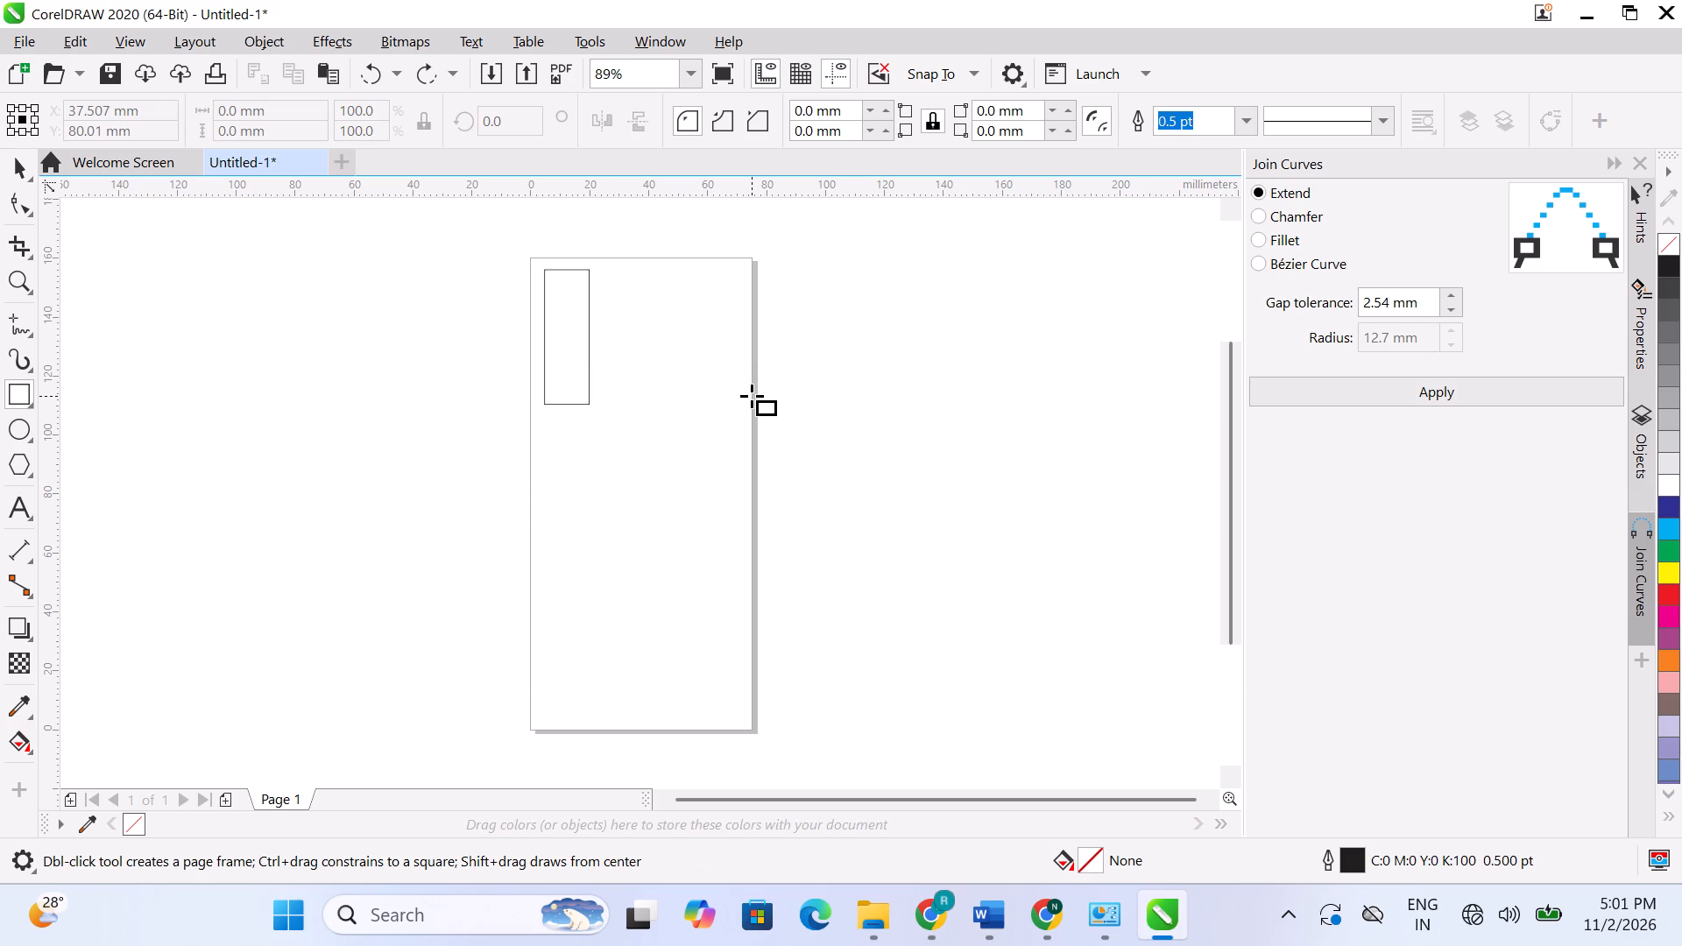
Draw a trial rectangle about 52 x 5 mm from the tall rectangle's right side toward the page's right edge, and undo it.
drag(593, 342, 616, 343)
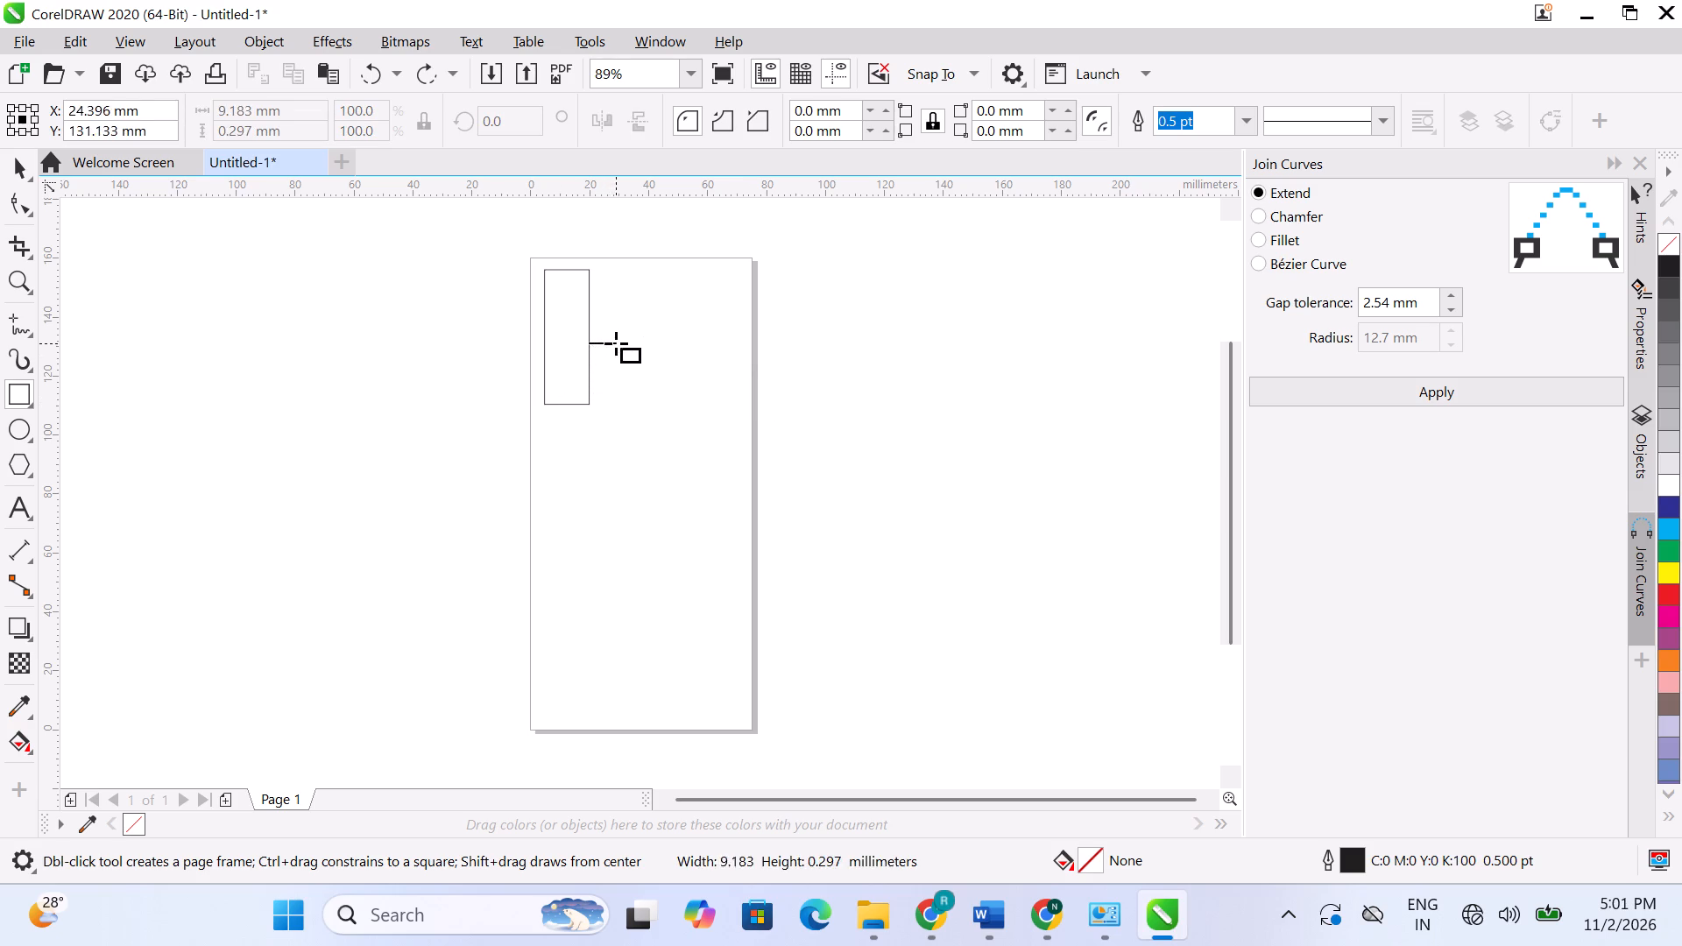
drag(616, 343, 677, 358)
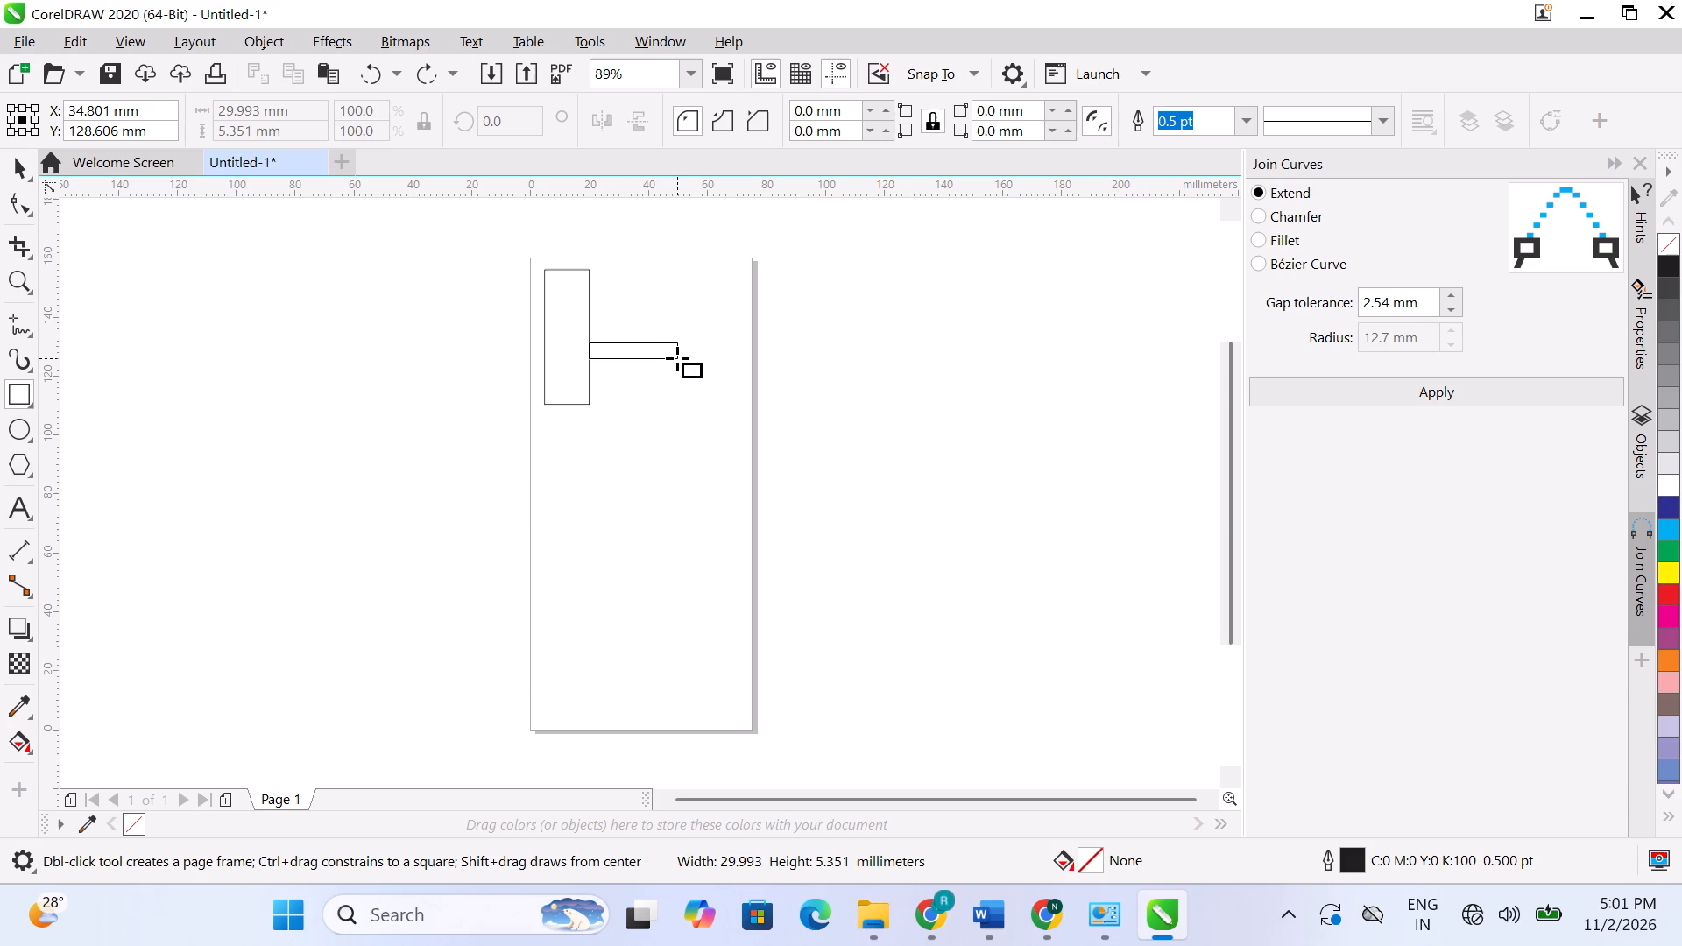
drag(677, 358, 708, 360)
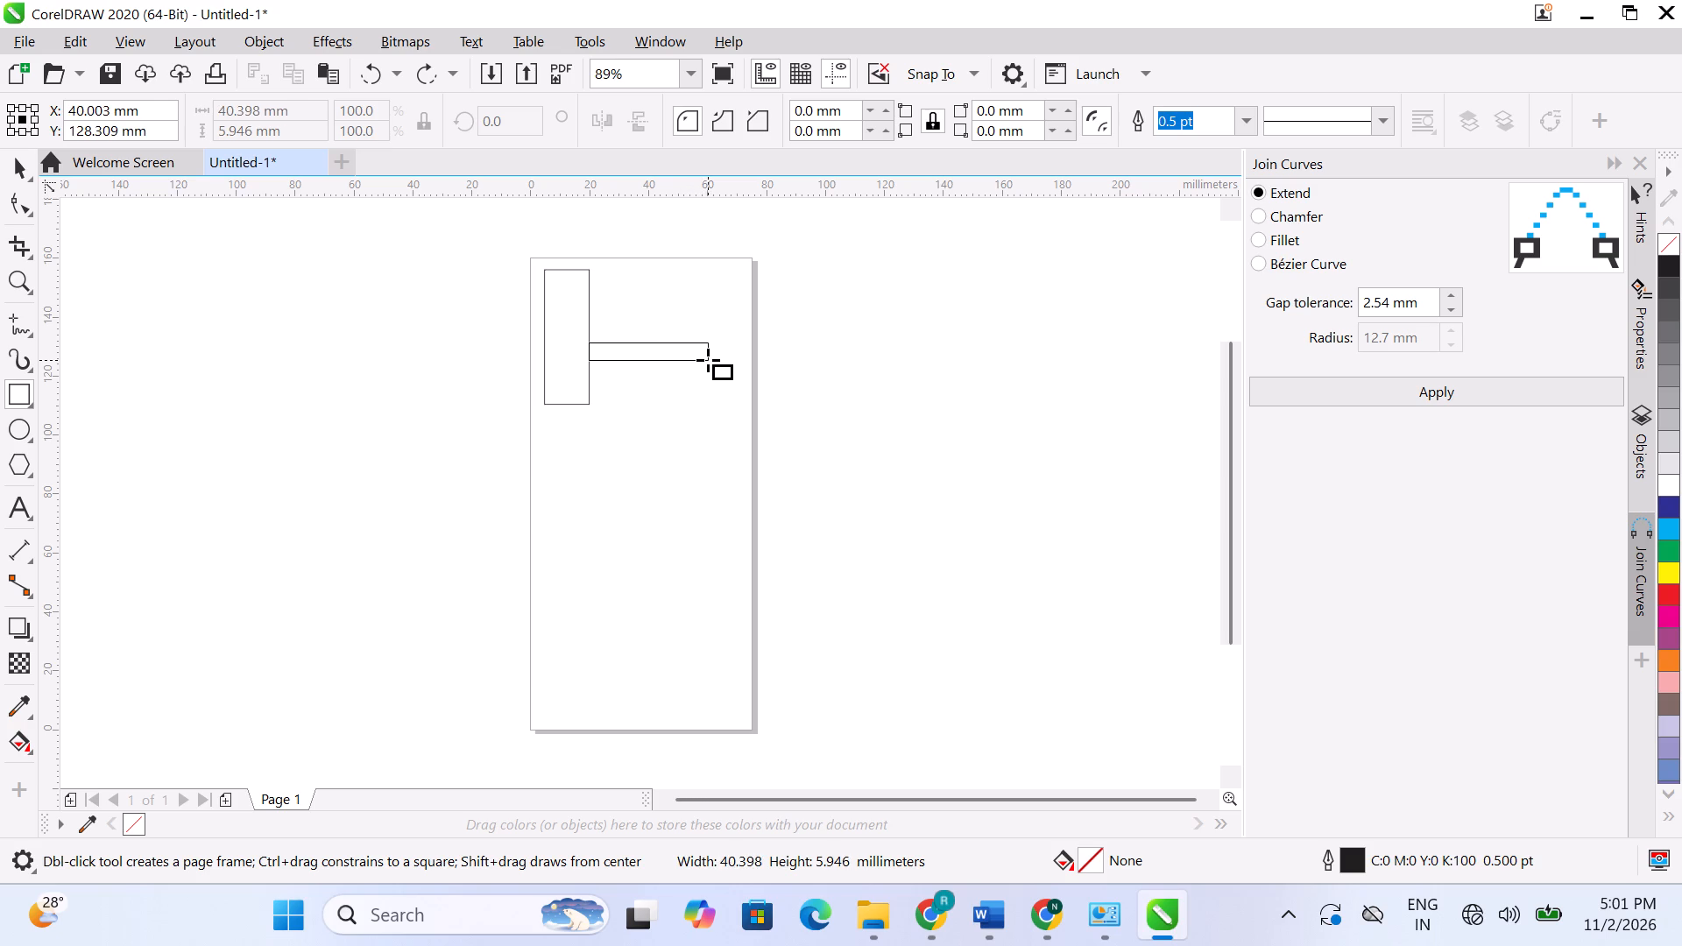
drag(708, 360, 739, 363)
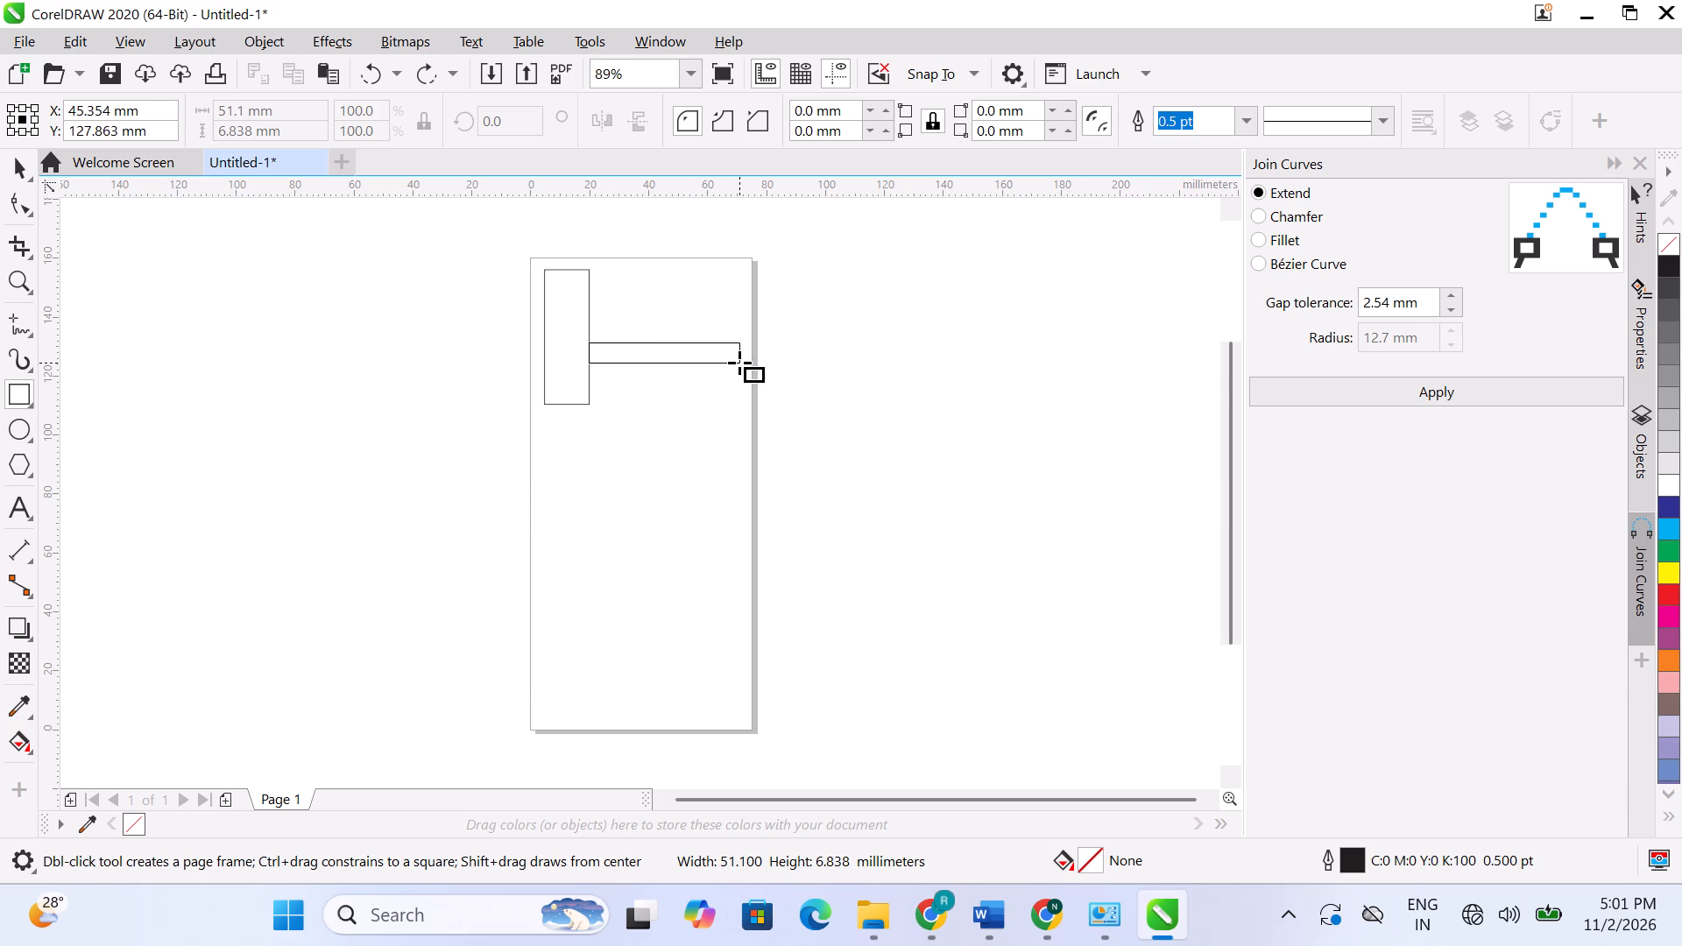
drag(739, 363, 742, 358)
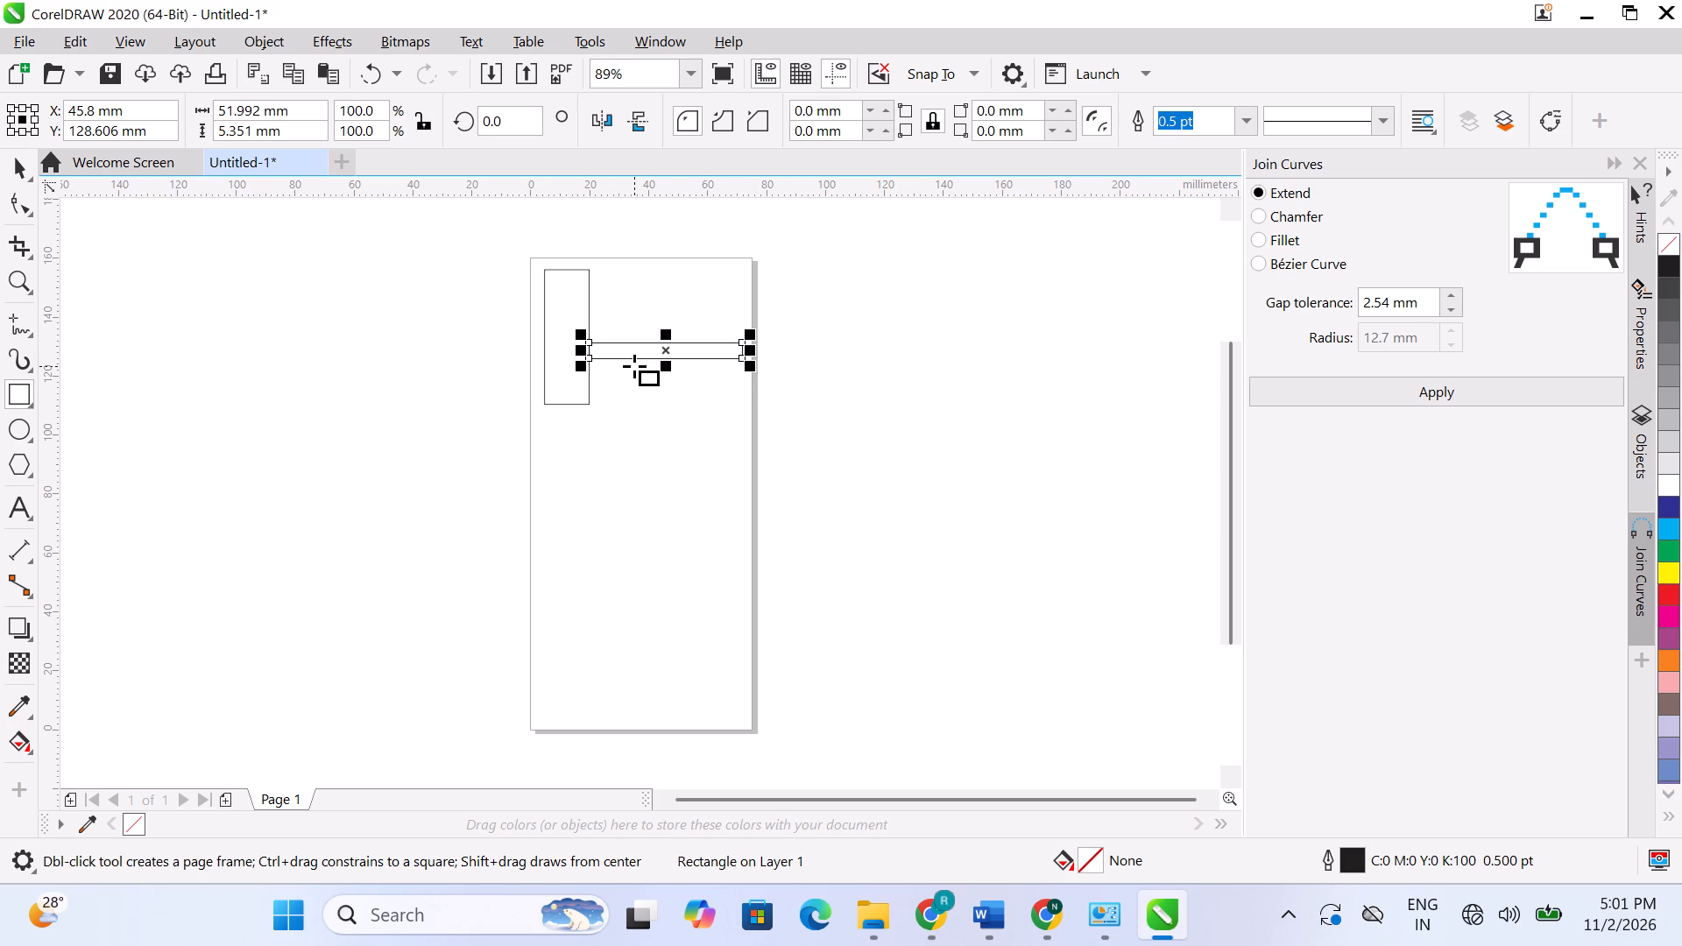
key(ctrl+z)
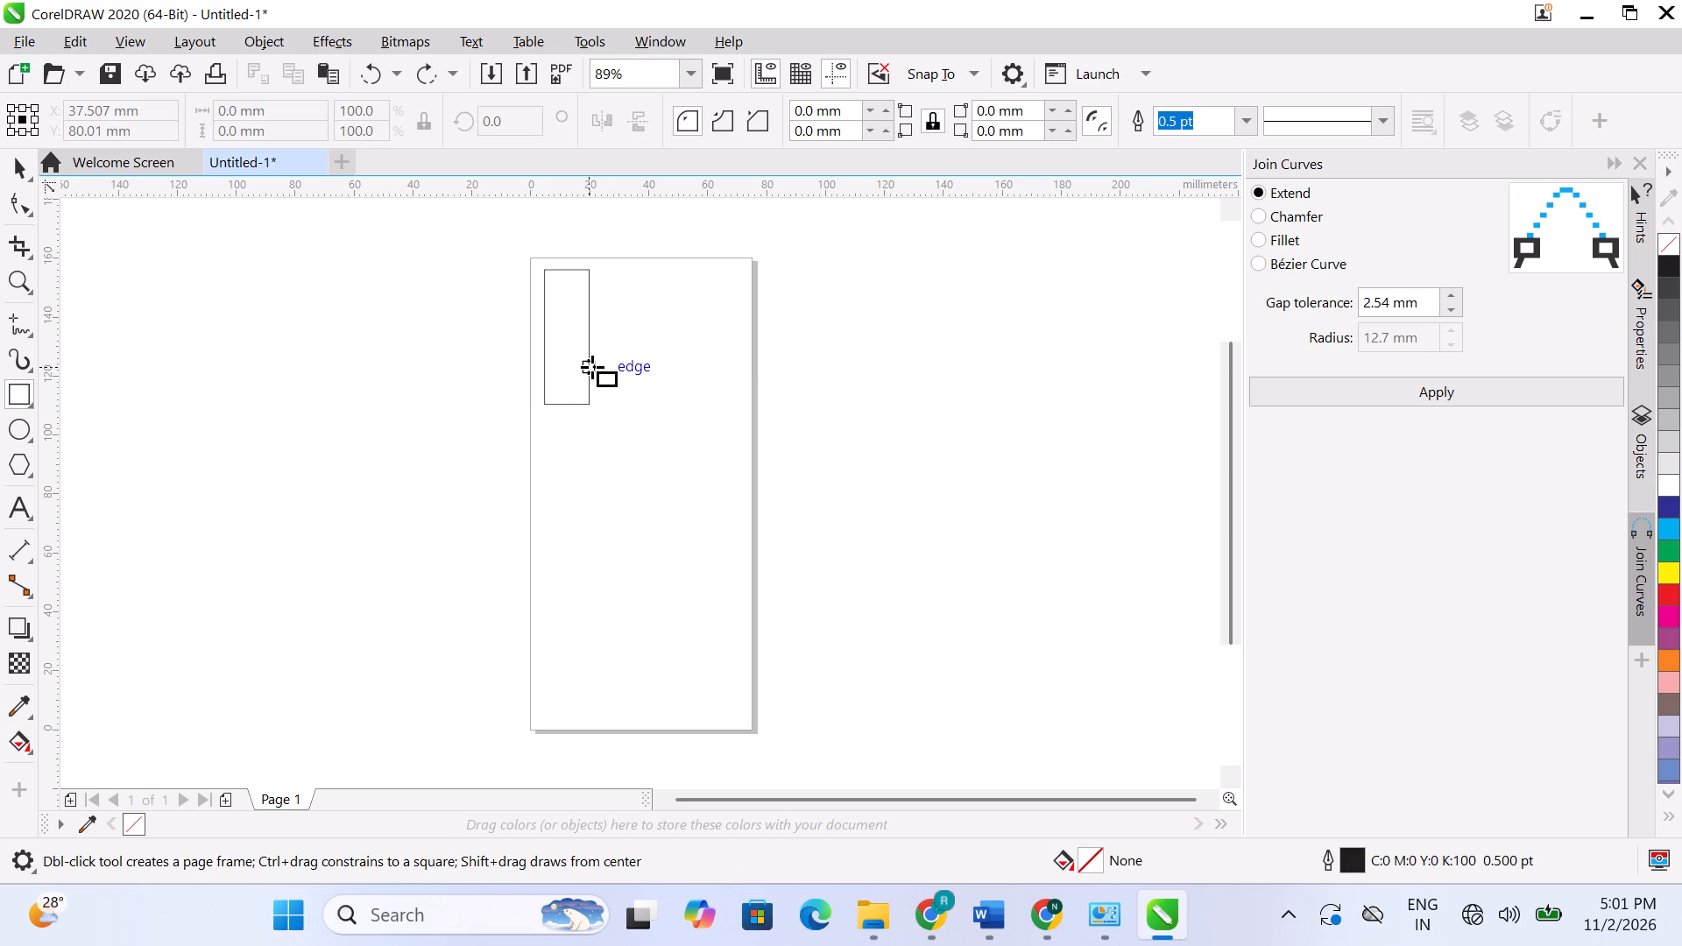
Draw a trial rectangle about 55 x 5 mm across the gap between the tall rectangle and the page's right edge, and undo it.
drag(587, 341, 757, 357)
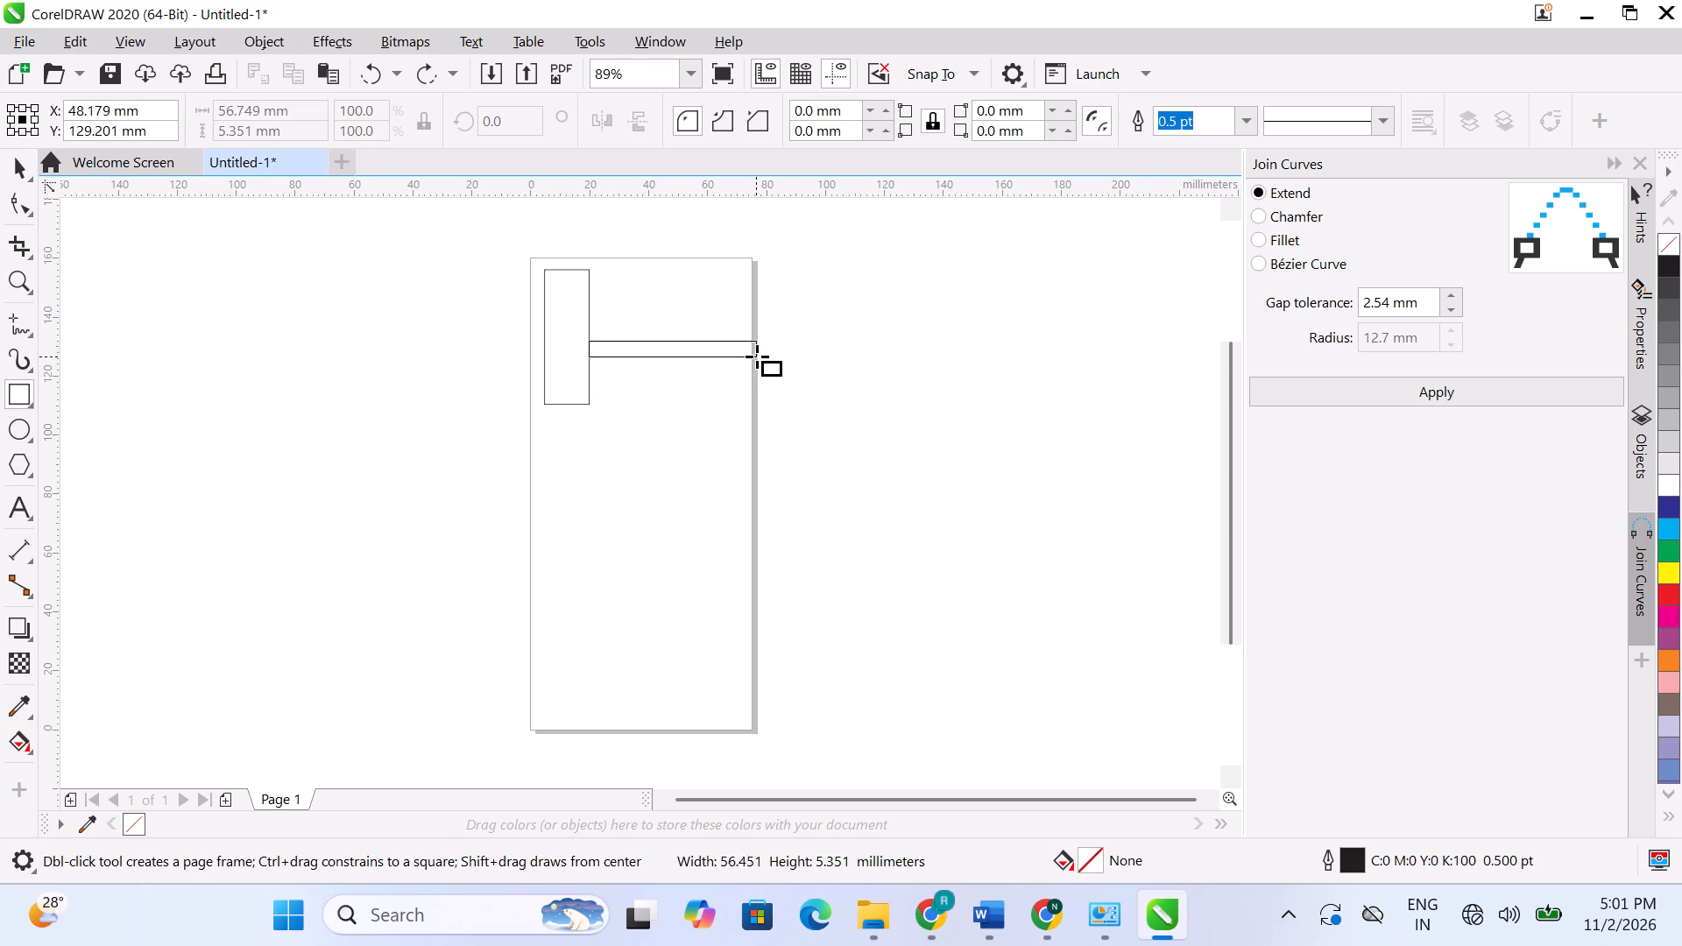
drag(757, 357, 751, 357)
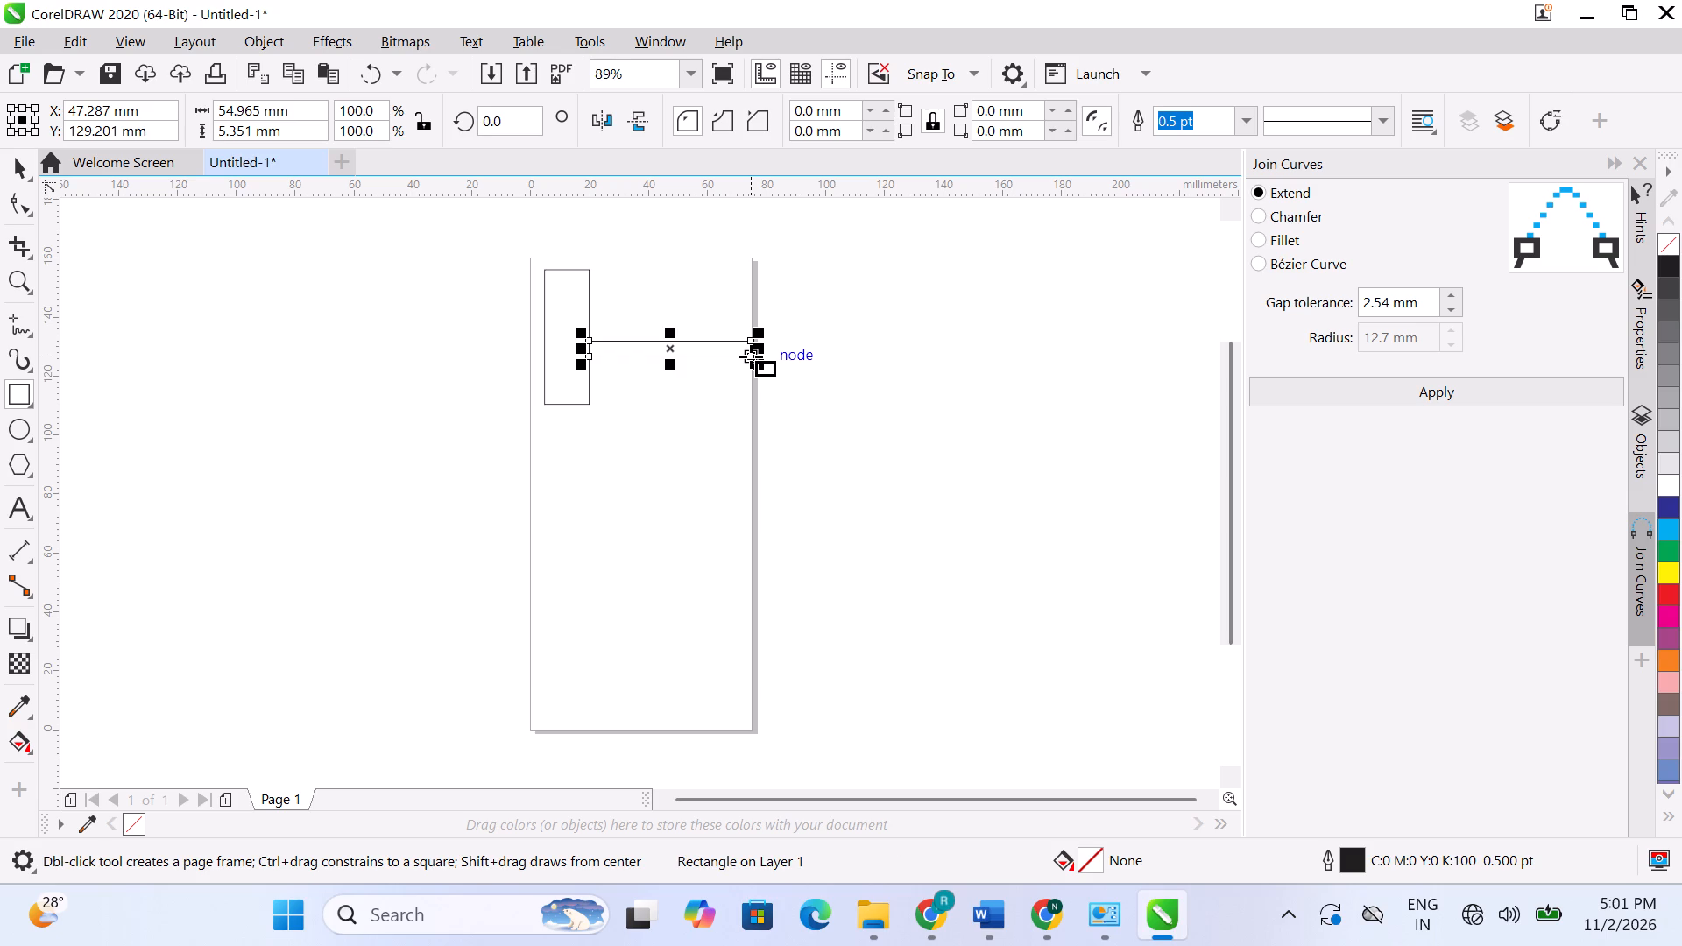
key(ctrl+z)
Widen the tall rectangle to about 18 mm by extending its right side, keeping its left edge in place.
click(579, 334)
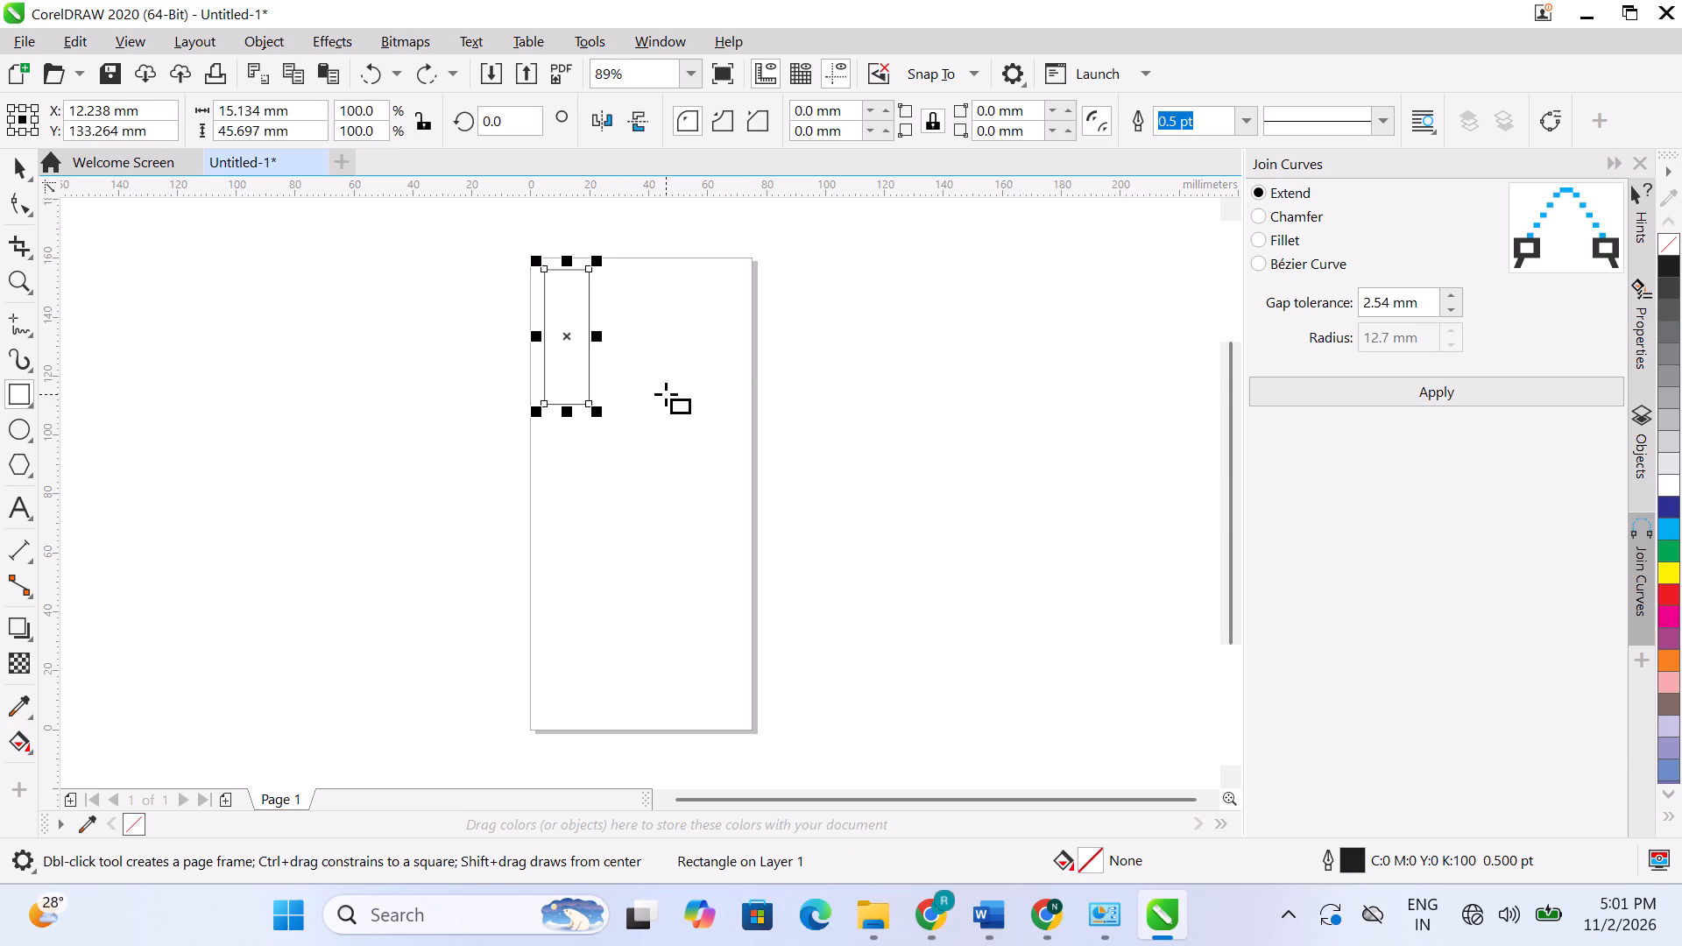
drag(592, 333, 610, 339)
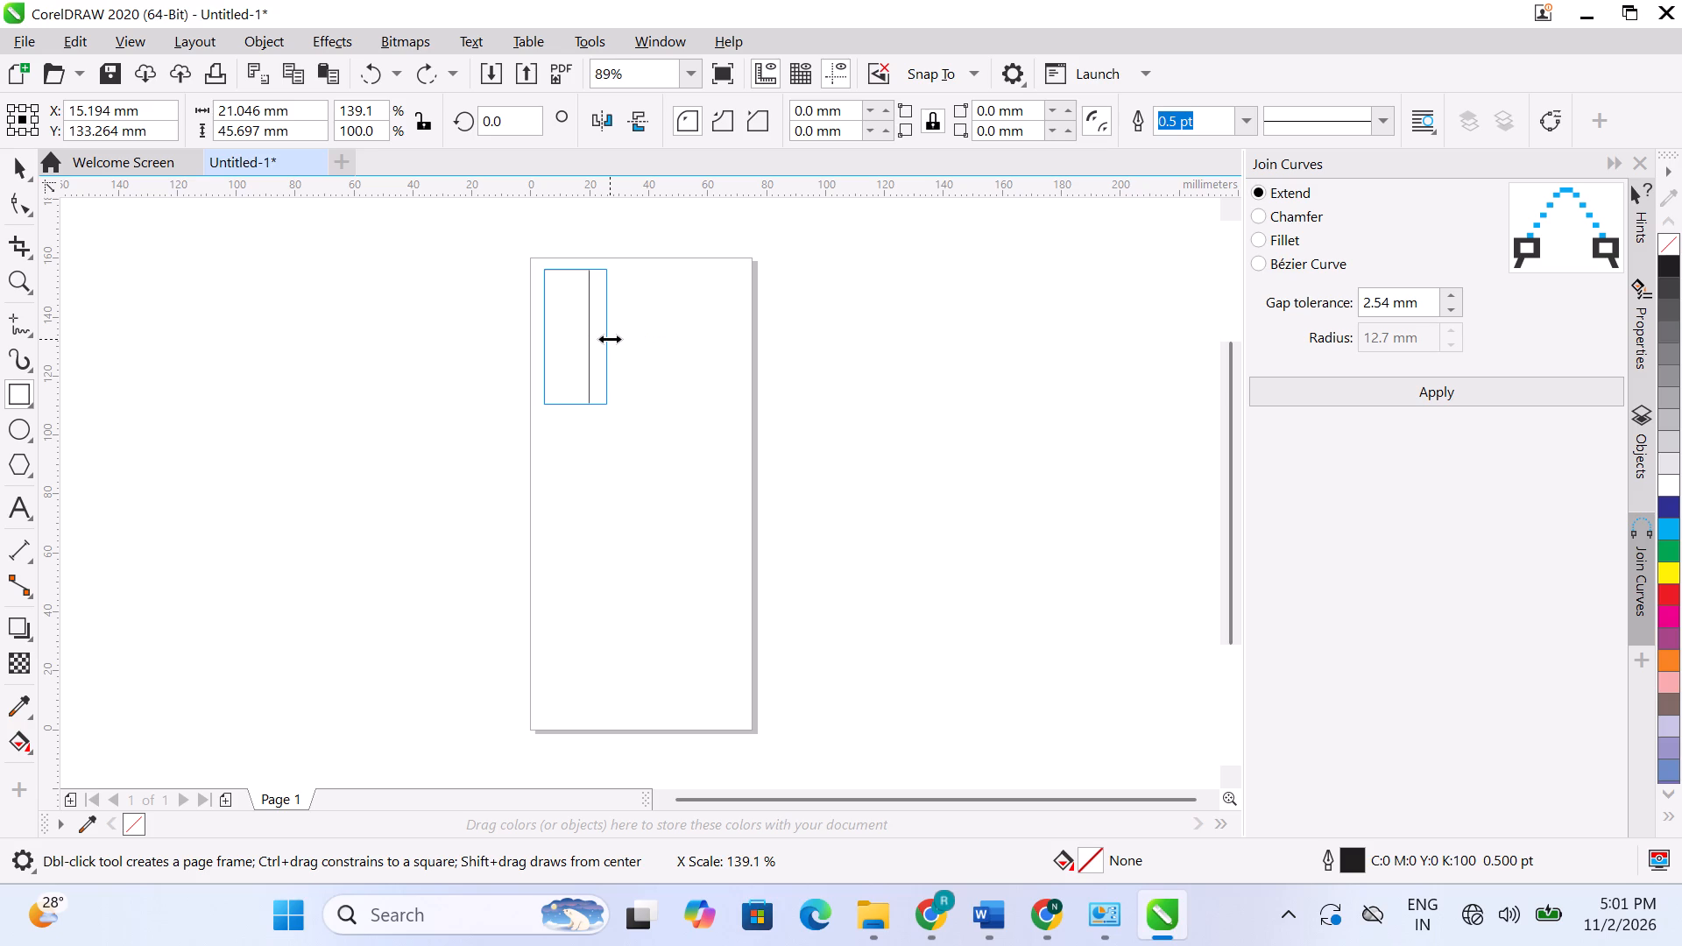
drag(610, 339, 601, 338)
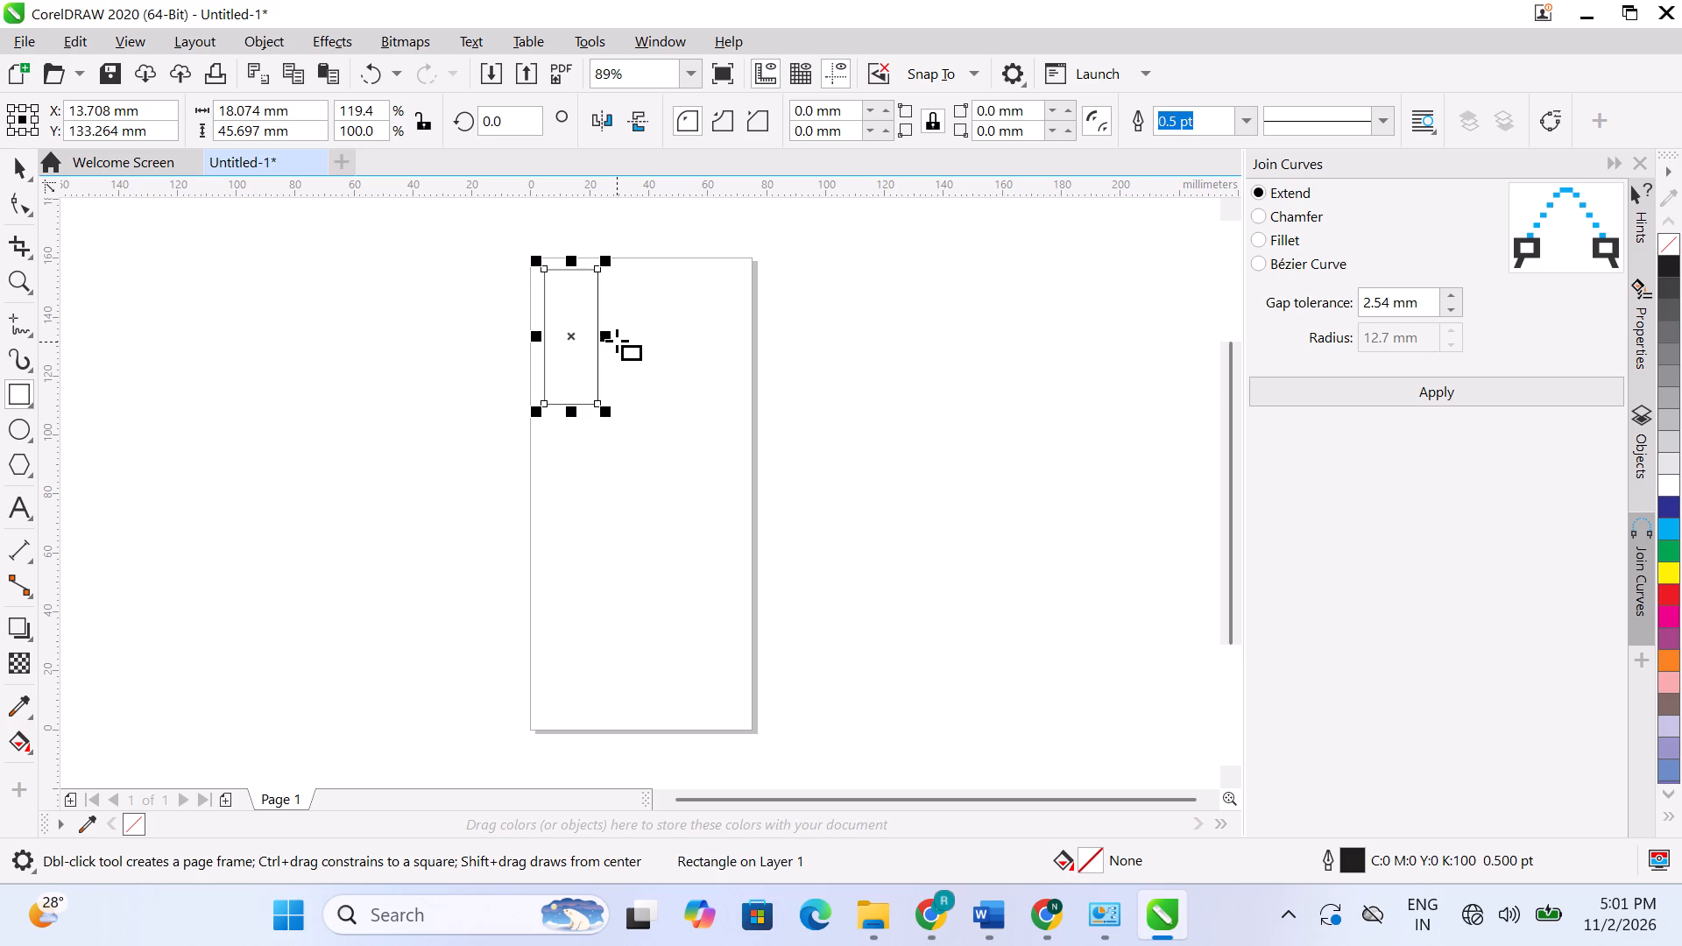
click(638, 371)
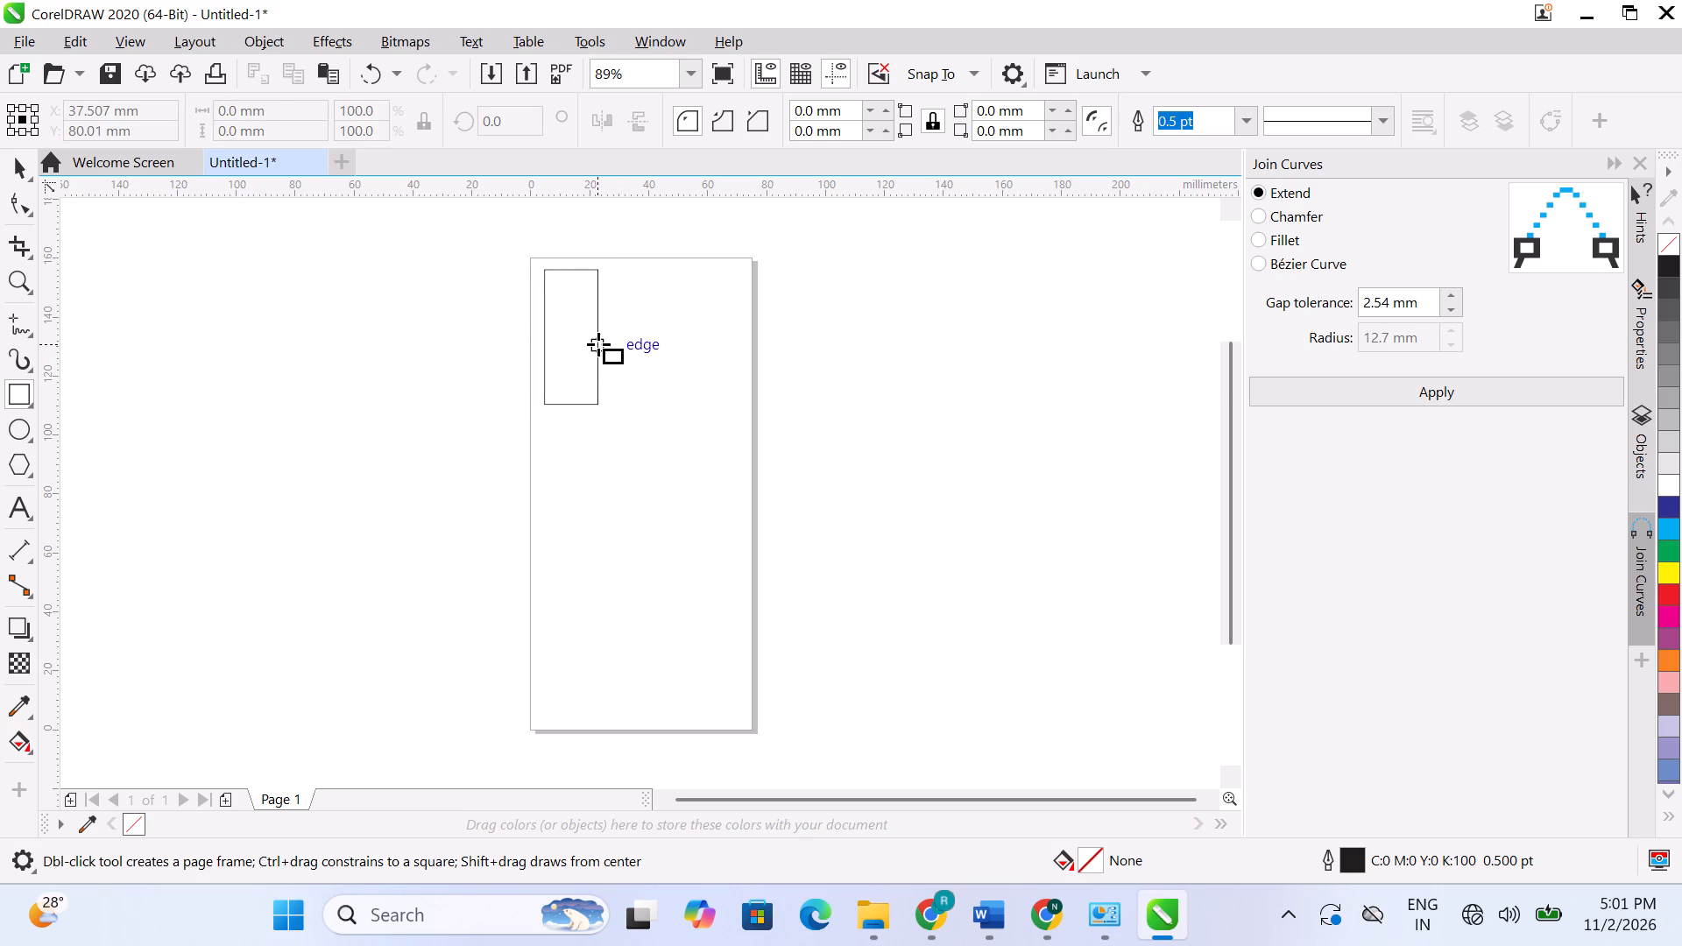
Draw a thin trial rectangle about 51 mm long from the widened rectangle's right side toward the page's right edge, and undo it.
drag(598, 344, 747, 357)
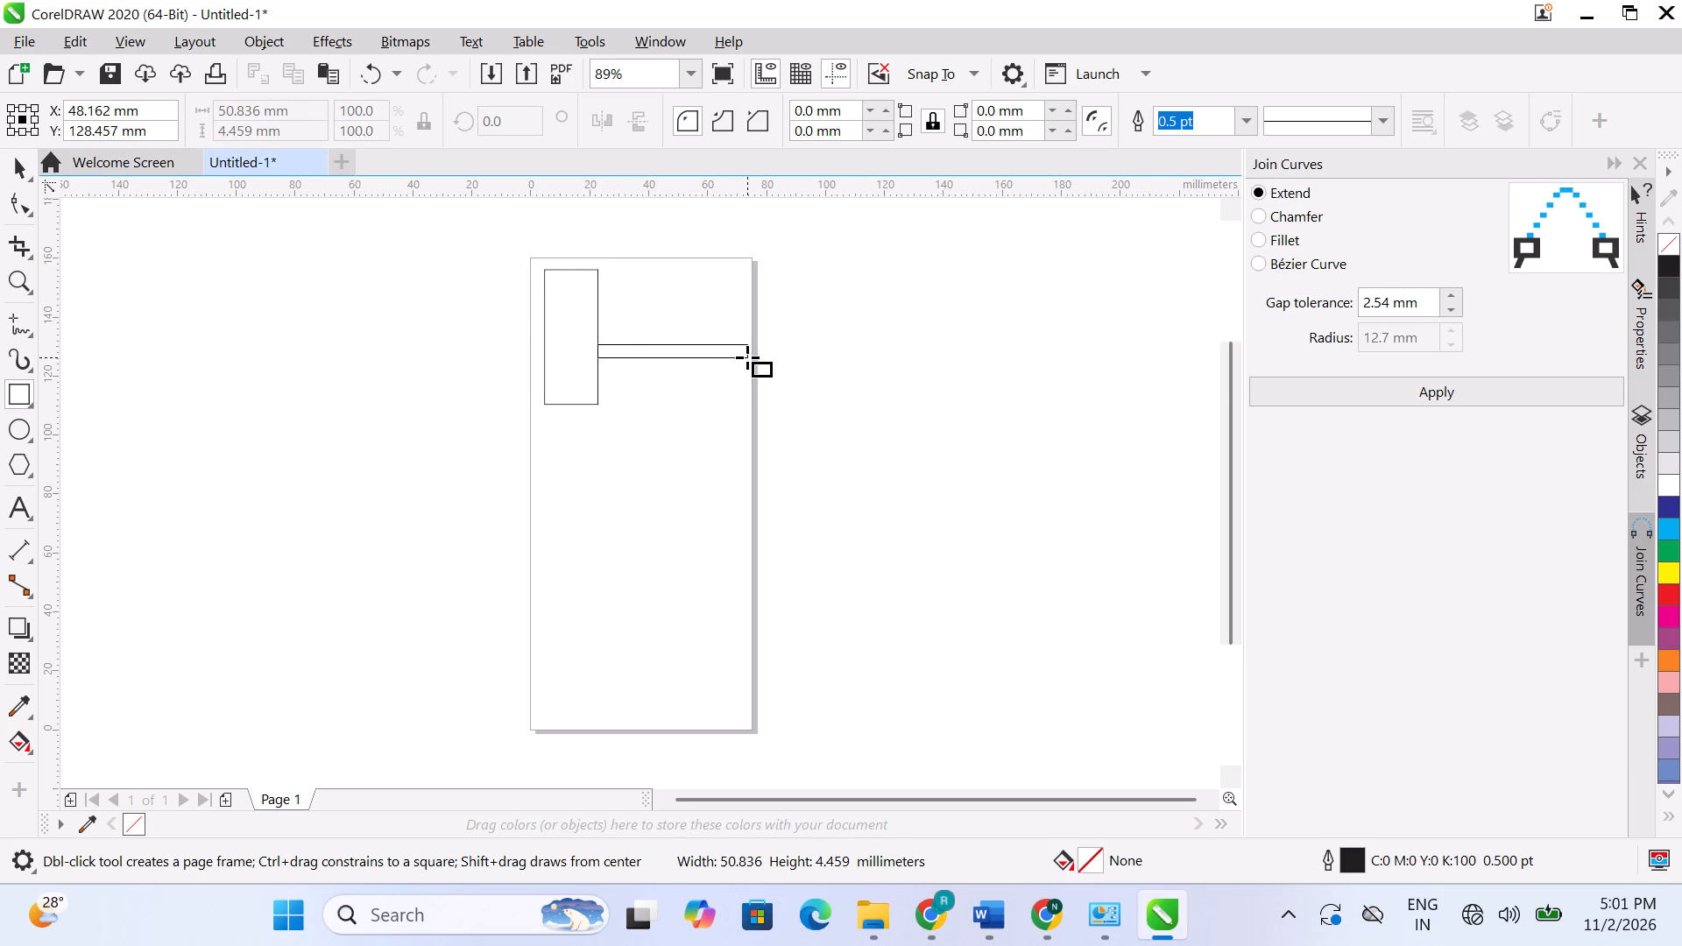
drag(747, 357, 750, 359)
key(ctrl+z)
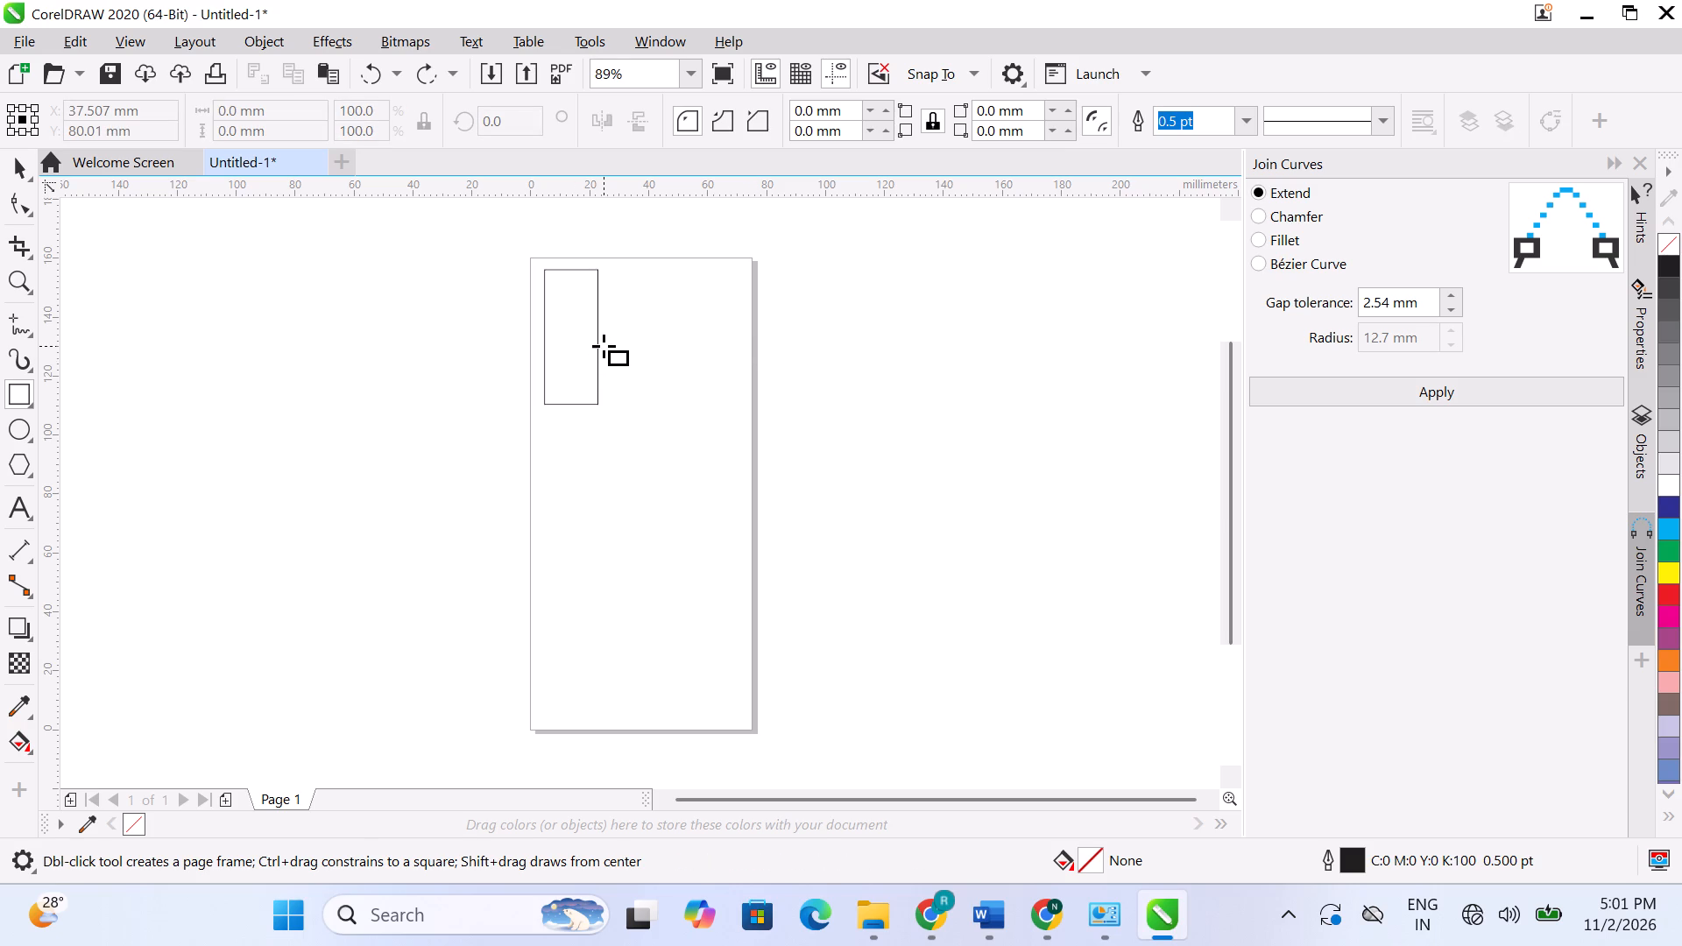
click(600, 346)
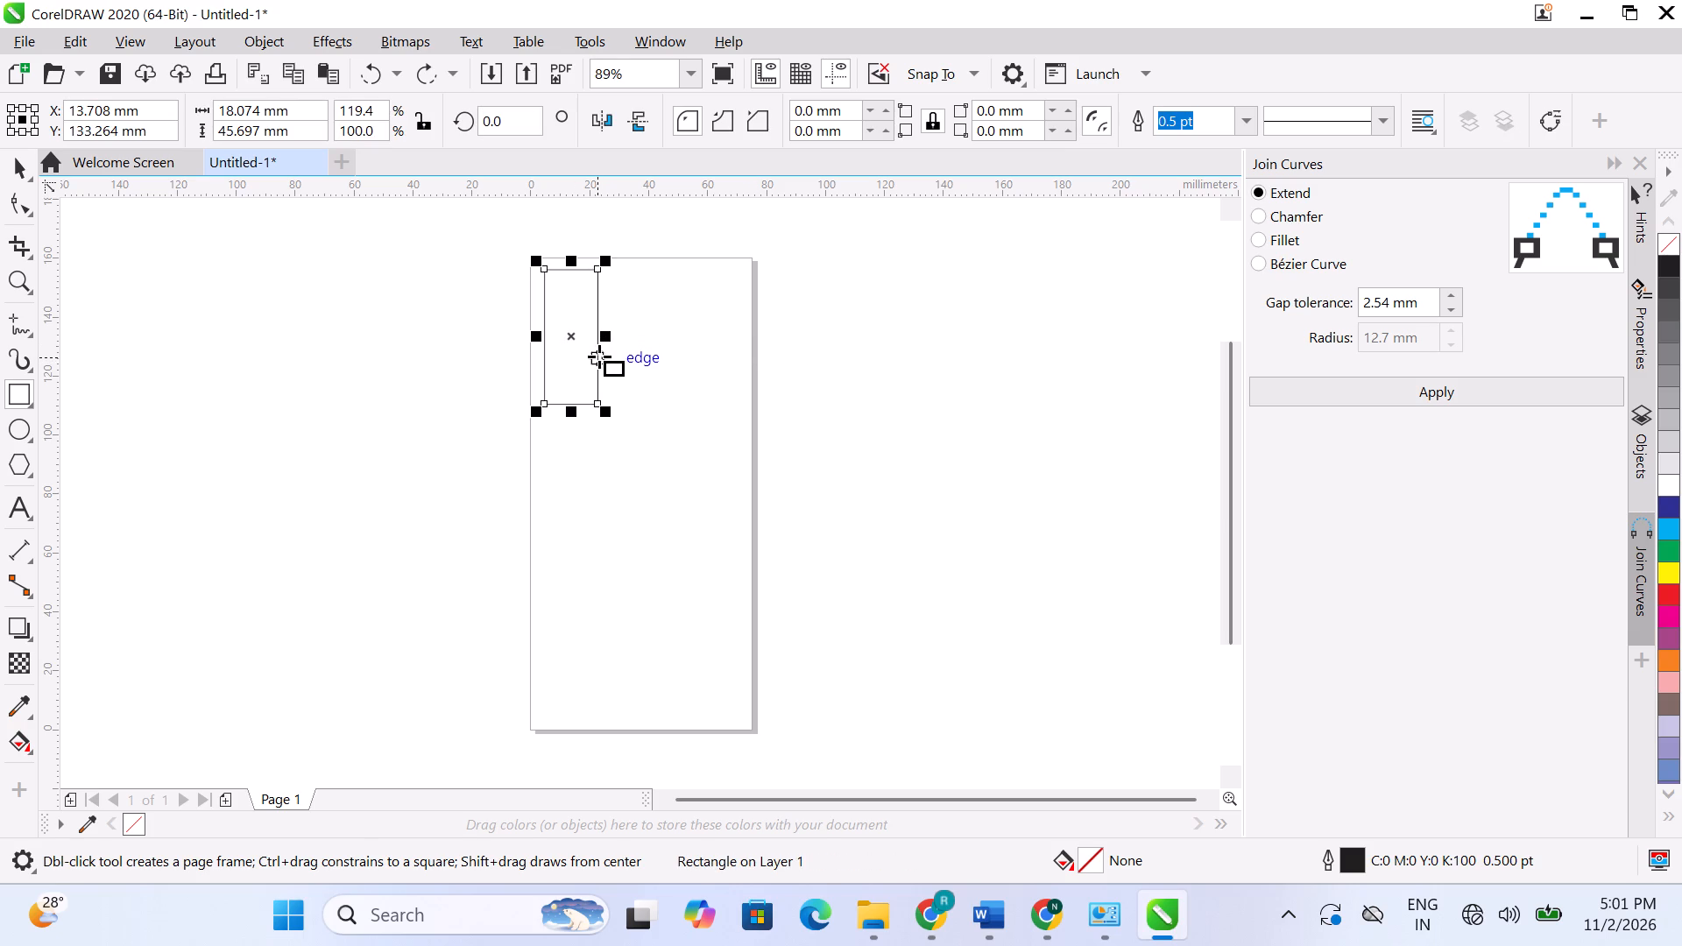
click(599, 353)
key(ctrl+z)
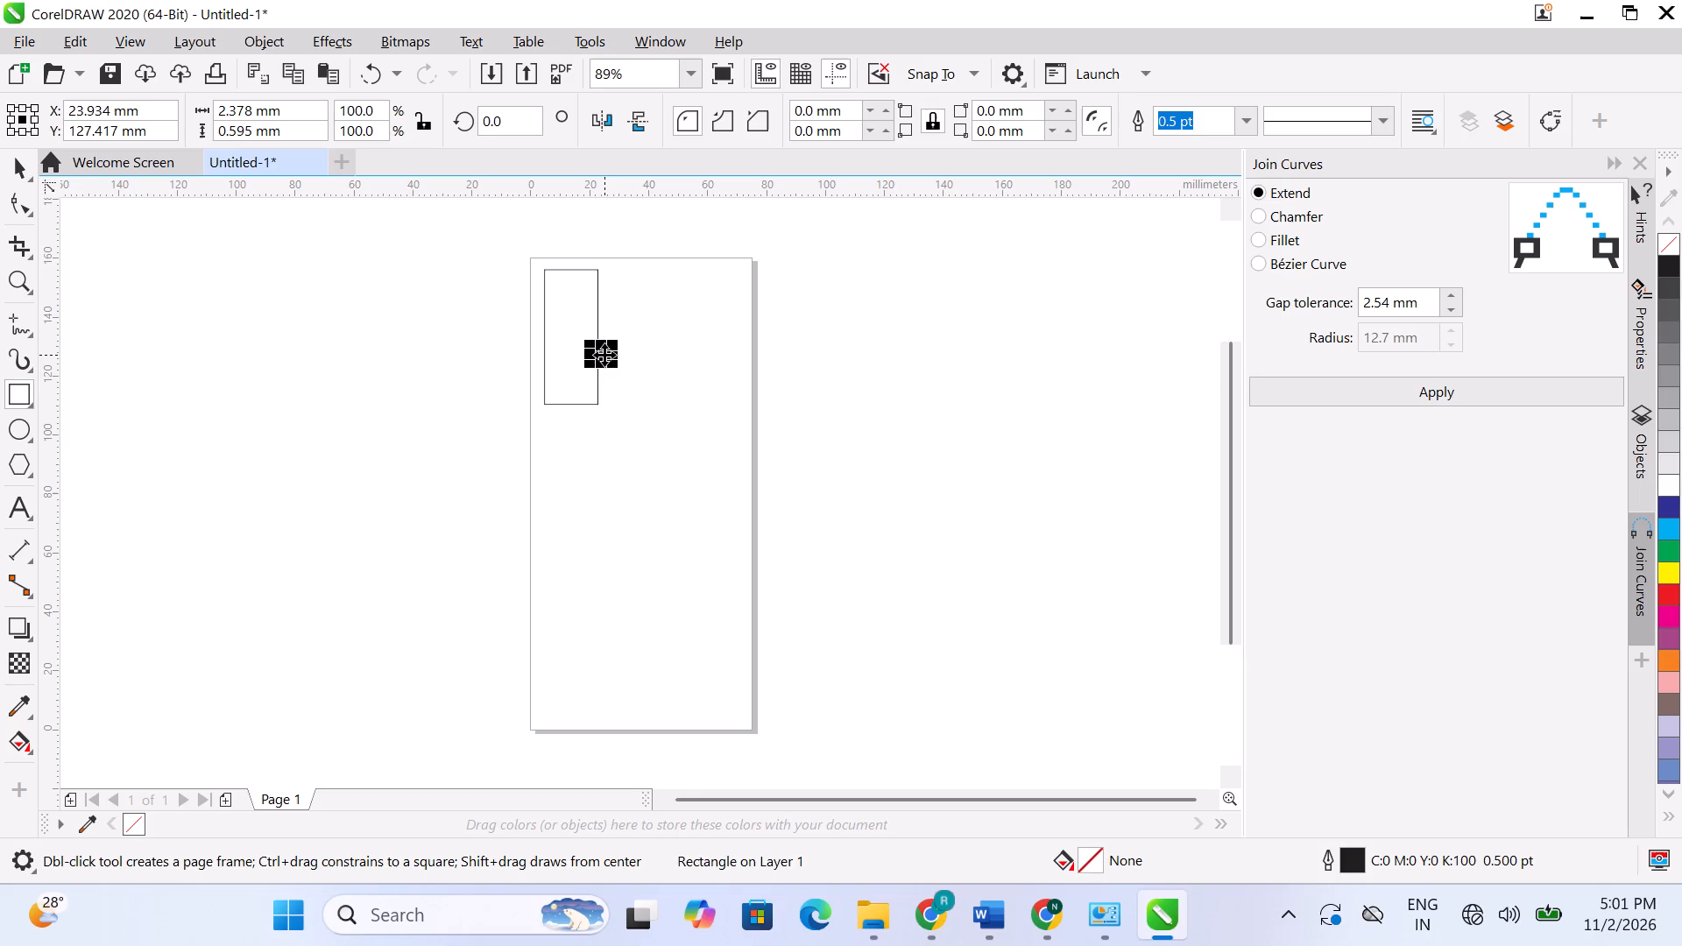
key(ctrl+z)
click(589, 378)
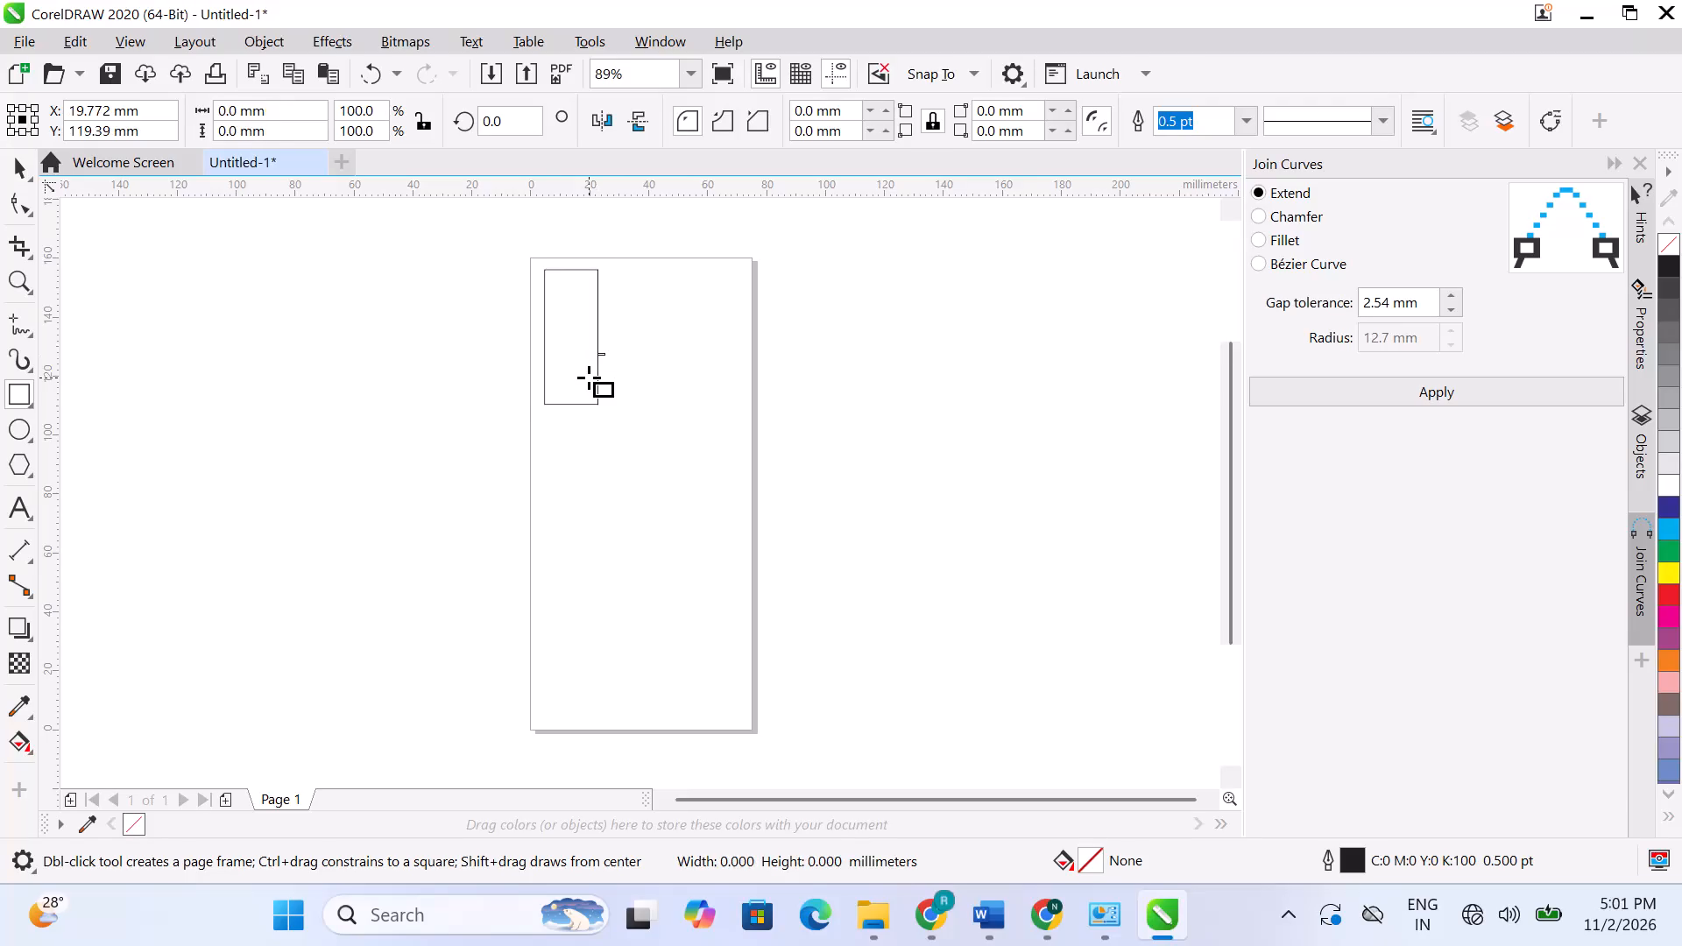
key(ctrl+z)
Widen the tall rectangle further by extending its right side to about X 26.9 mm.
click(580, 349)
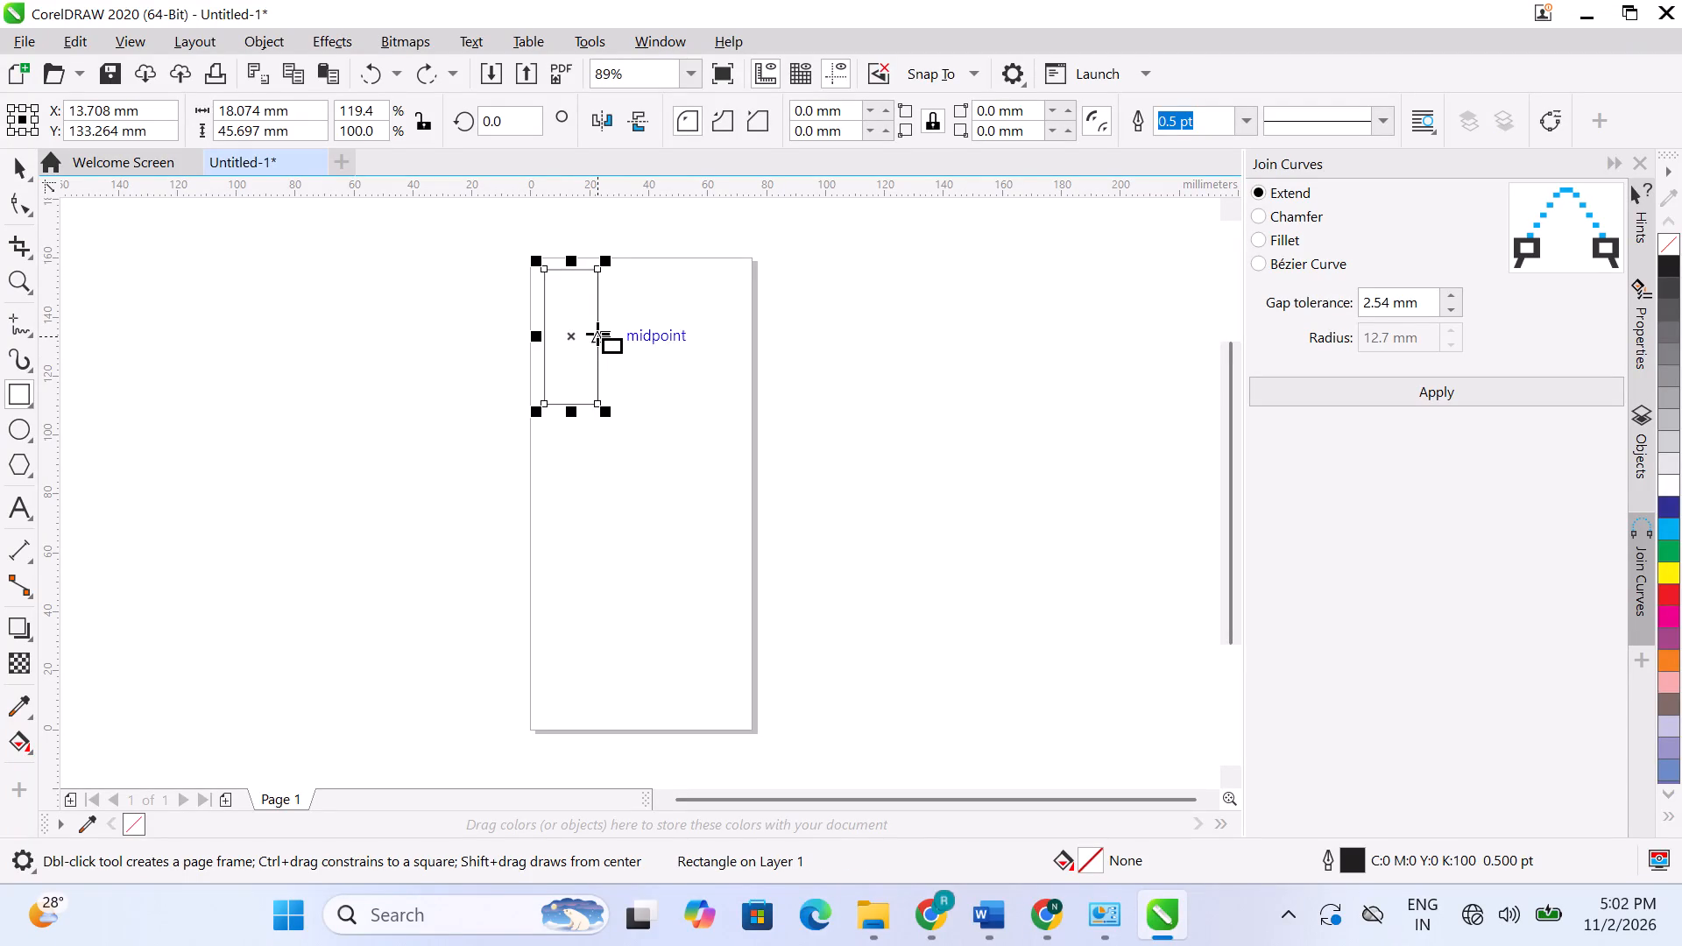
drag(601, 332, 613, 337)
click(644, 376)
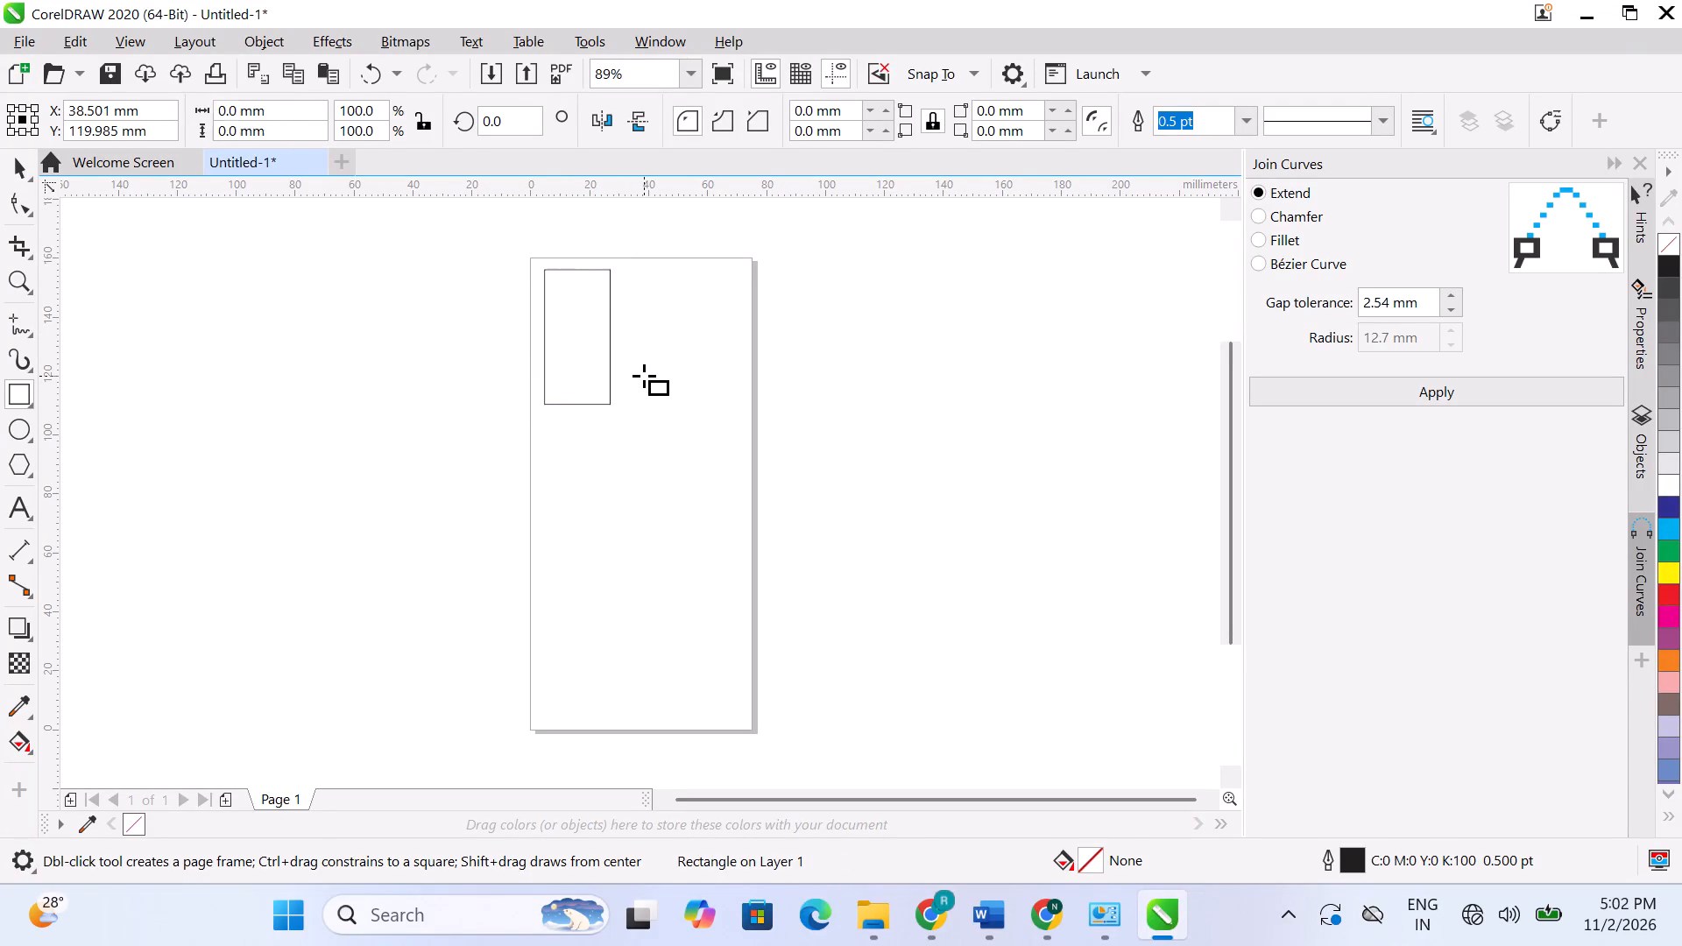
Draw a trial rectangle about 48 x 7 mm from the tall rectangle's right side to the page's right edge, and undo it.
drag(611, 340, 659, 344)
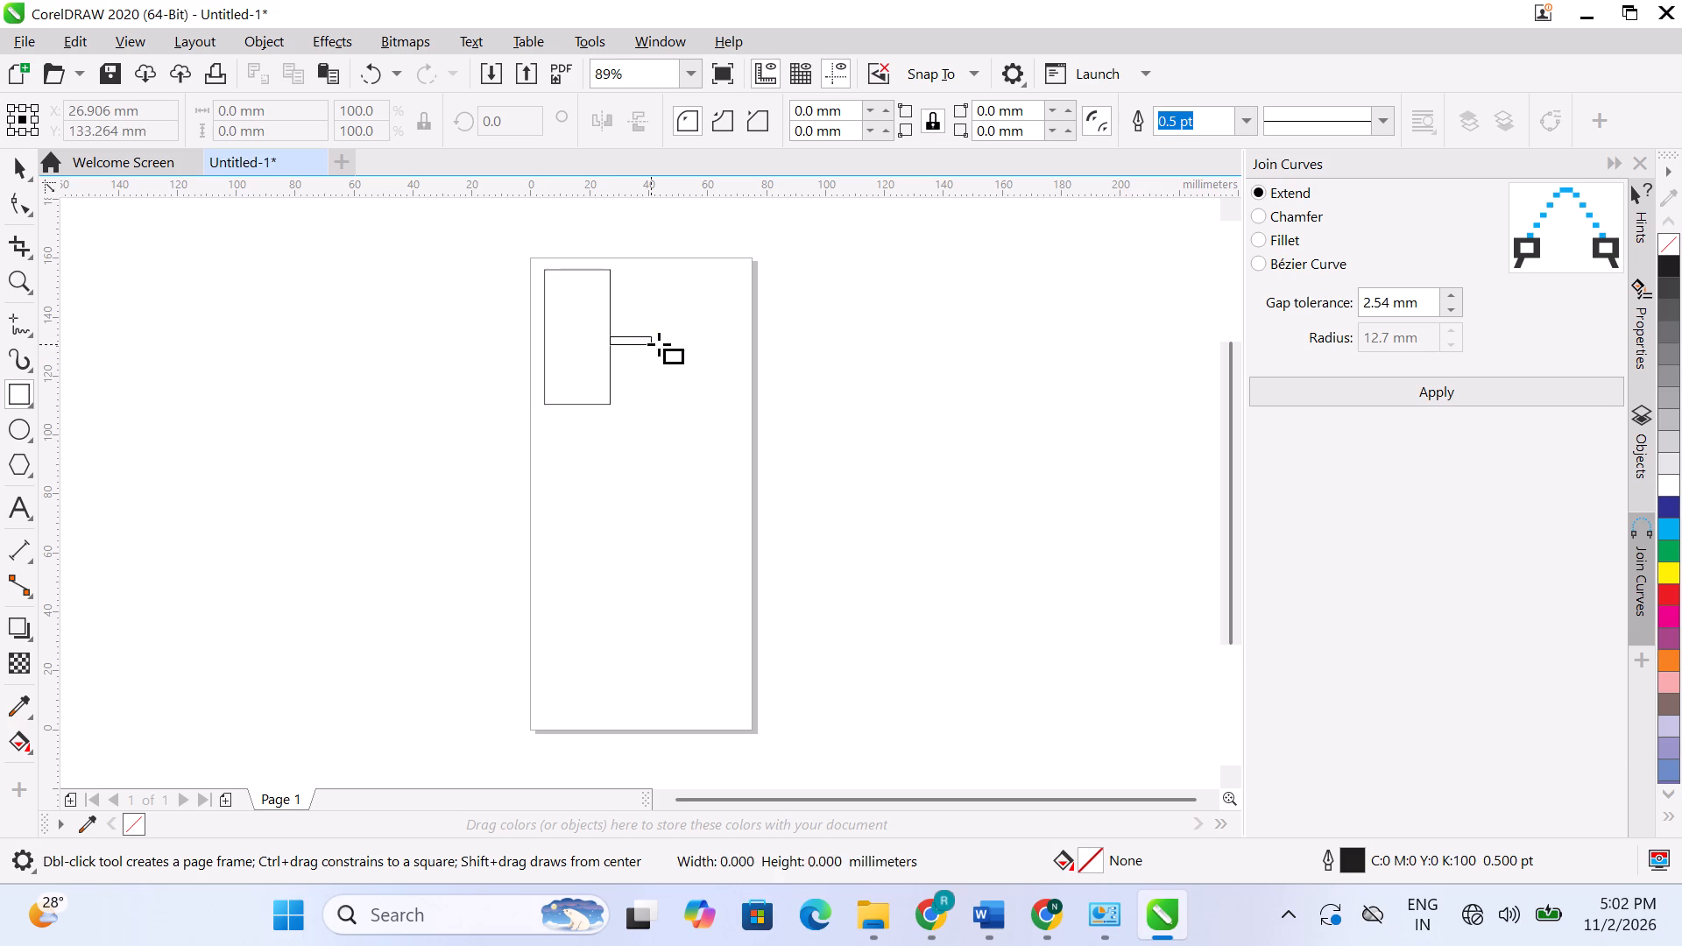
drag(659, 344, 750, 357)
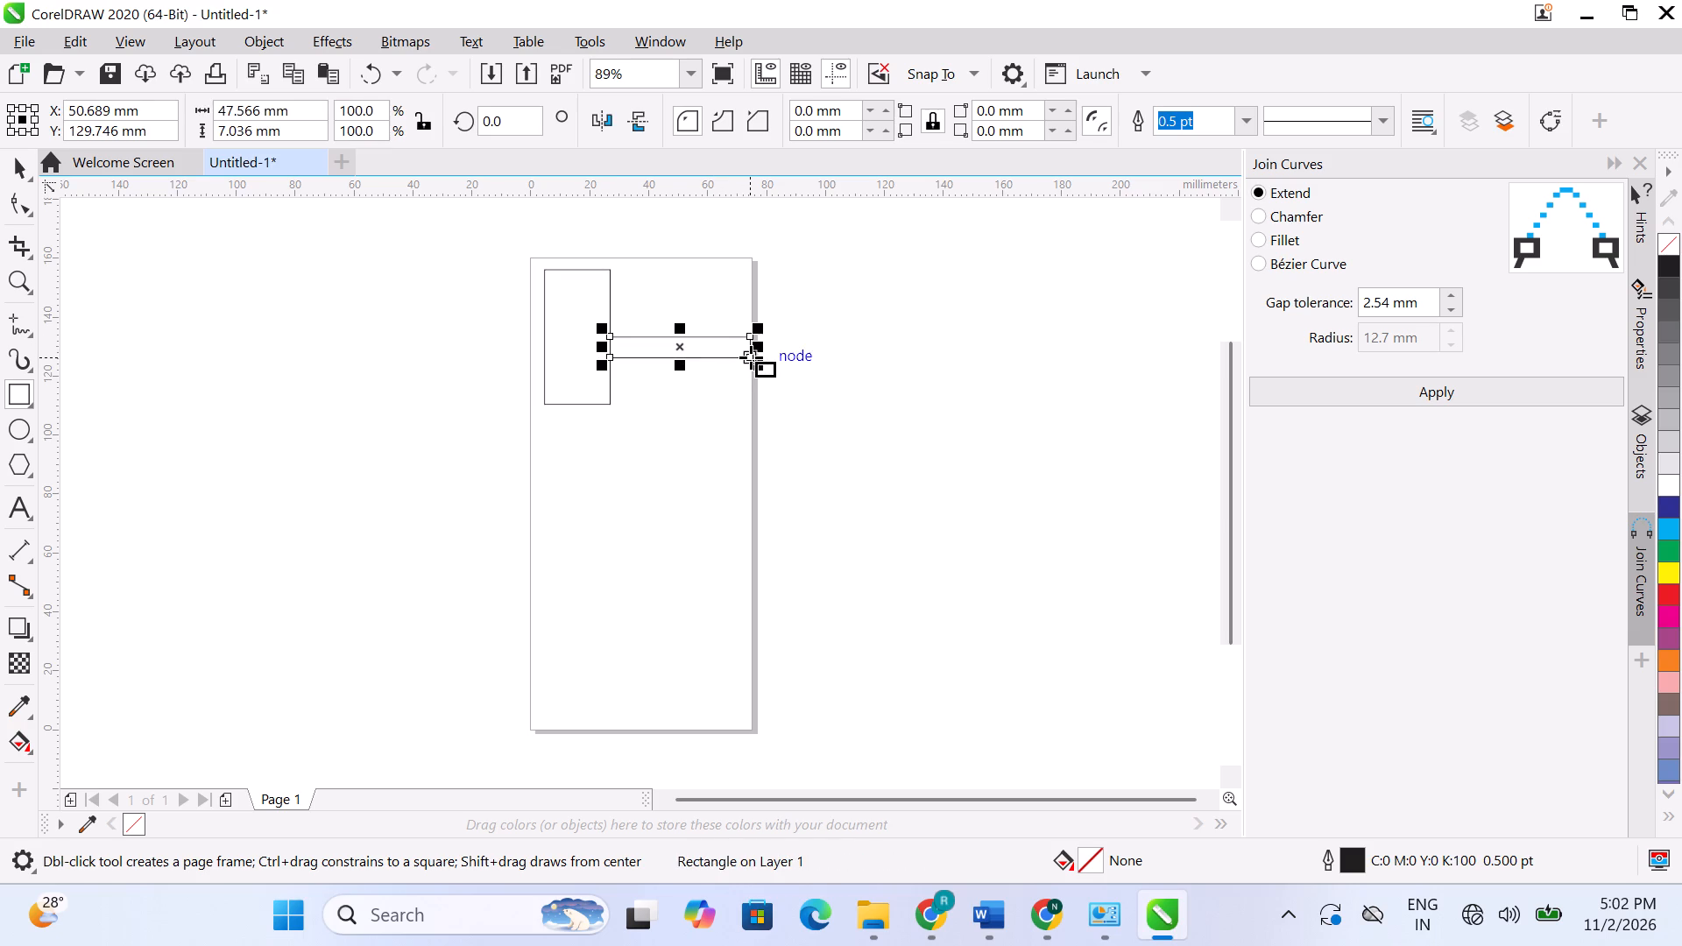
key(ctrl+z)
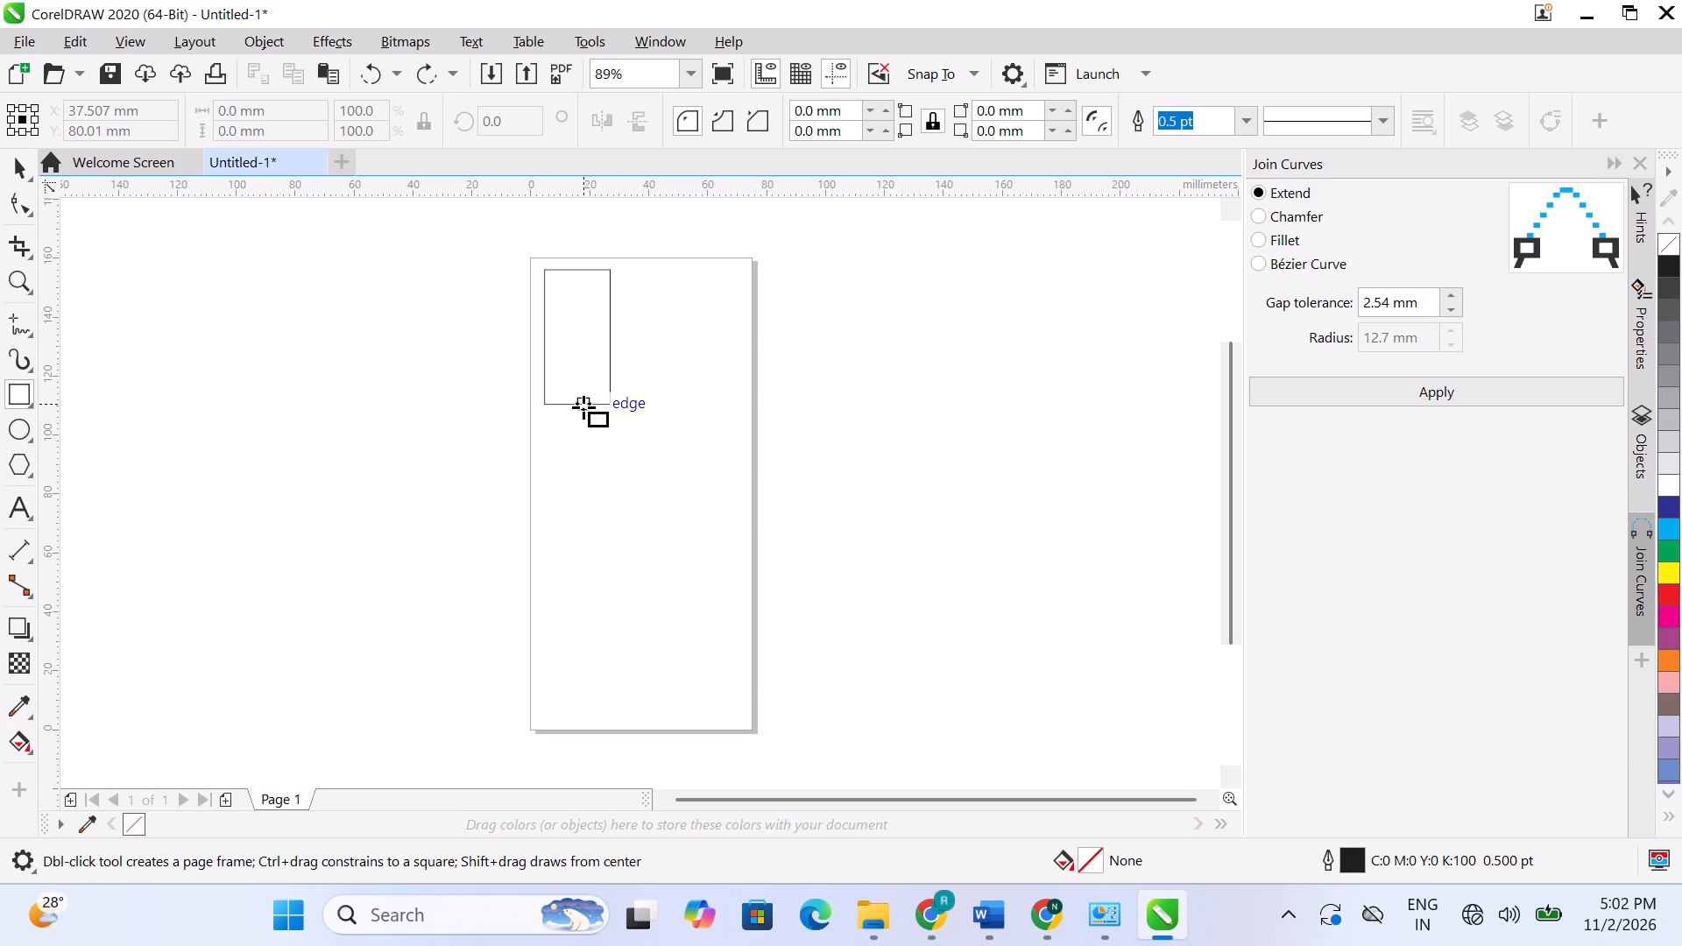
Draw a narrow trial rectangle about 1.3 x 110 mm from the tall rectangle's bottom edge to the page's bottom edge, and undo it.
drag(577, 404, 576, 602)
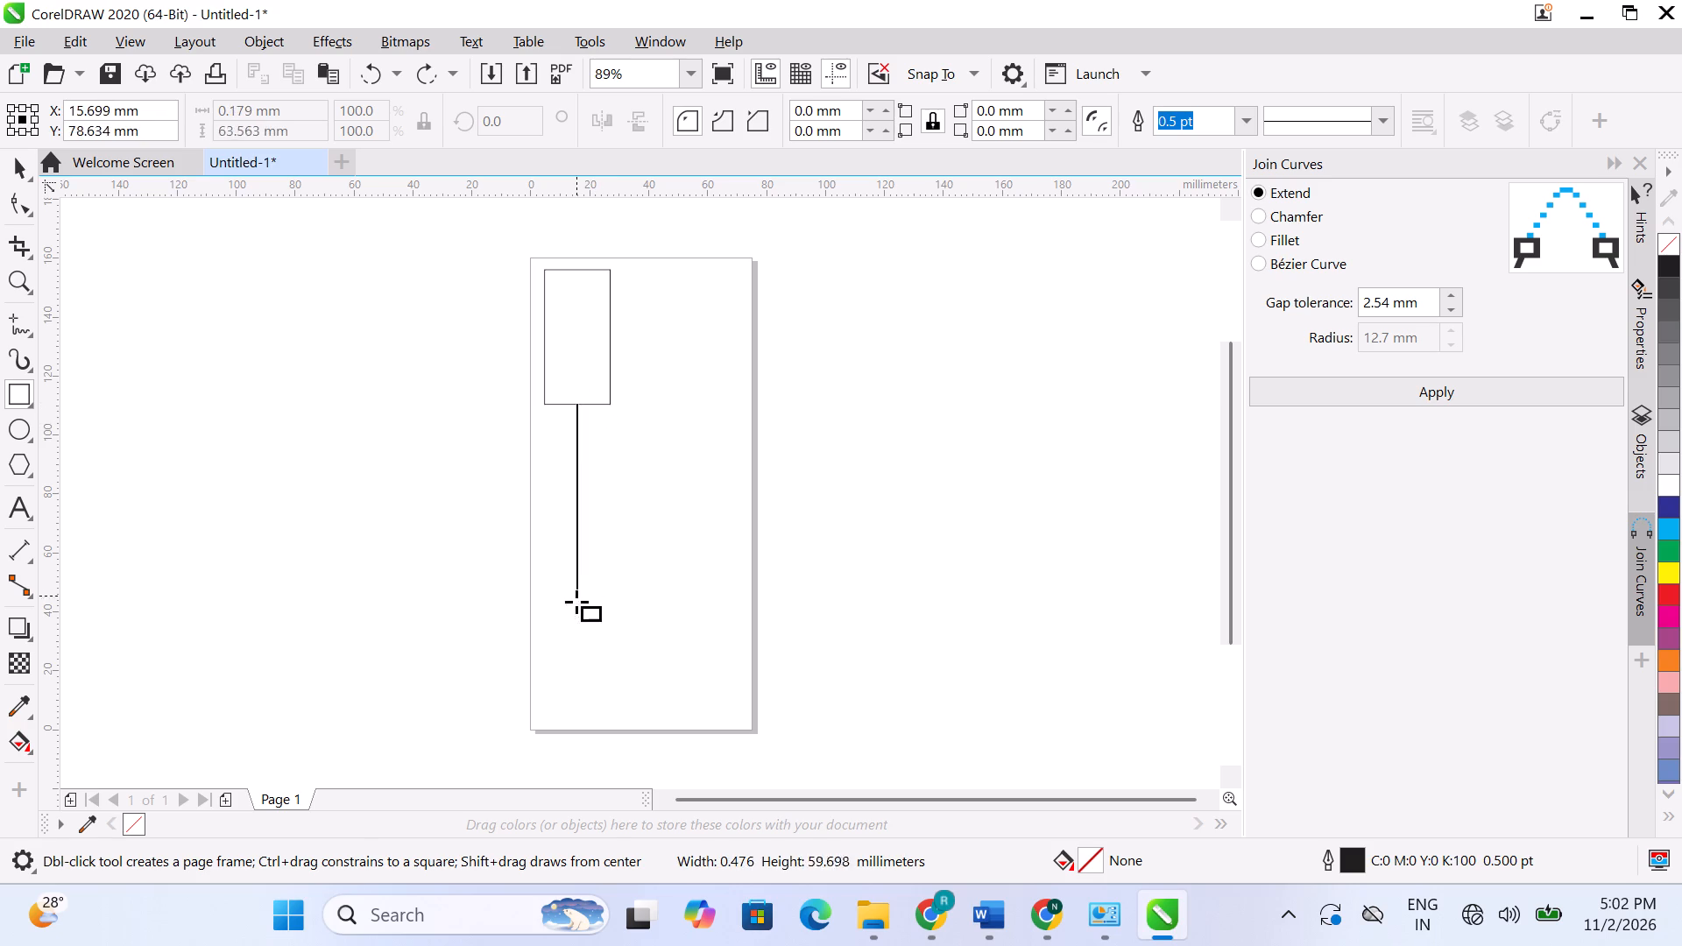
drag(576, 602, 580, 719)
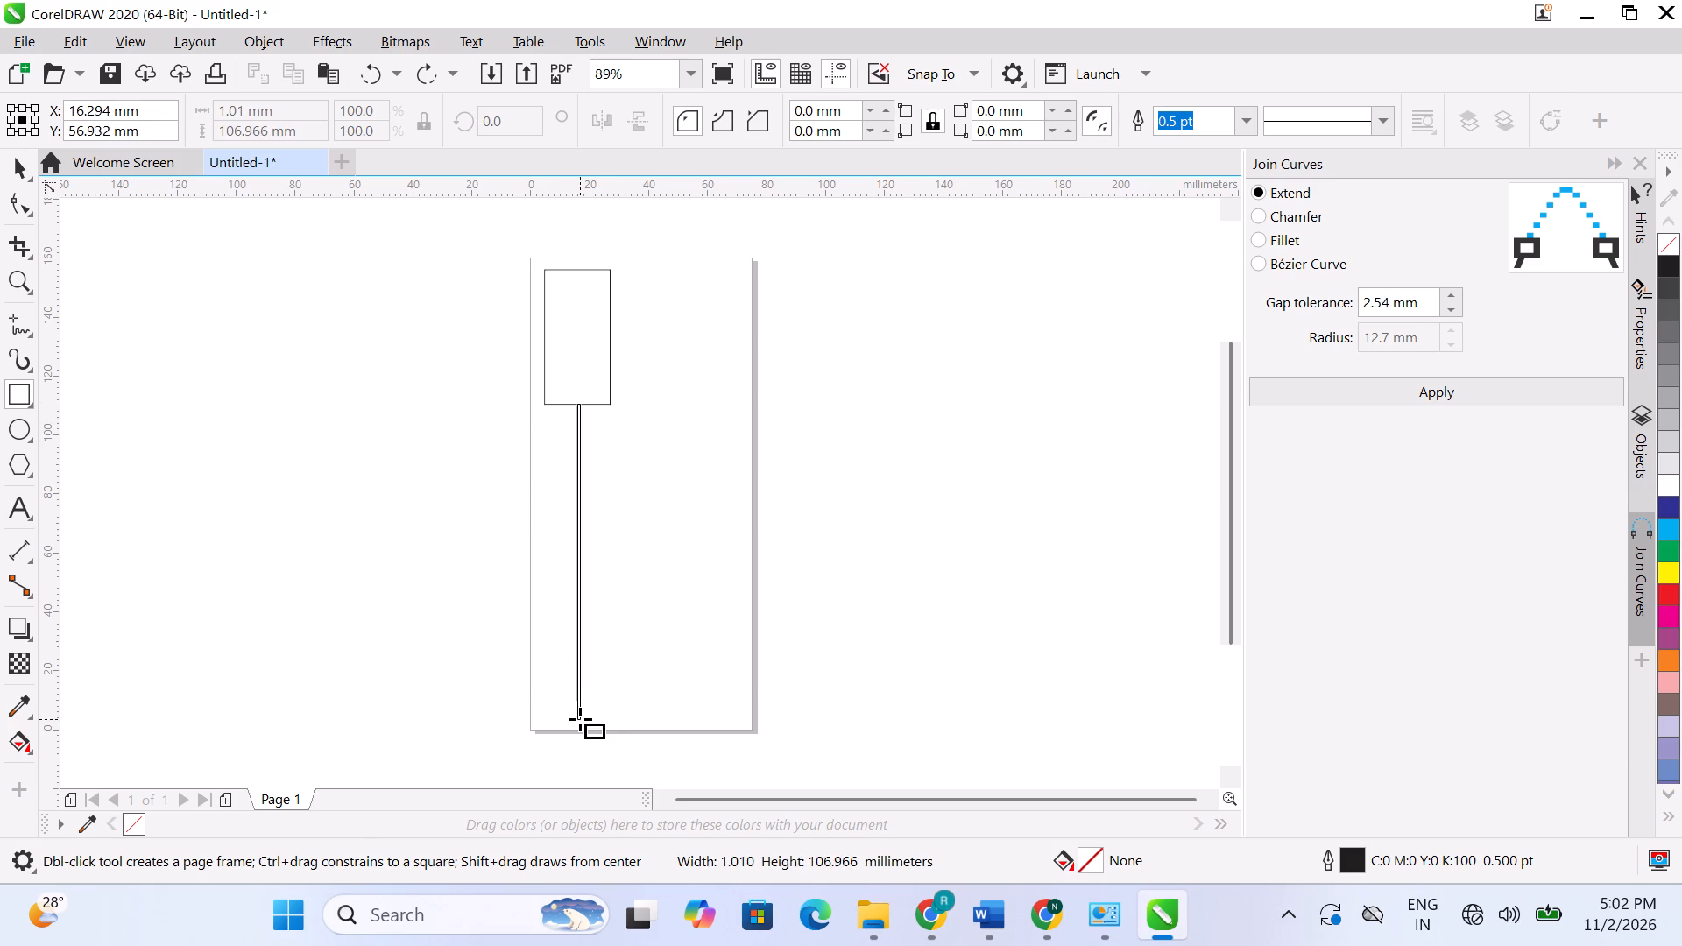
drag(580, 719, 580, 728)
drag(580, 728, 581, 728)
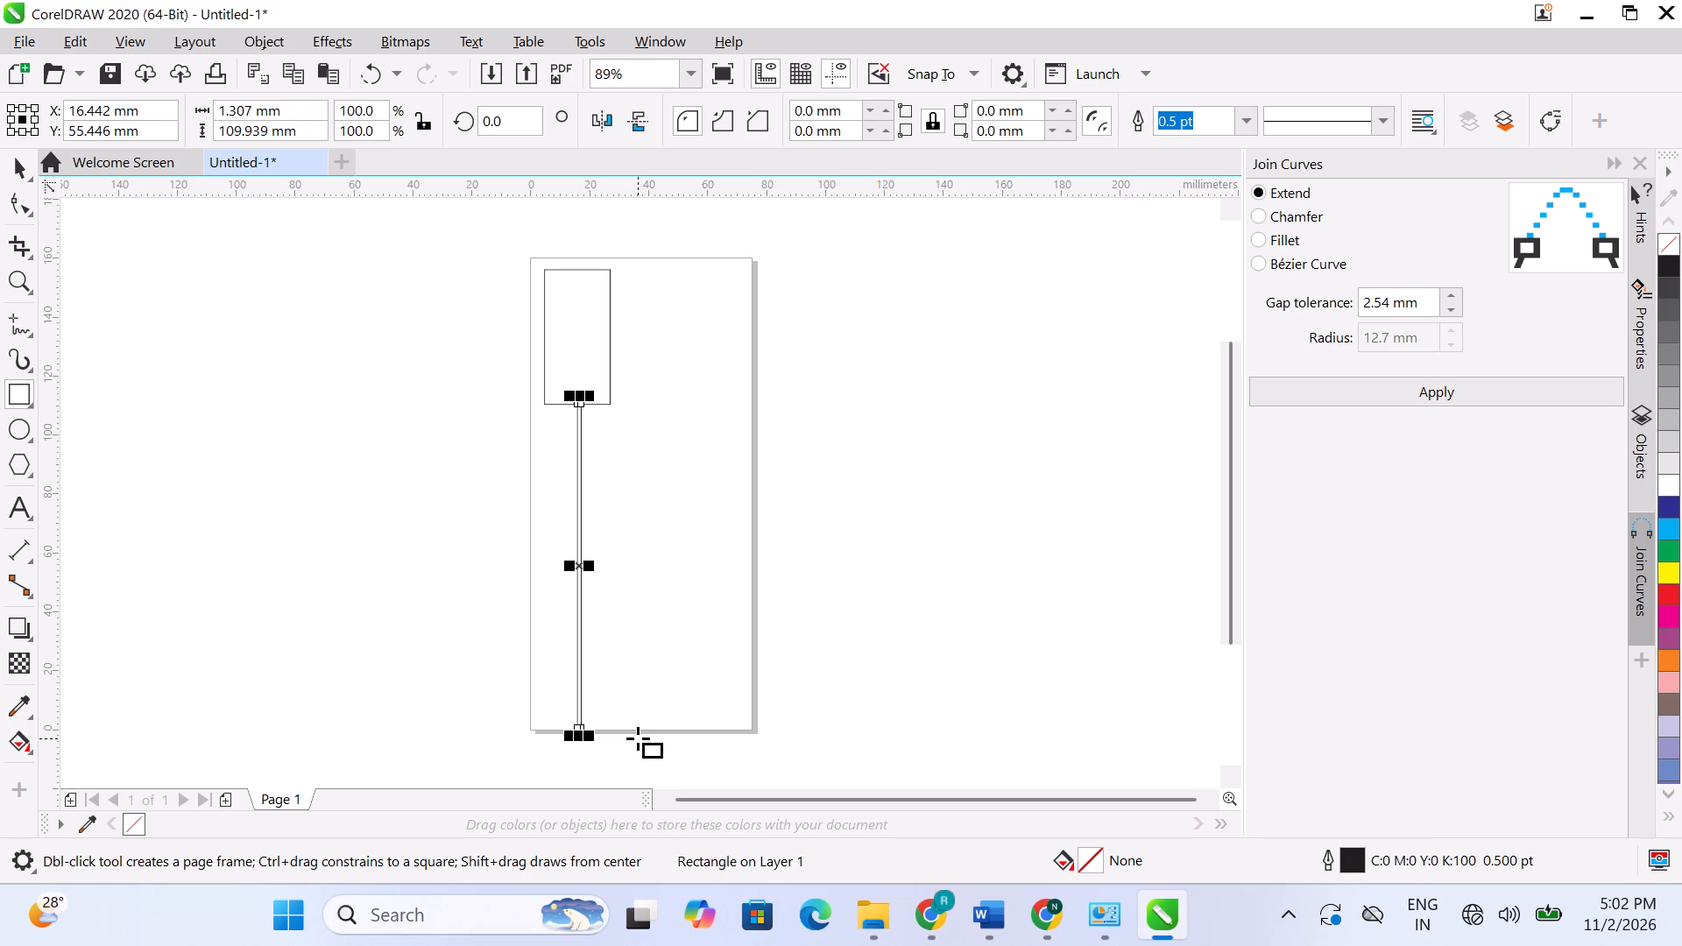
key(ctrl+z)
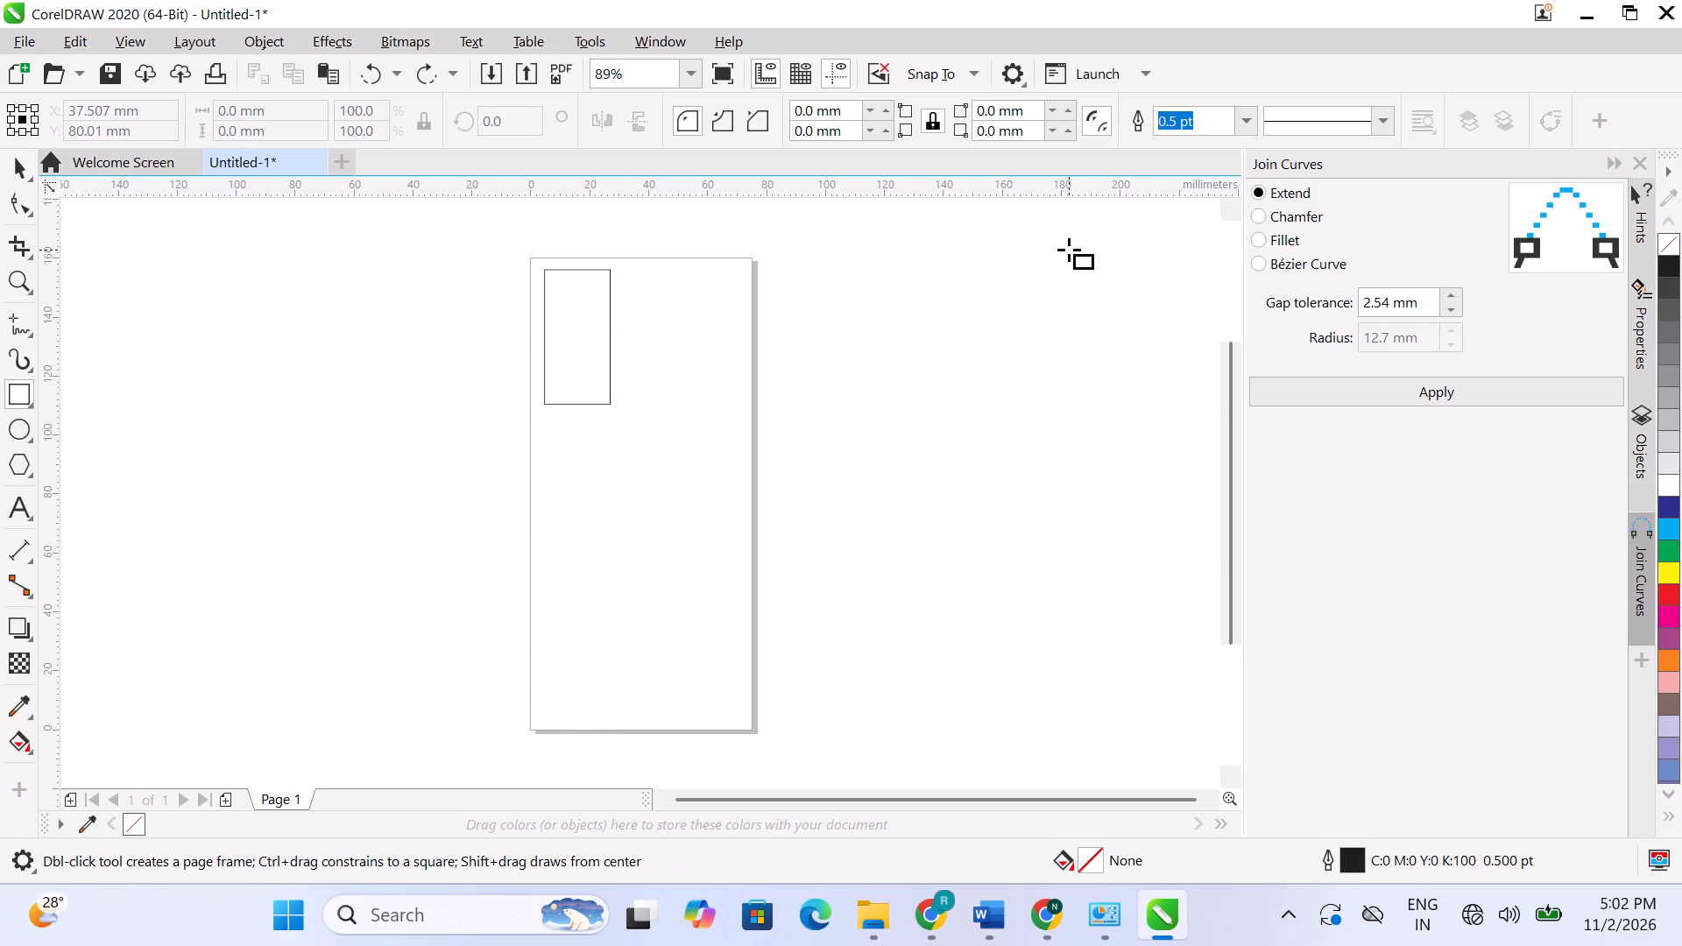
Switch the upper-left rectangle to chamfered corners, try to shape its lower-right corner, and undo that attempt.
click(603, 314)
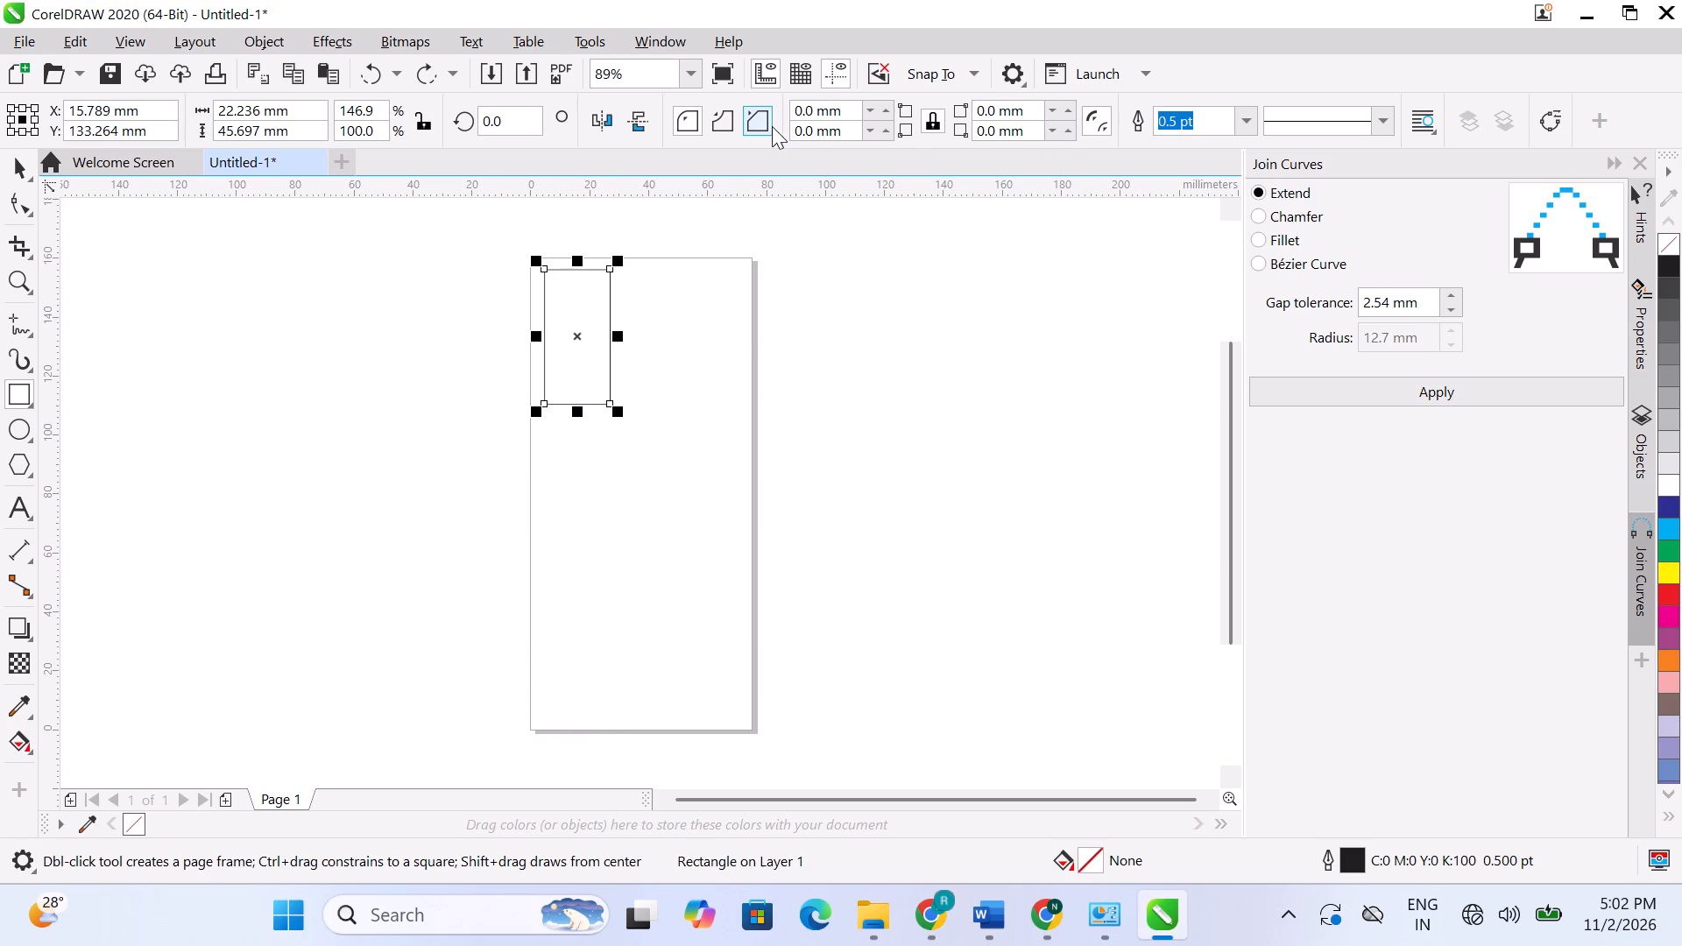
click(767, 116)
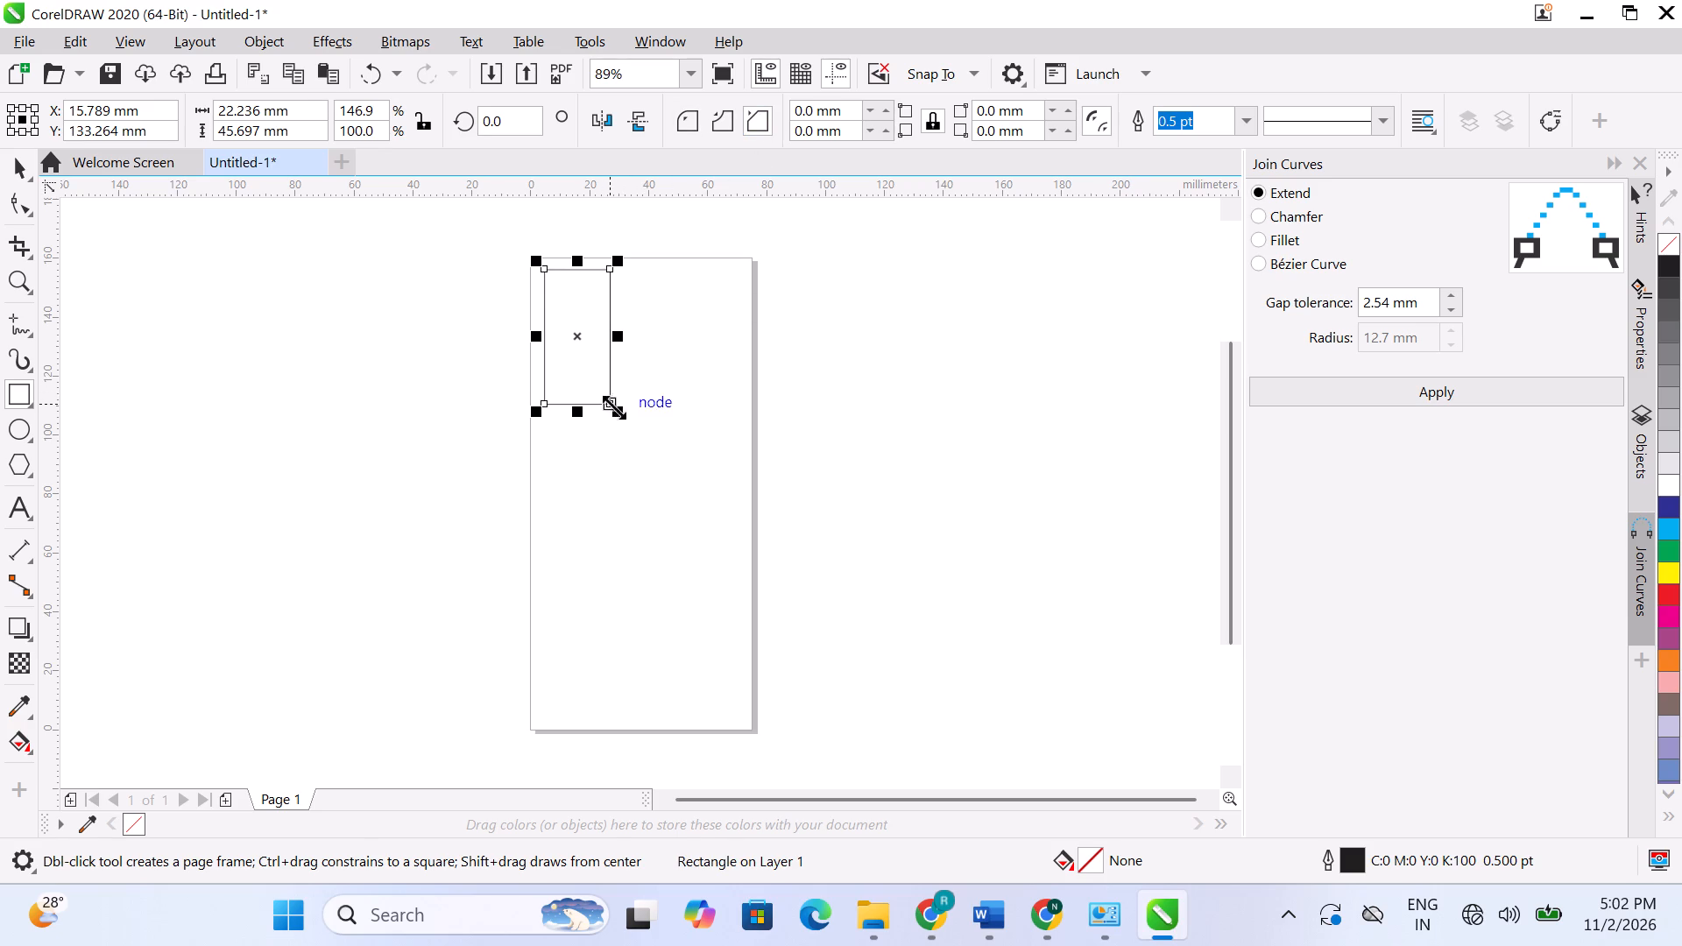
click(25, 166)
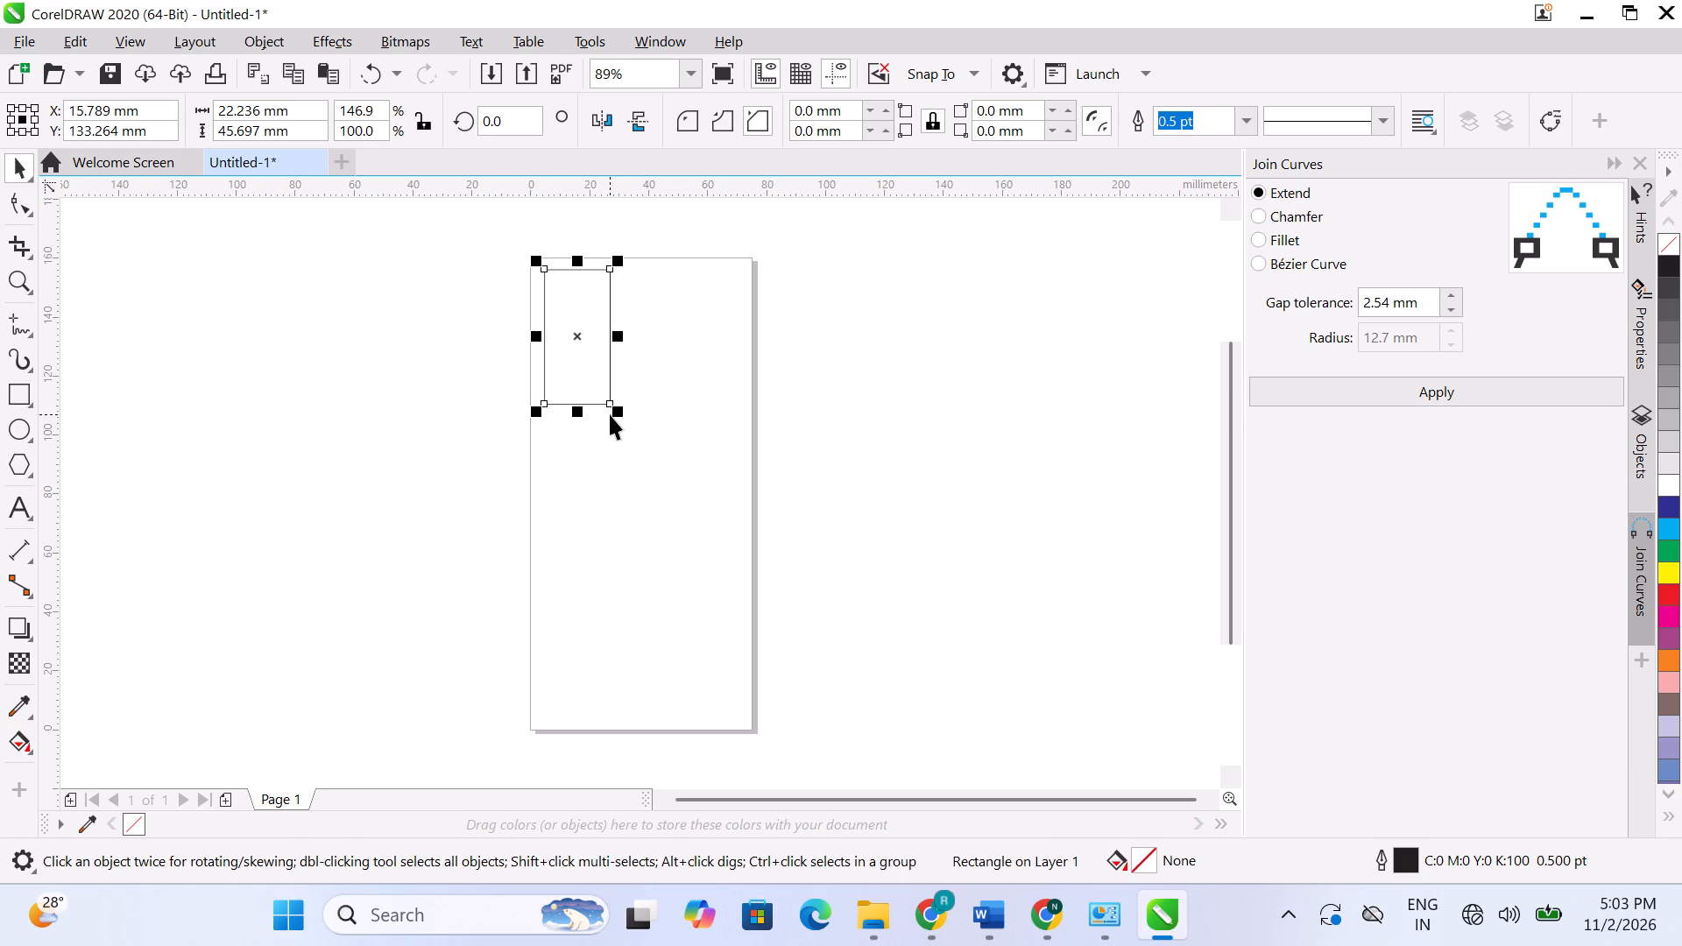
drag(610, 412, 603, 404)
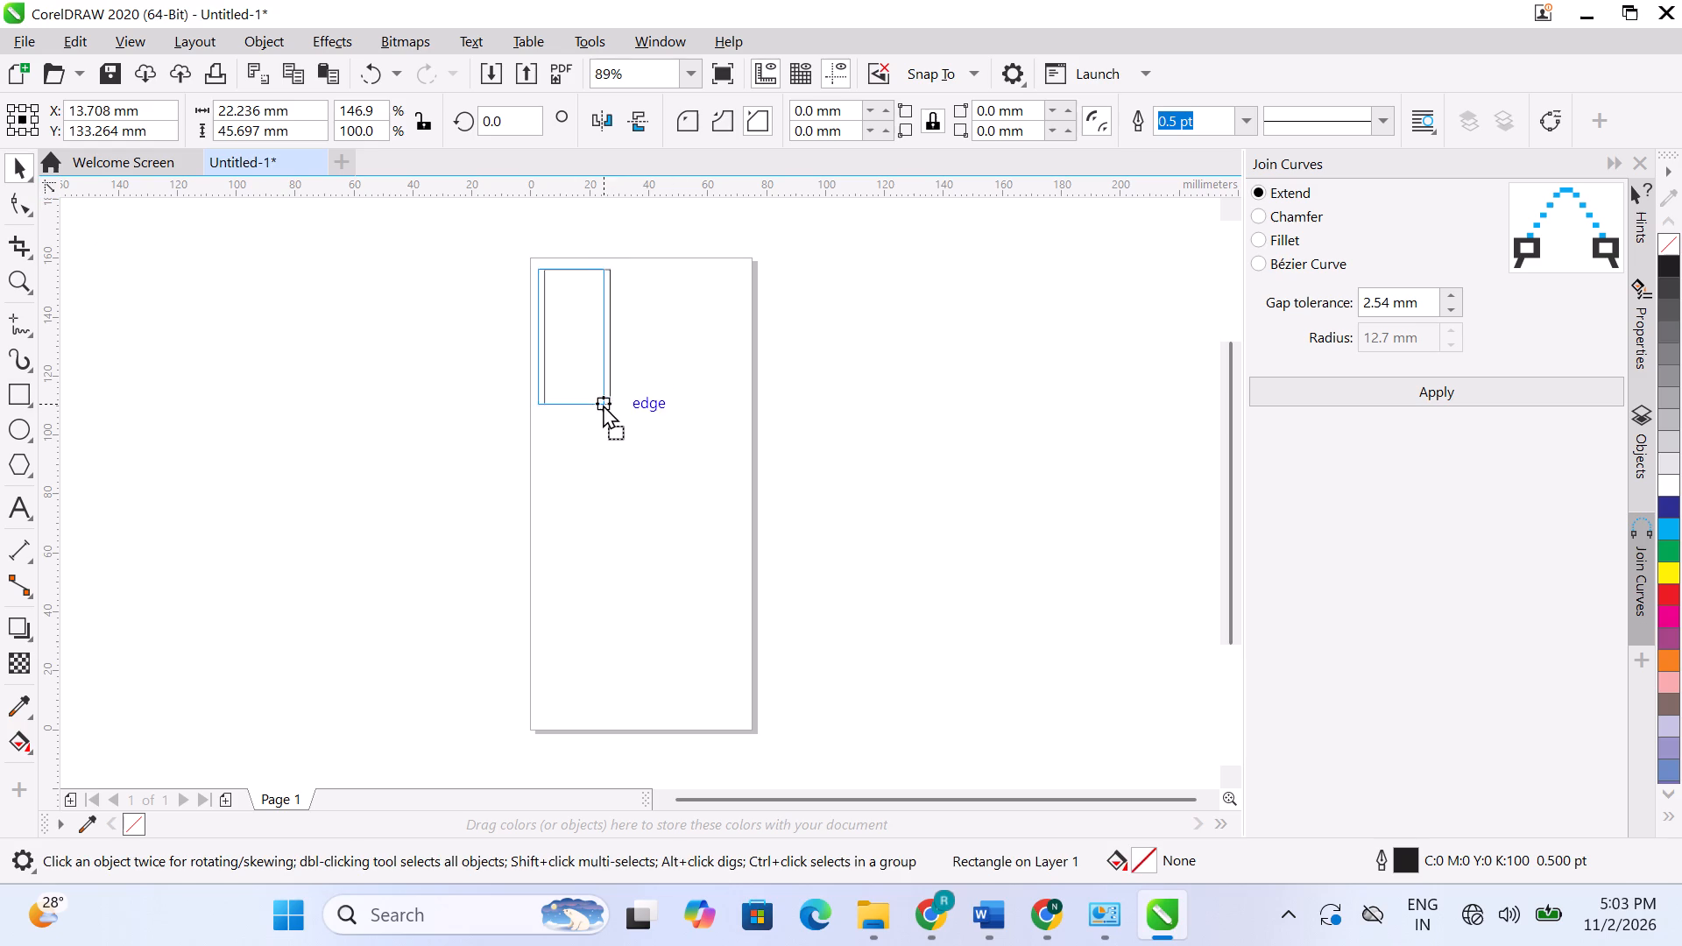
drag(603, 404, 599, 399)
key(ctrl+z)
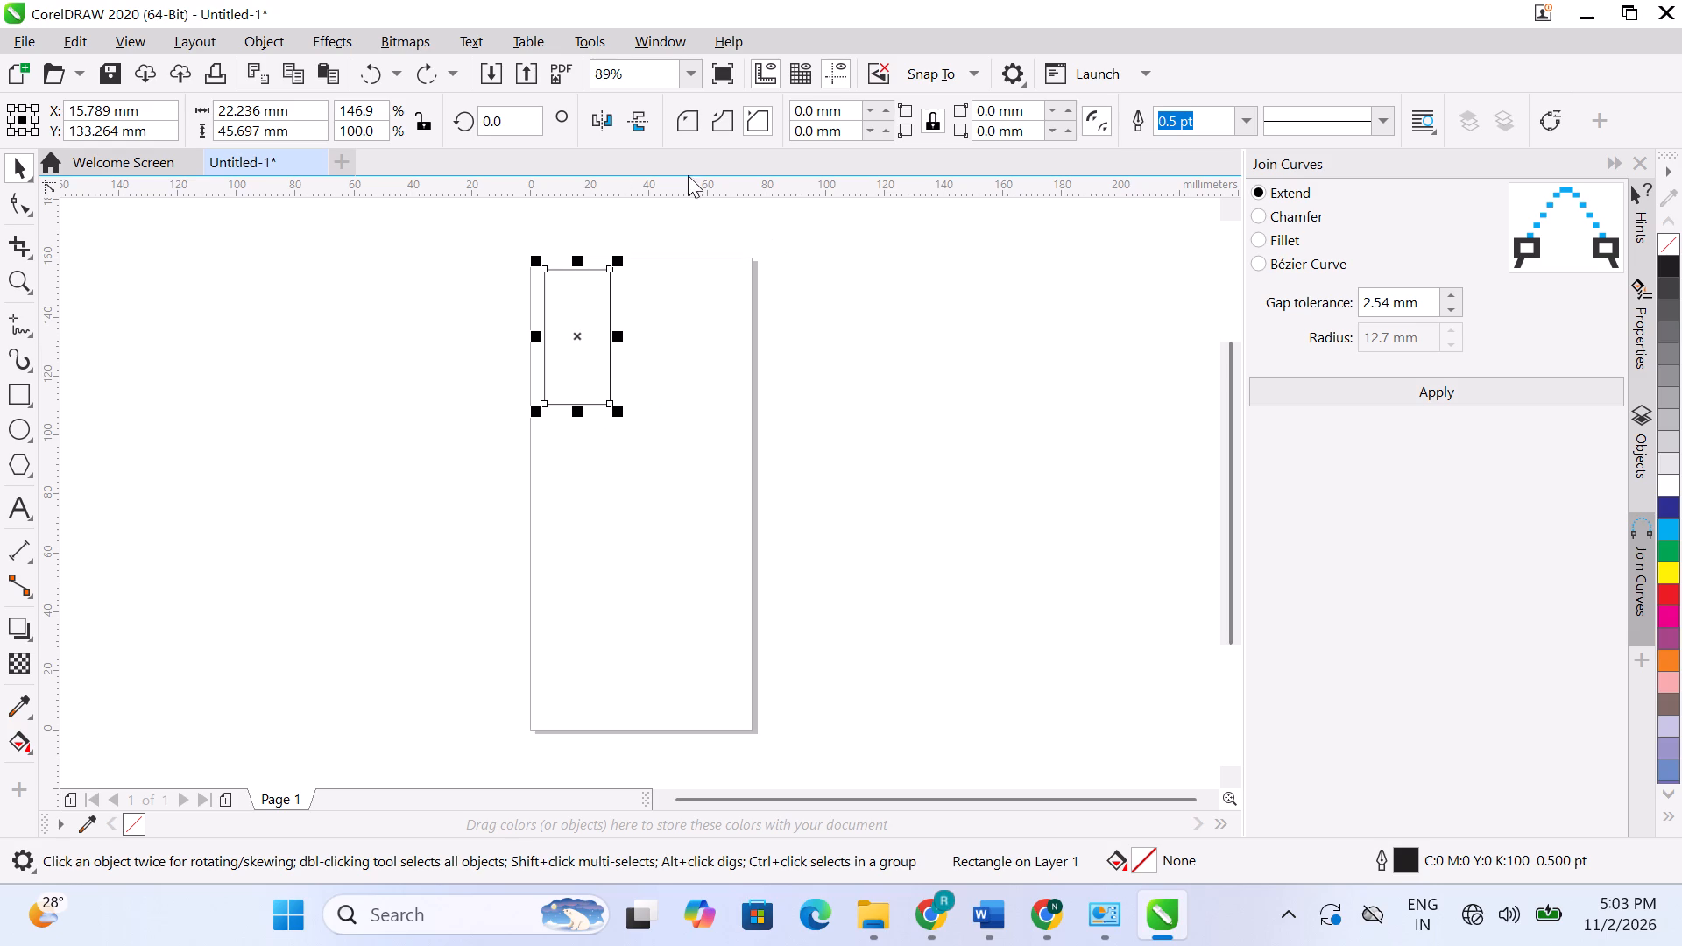
Switch the rectangle's corner style to scalloped, try shaping its lower-right corner, undo that attempt, and deselect the rectangle.
click(721, 116)
drag(611, 404, 604, 391)
key(ctrl+z)
click(394, 69)
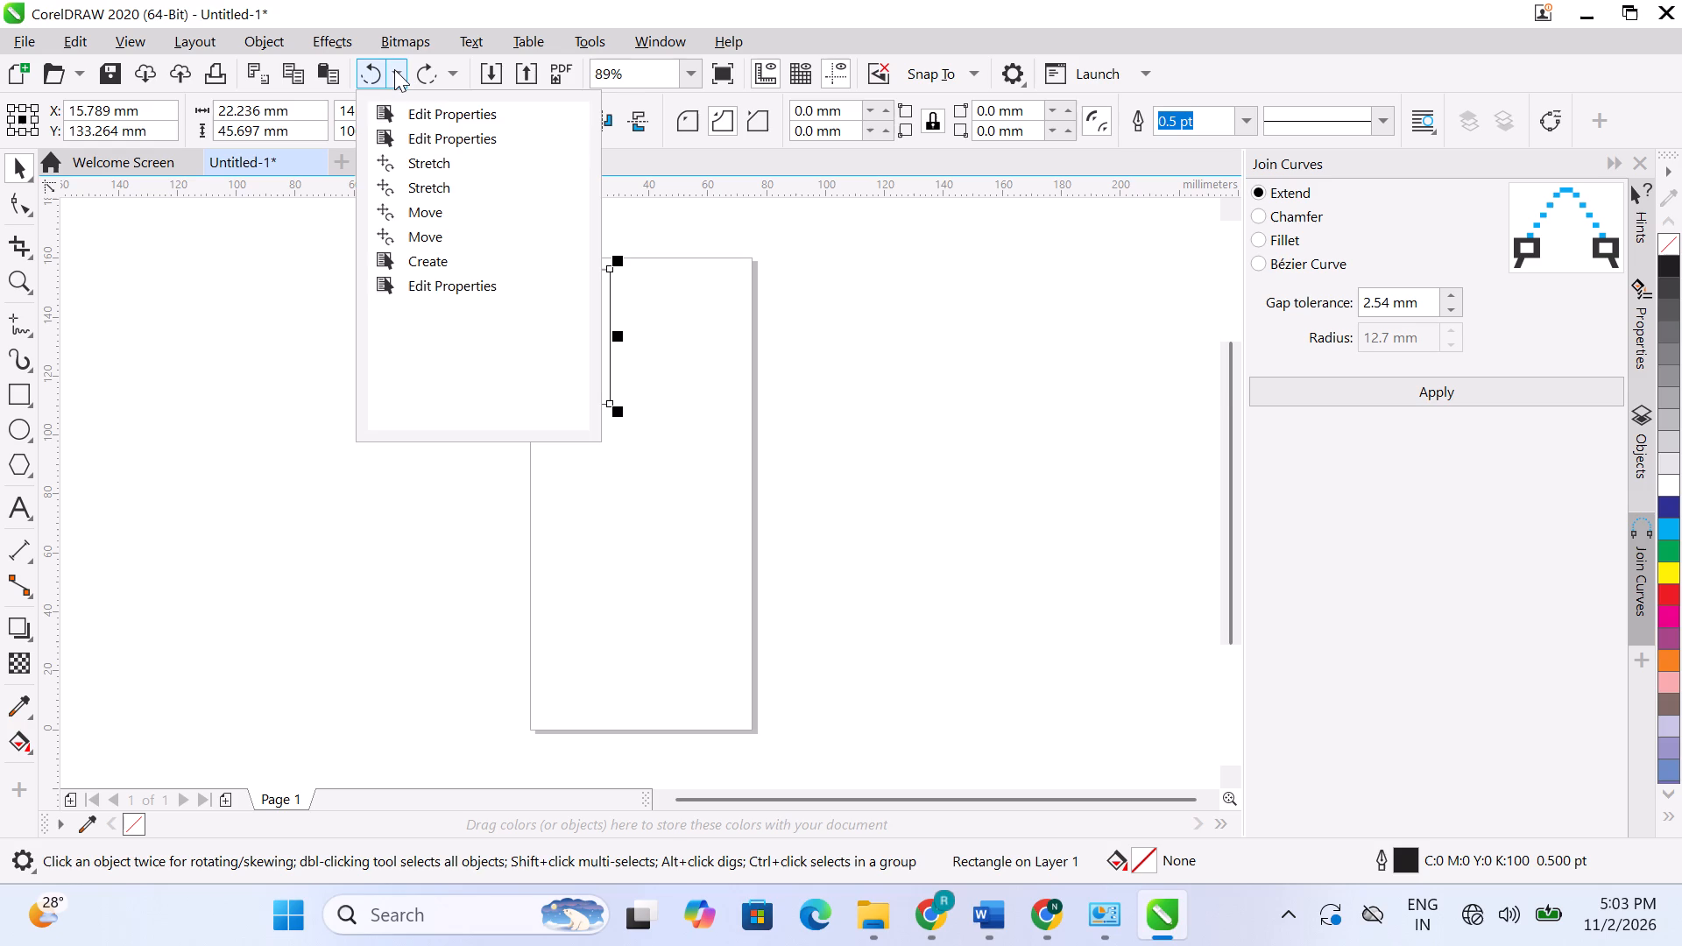
click(394, 69)
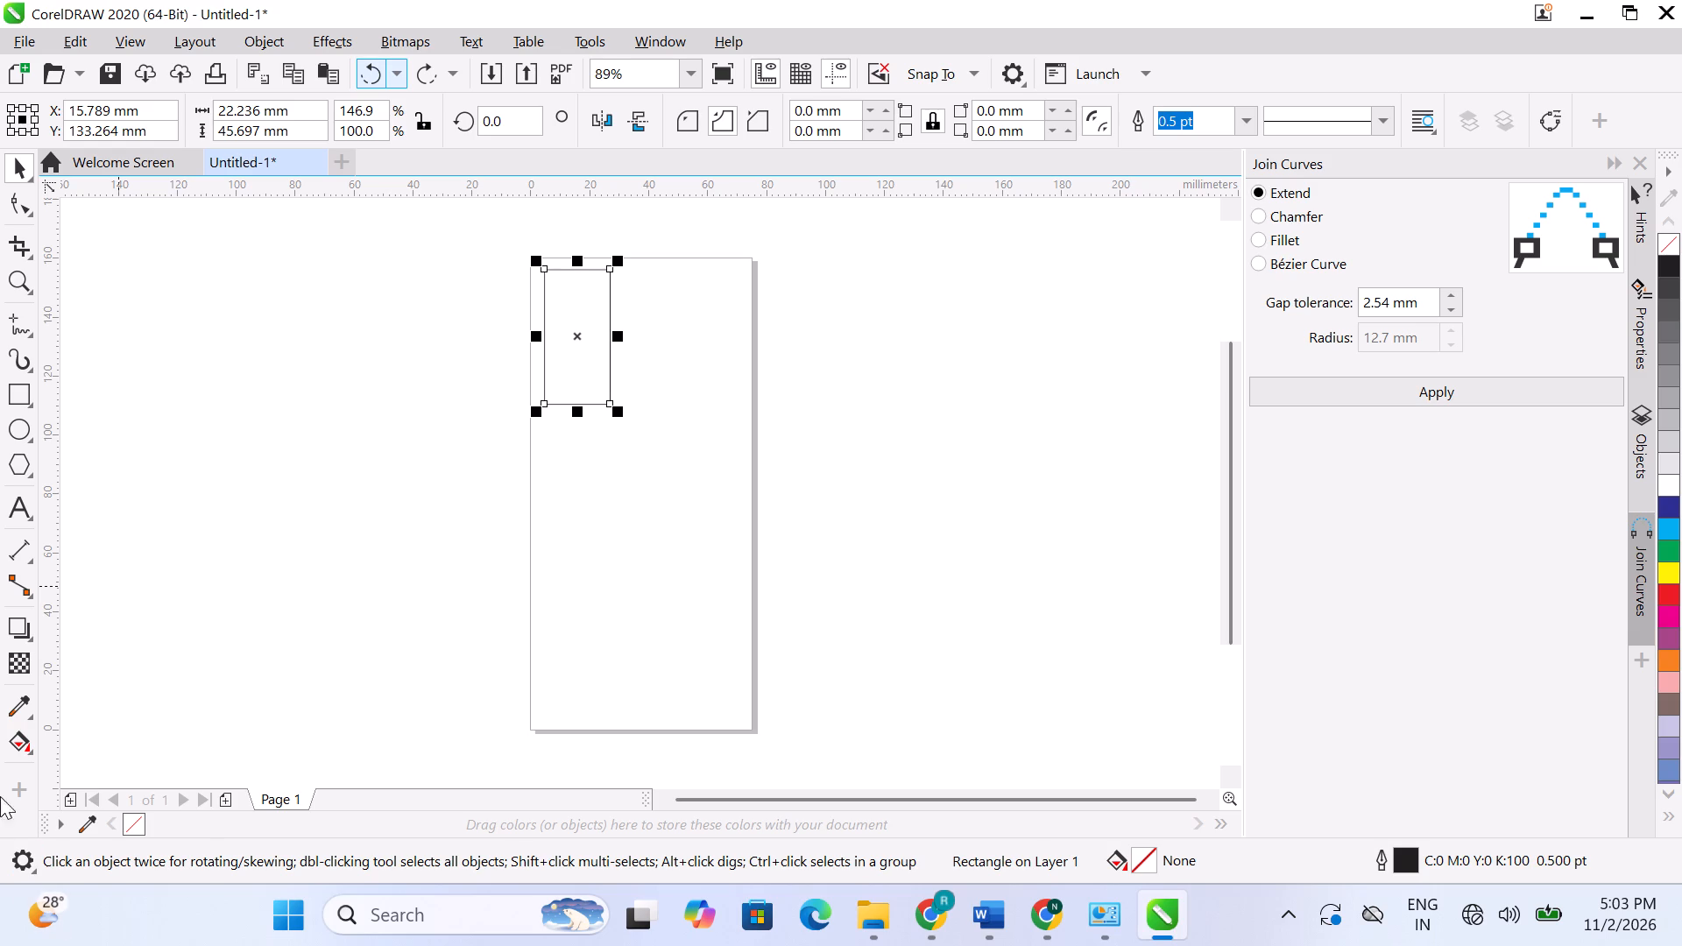
click(605, 608)
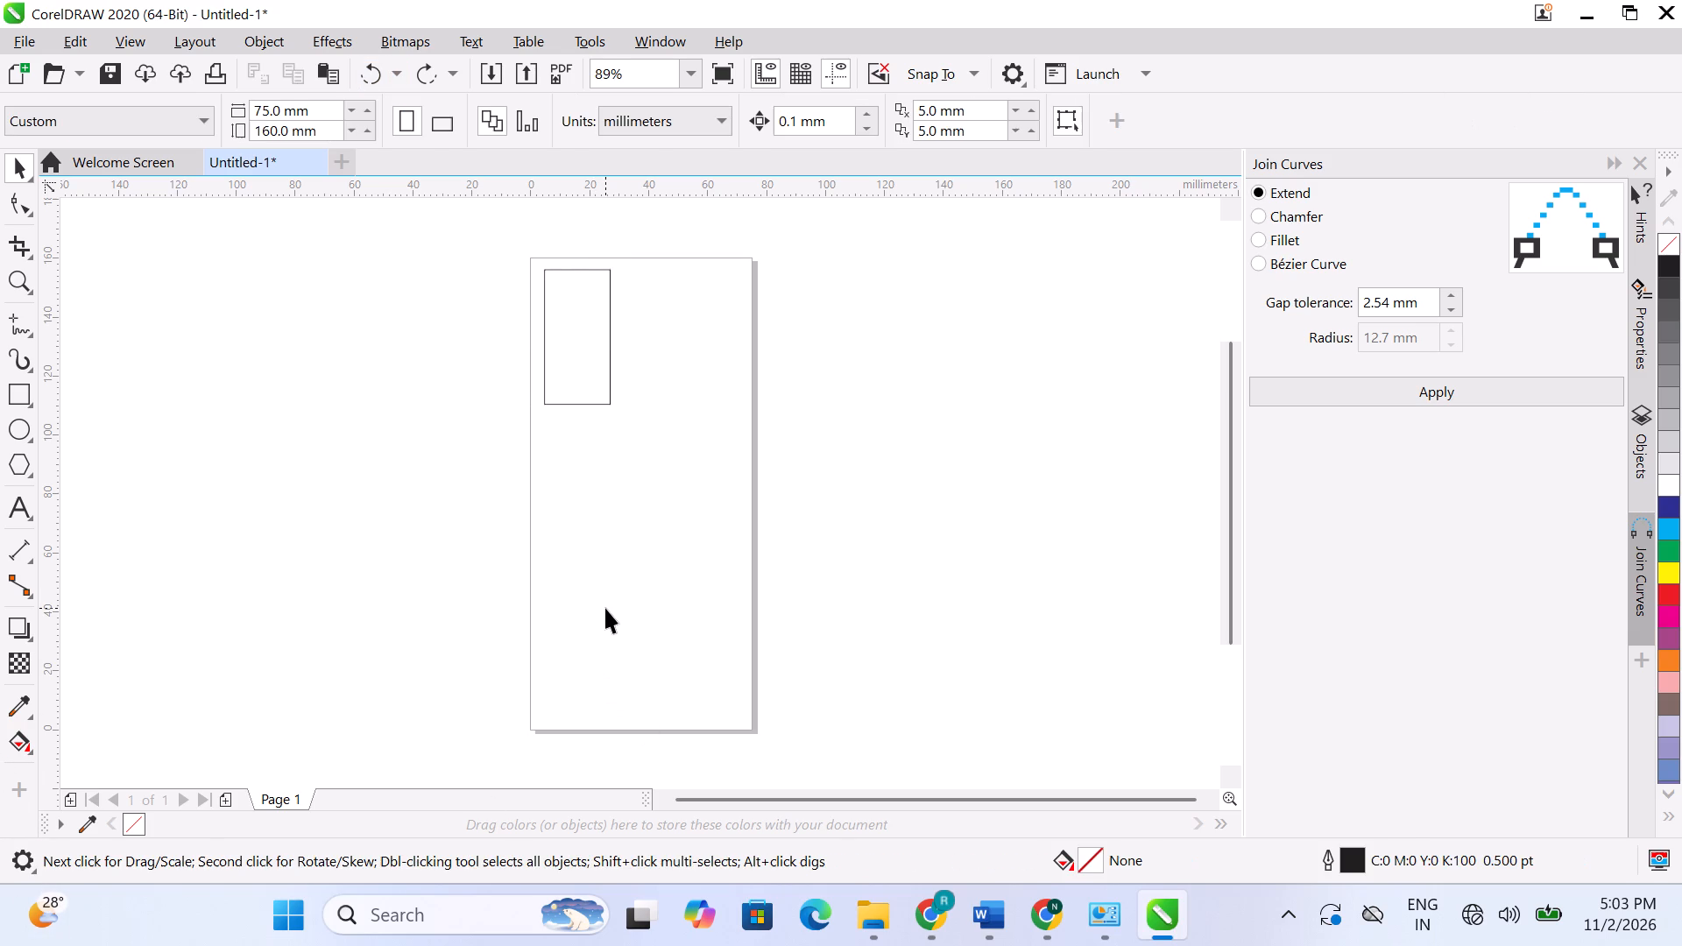
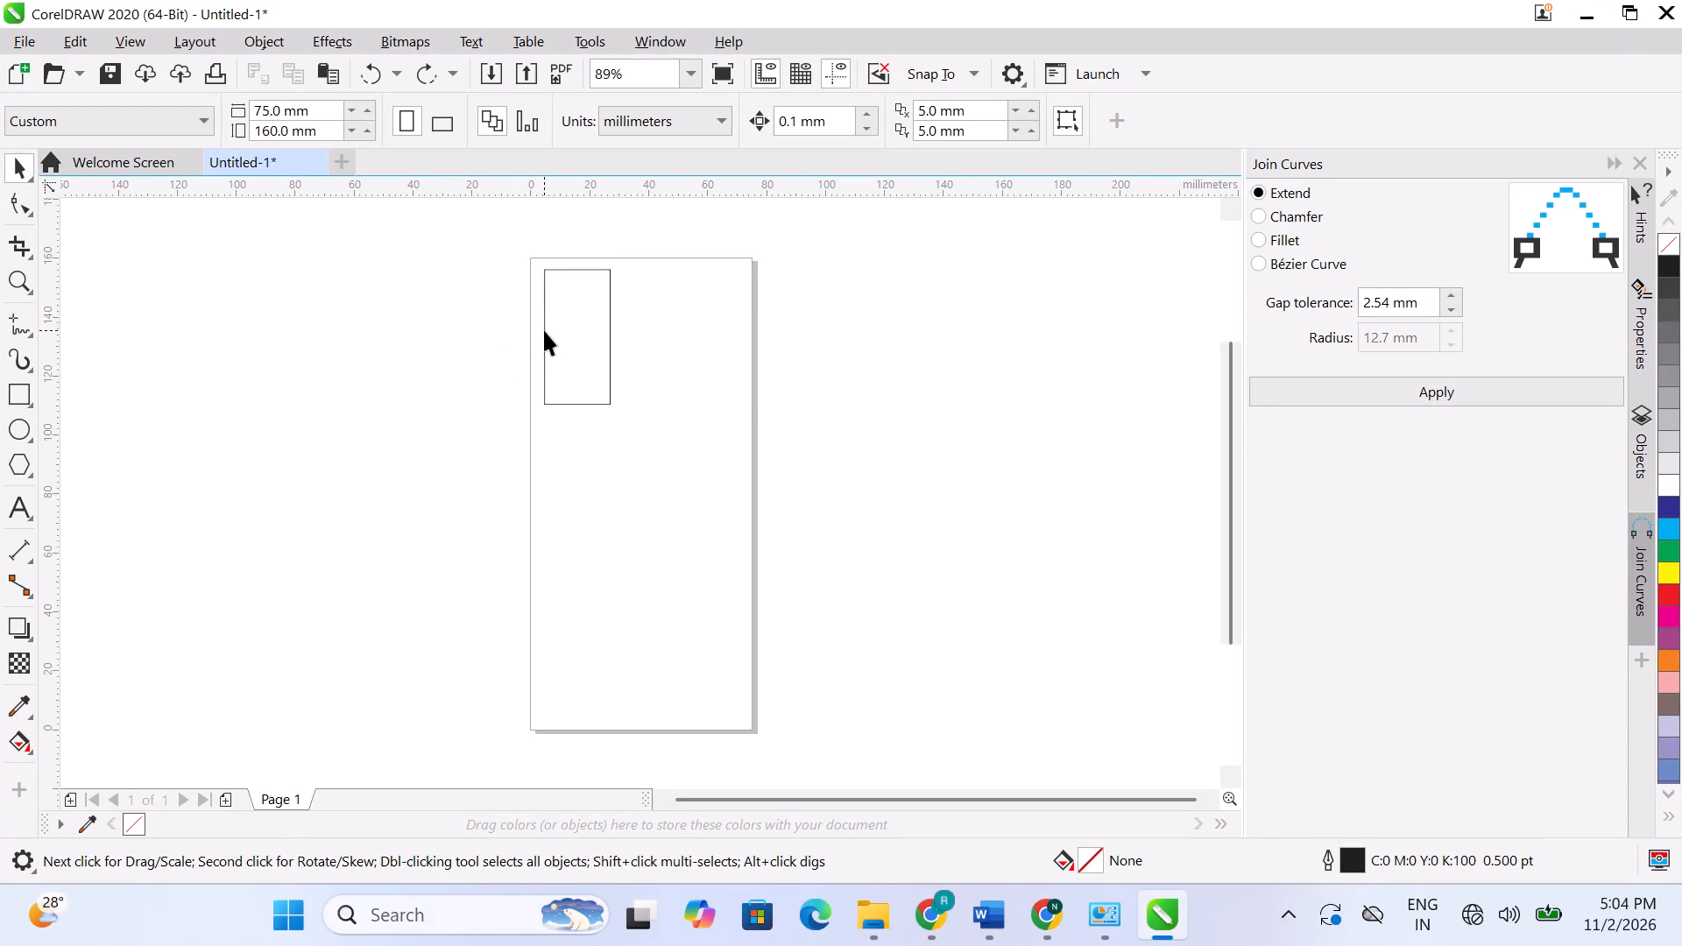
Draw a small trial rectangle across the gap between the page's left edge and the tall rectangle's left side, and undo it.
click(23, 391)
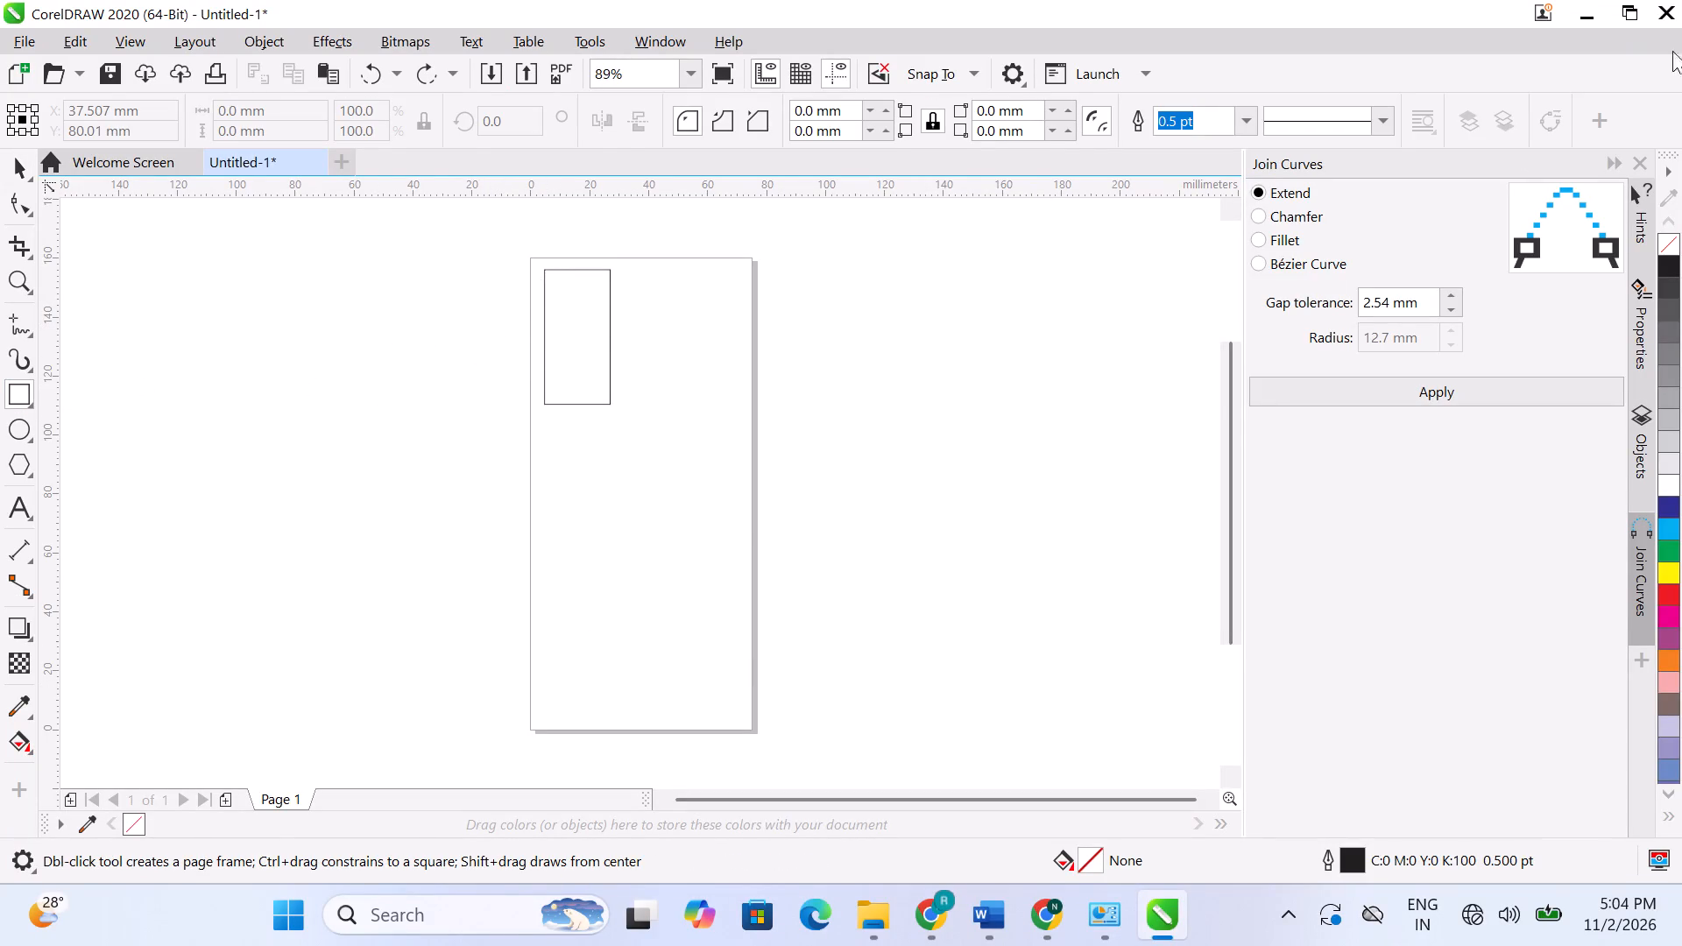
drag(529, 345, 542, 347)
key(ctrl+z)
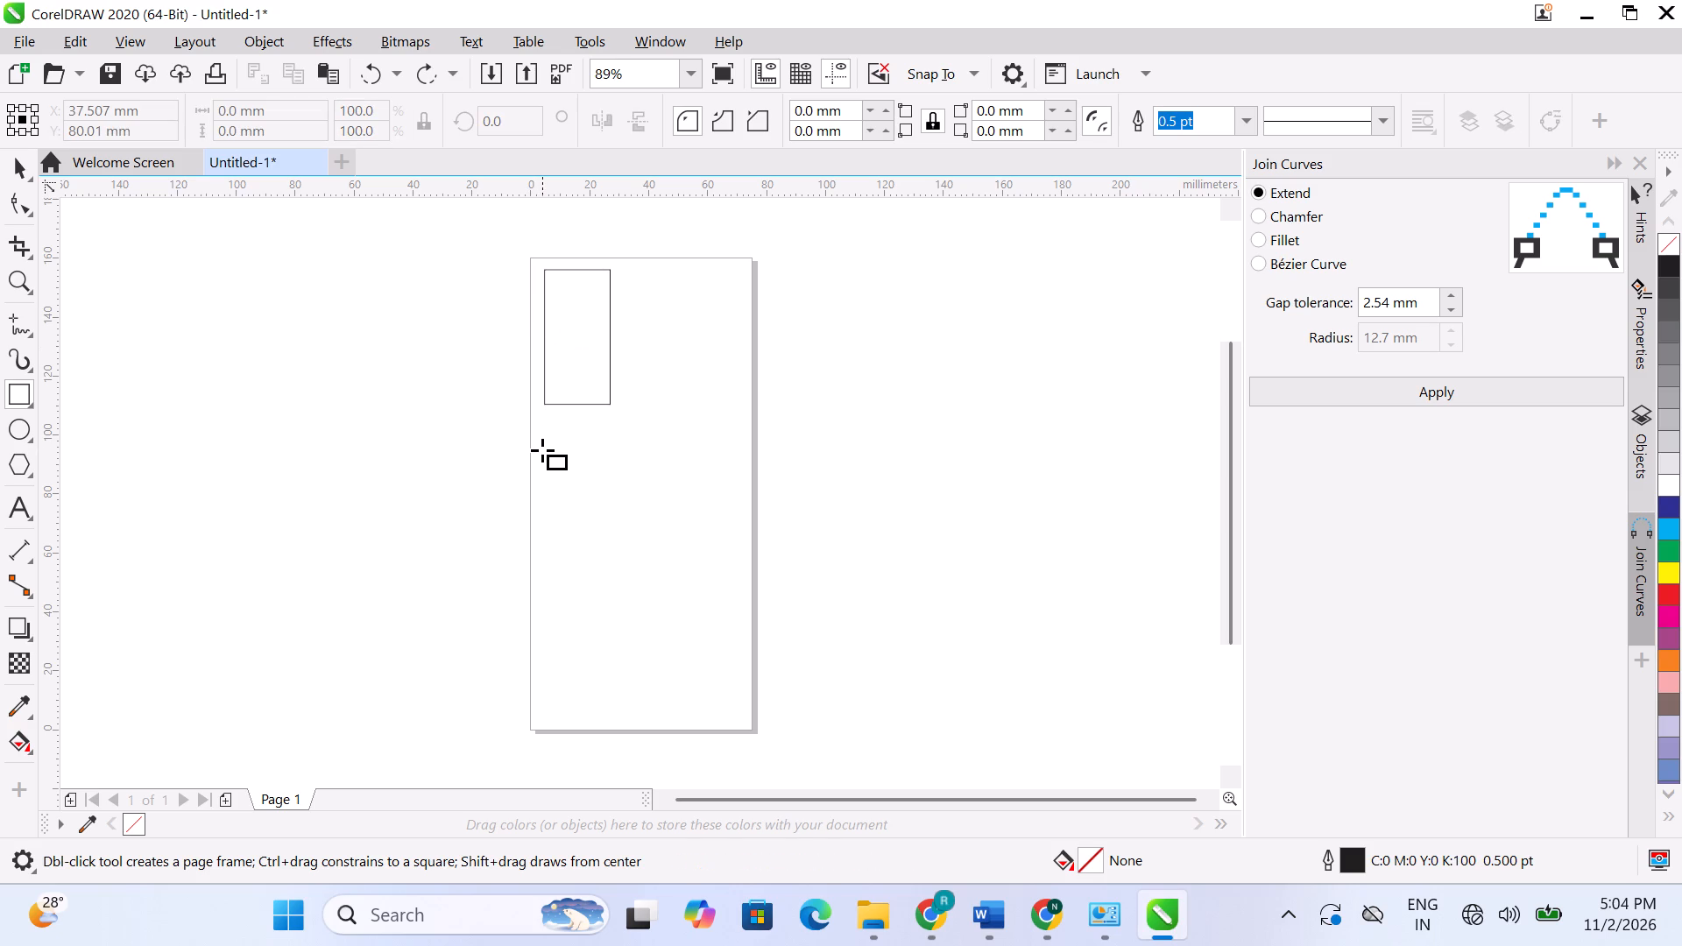
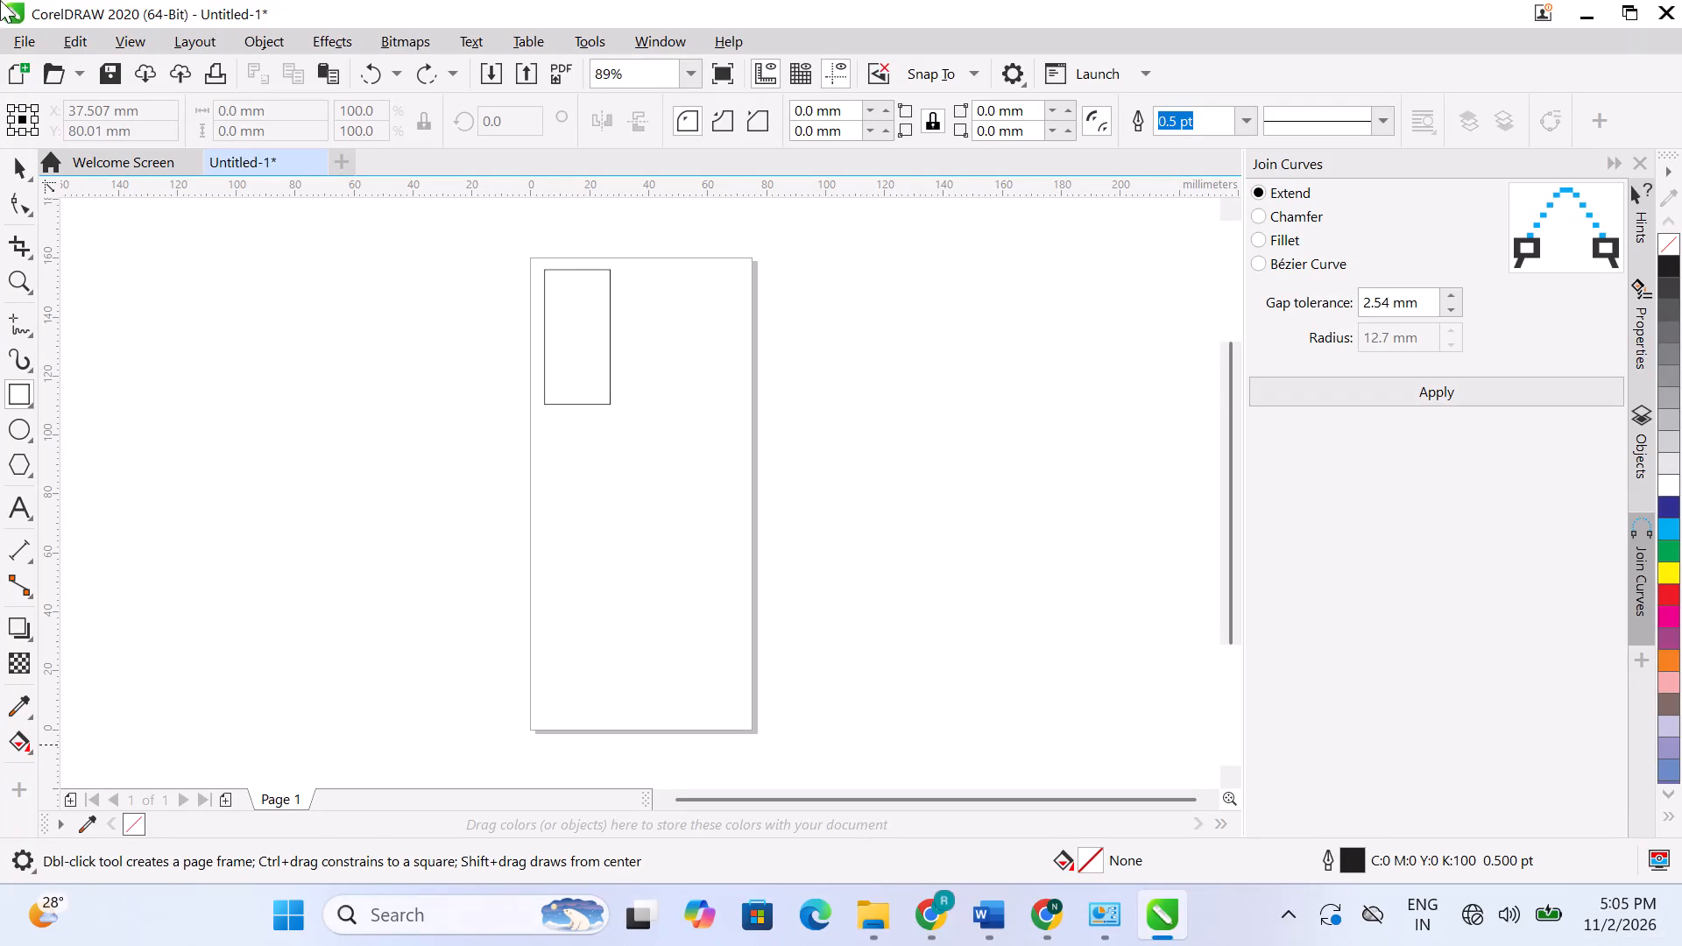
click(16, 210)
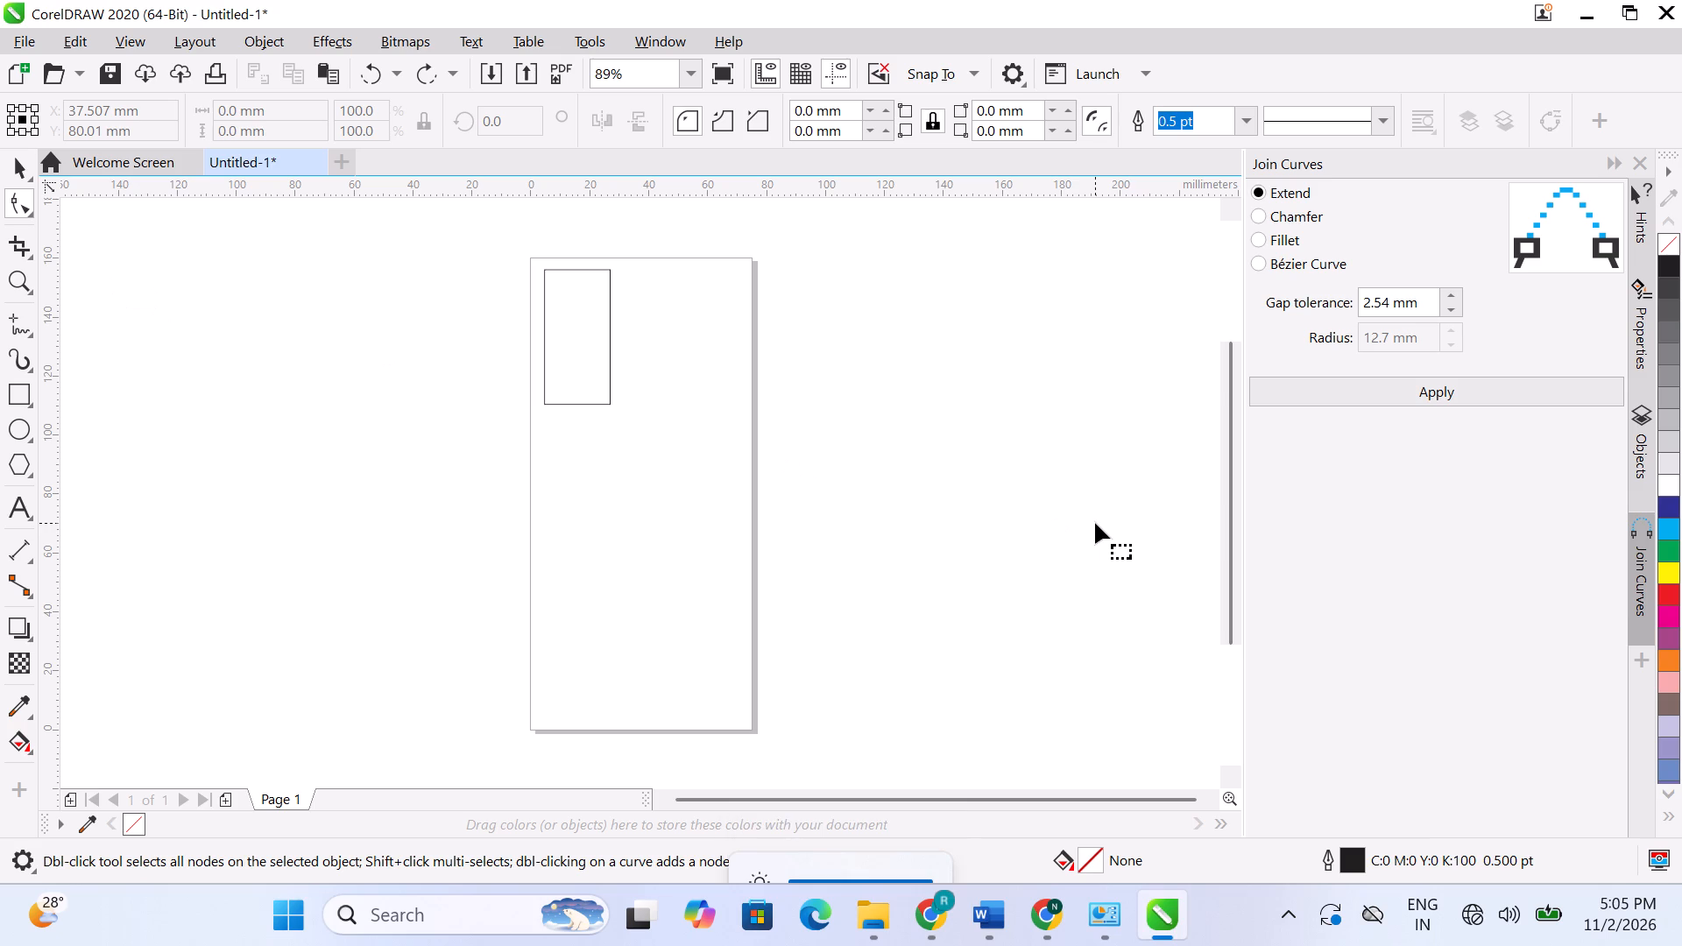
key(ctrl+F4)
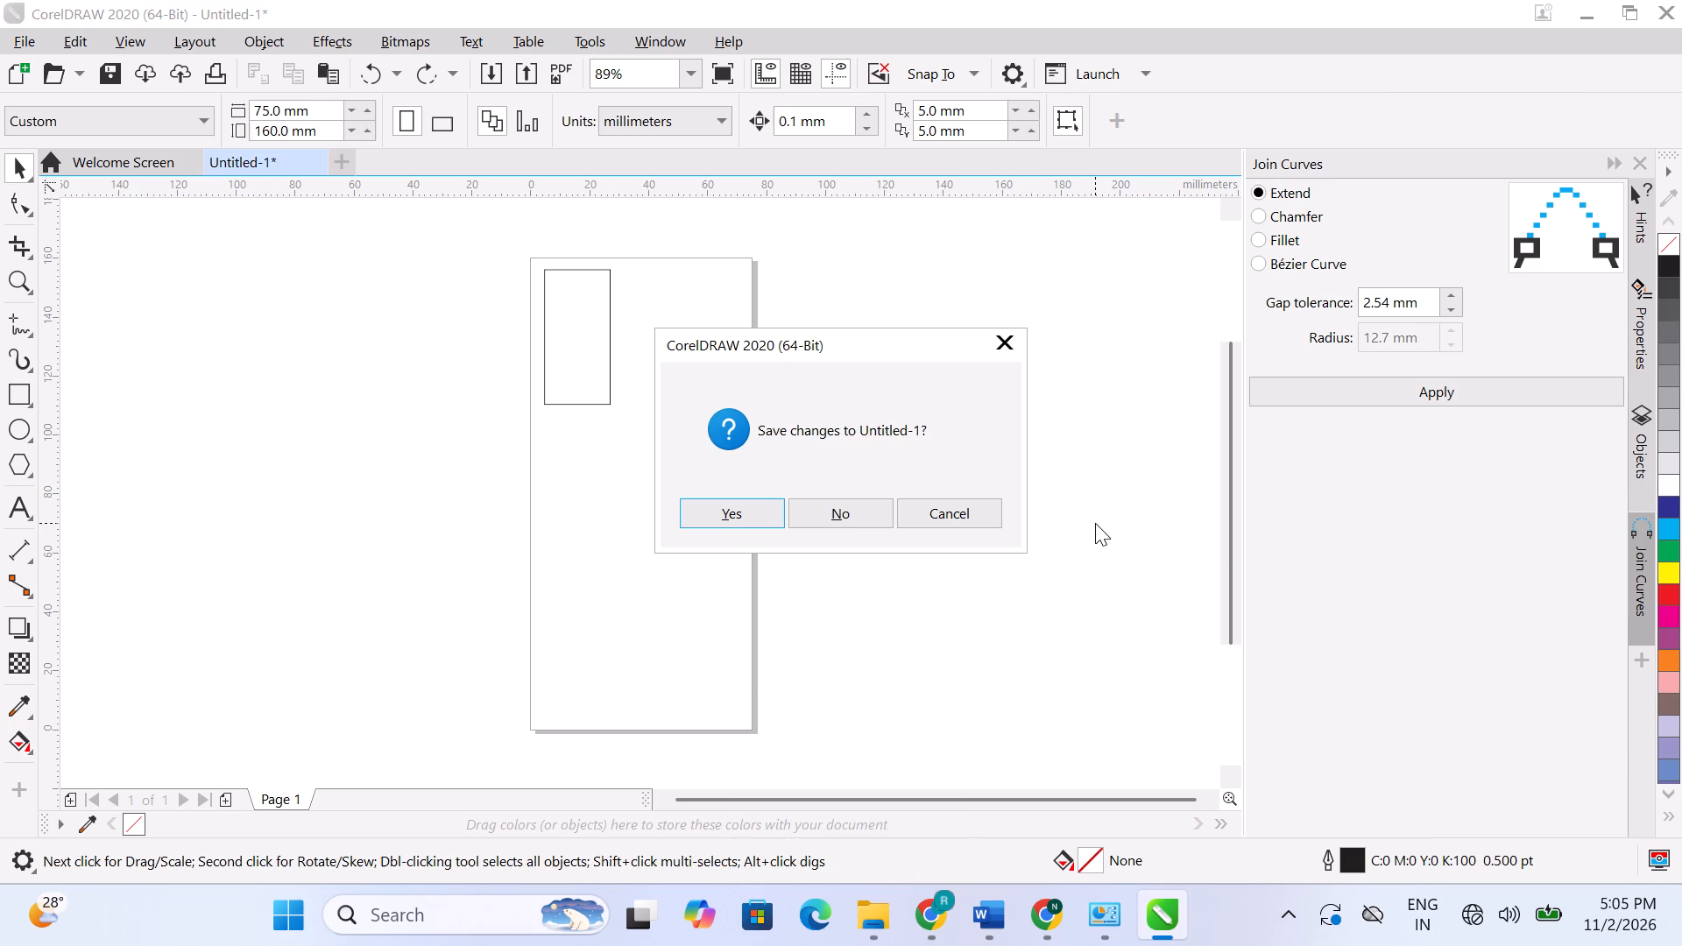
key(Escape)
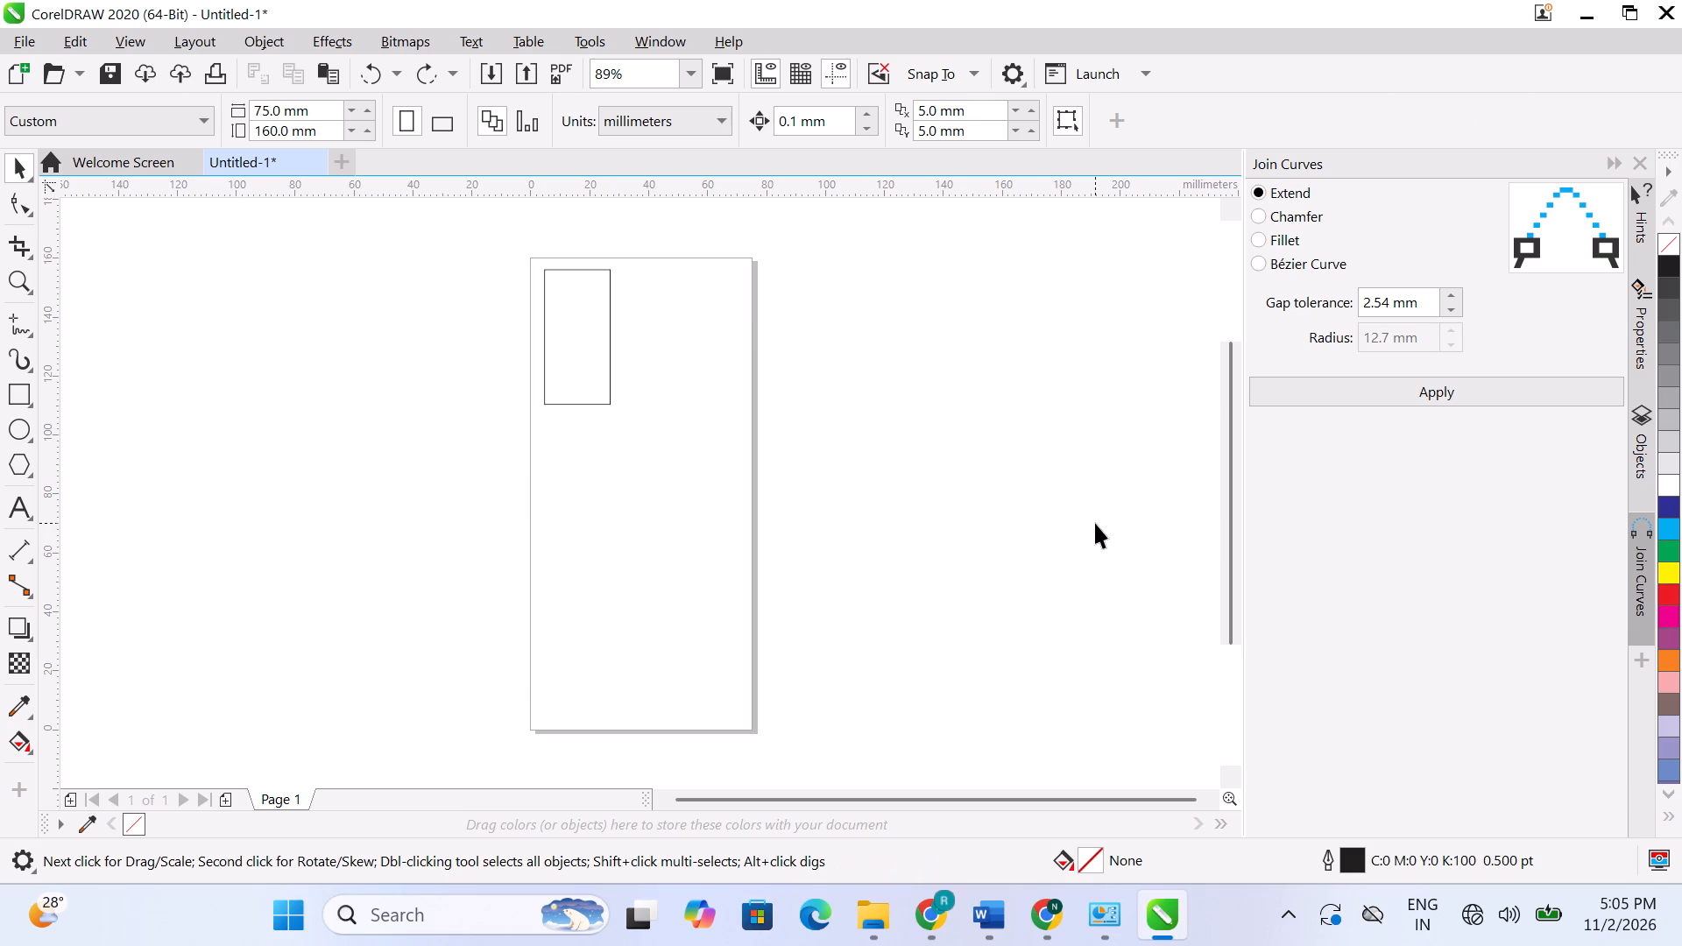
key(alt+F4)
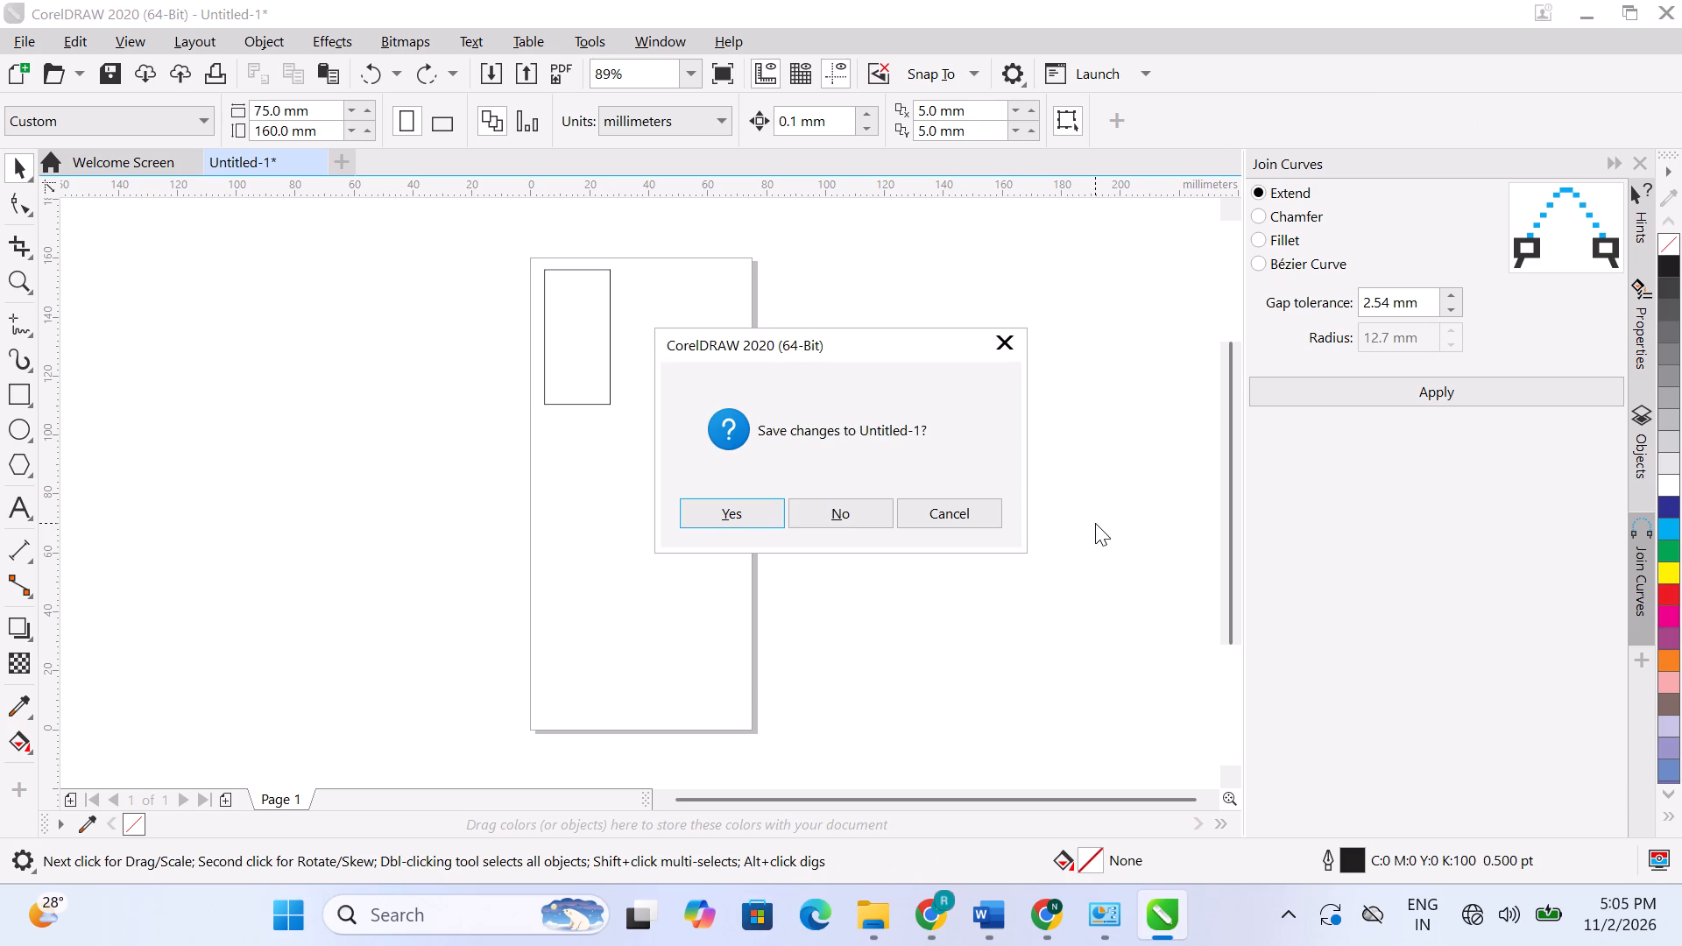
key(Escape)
Round all four corners of the tall rectangle outward with a radius of about 2.96 mm.
click(591, 314)
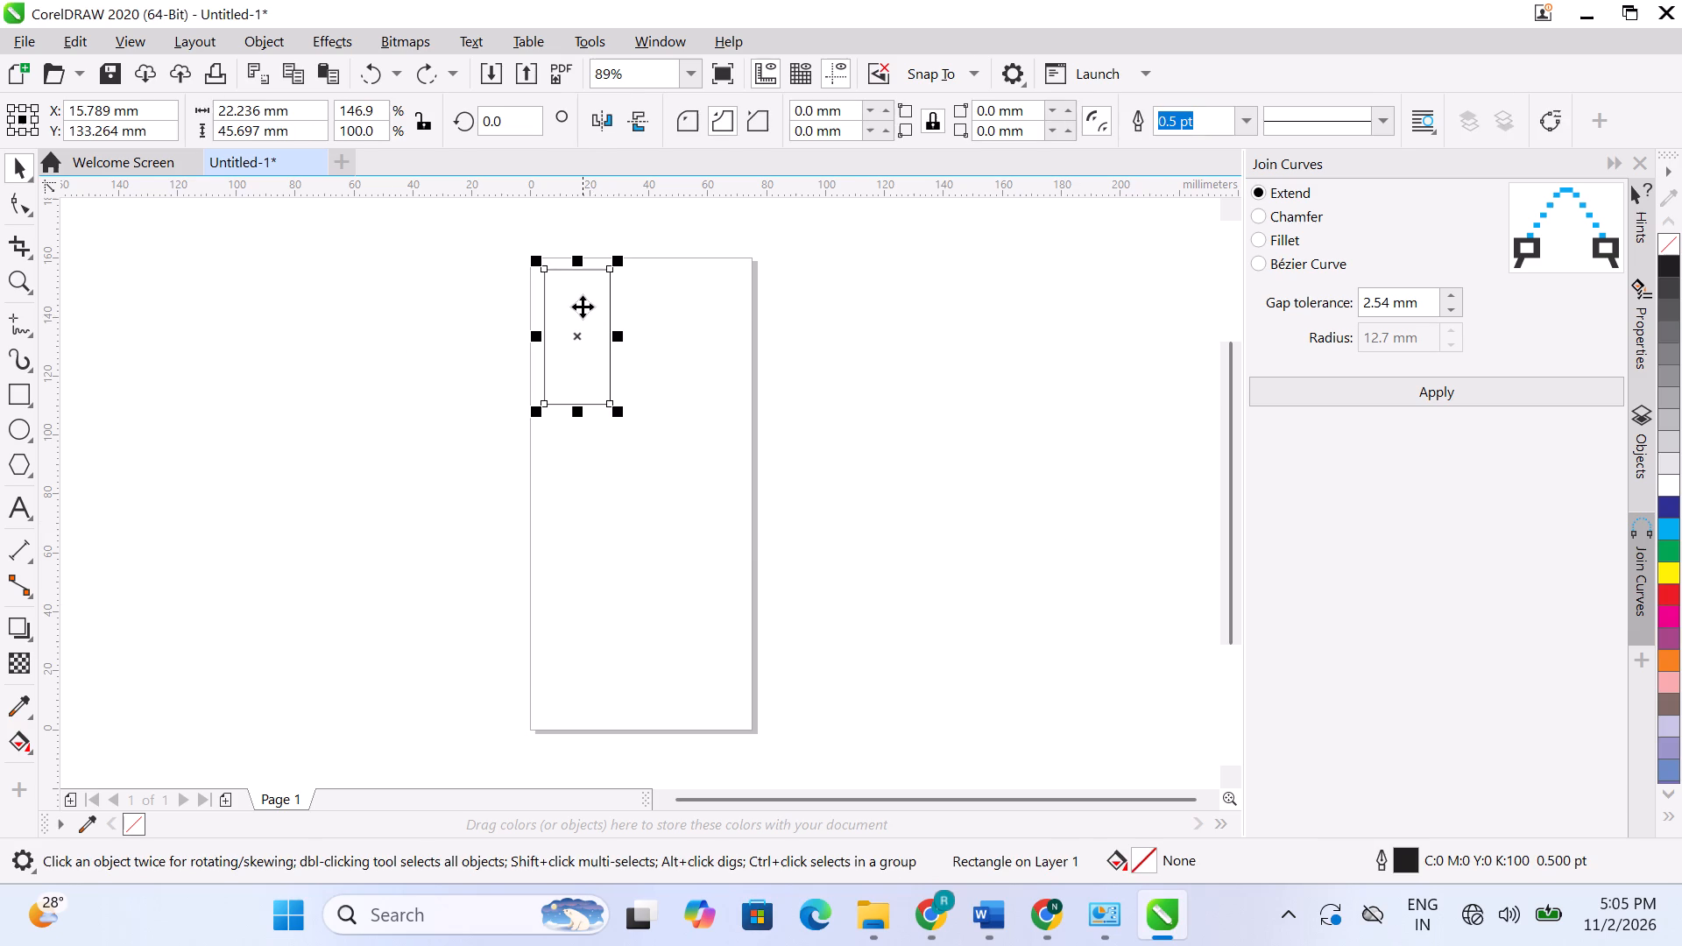
scroll(583, 292, up, 2)
scroll(583, 292, down, 1)
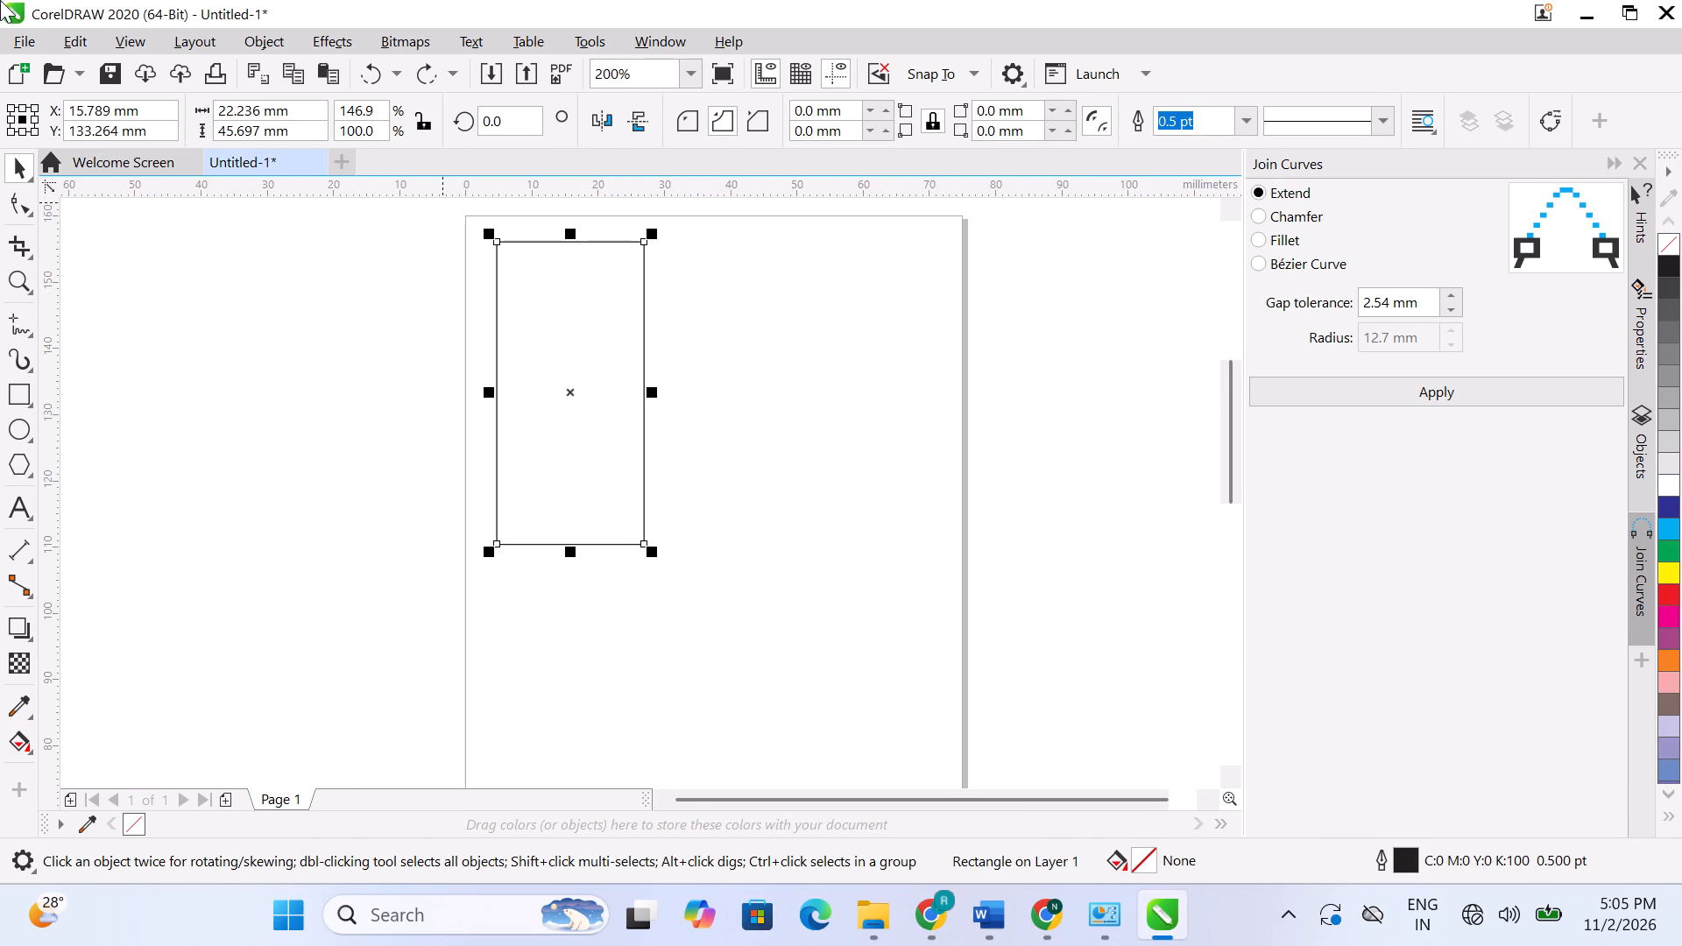
key(ctrl+space)
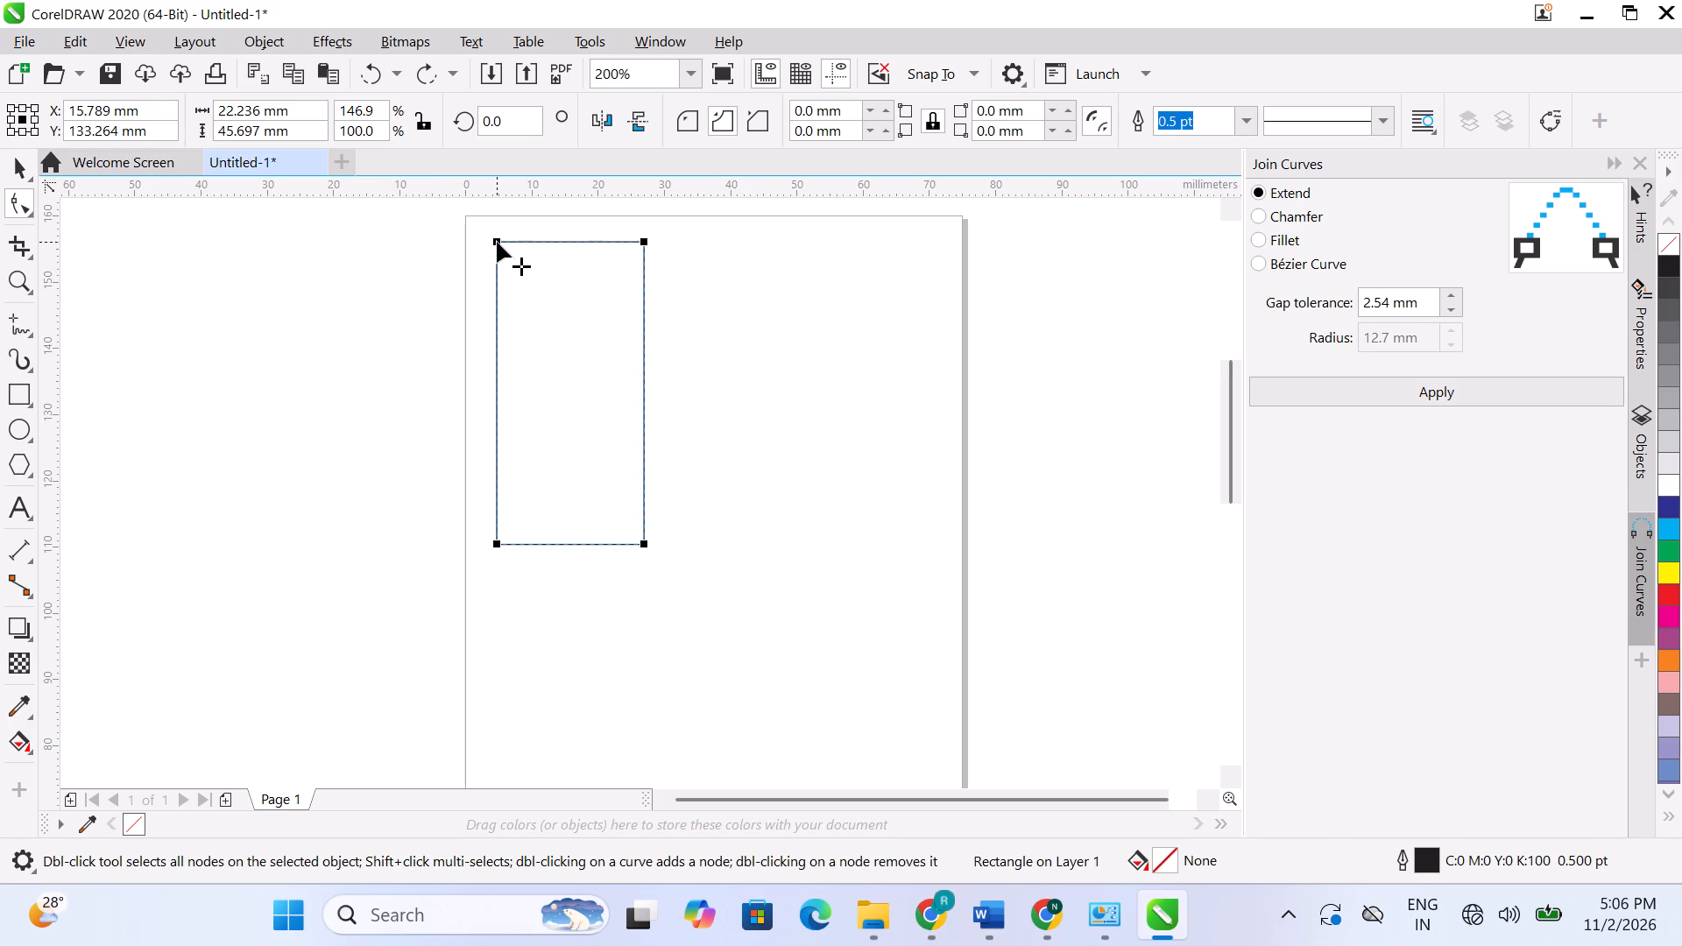
drag(497, 242, 498, 321)
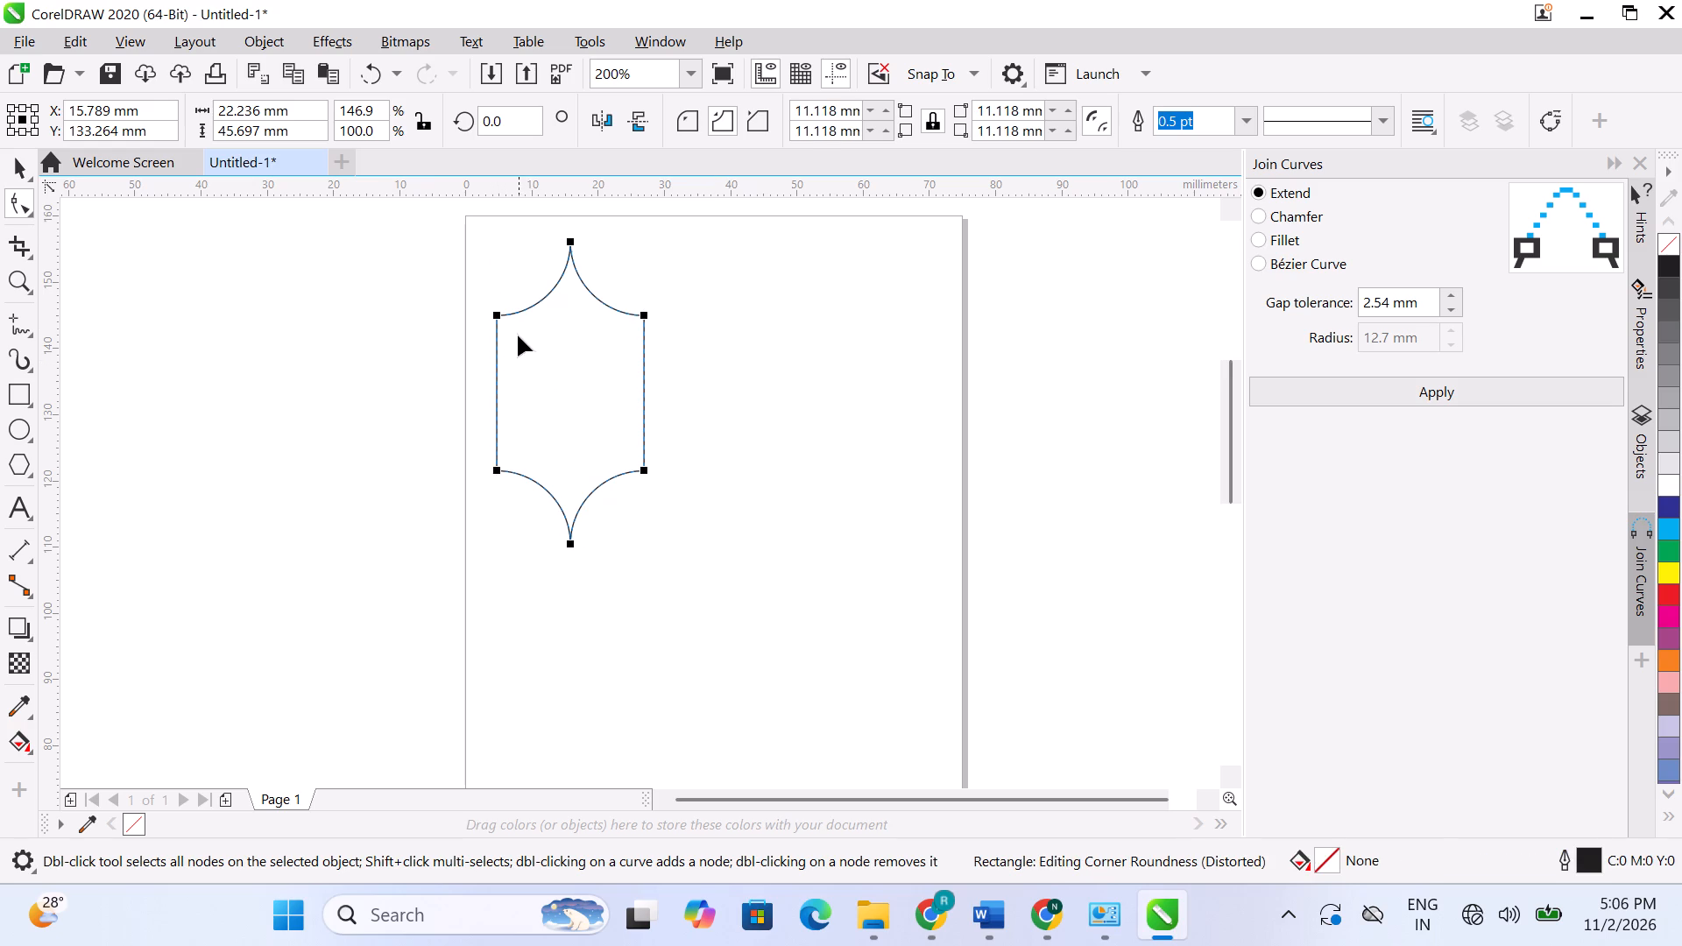
key(ctrl+z)
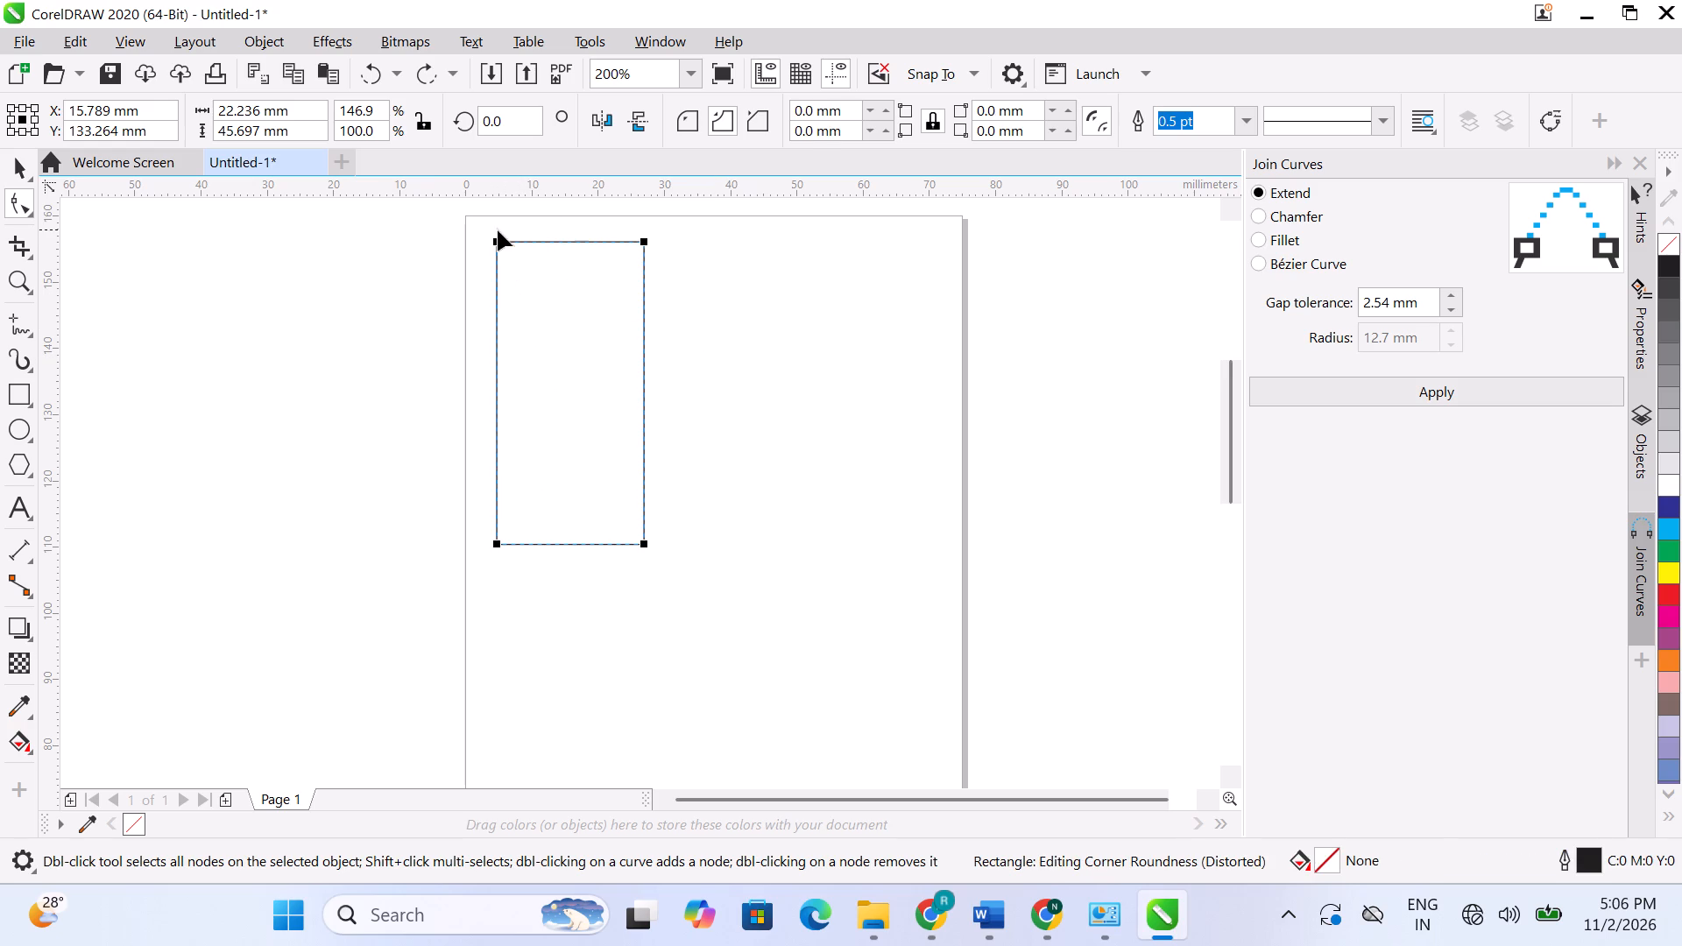
drag(497, 241, 495, 261)
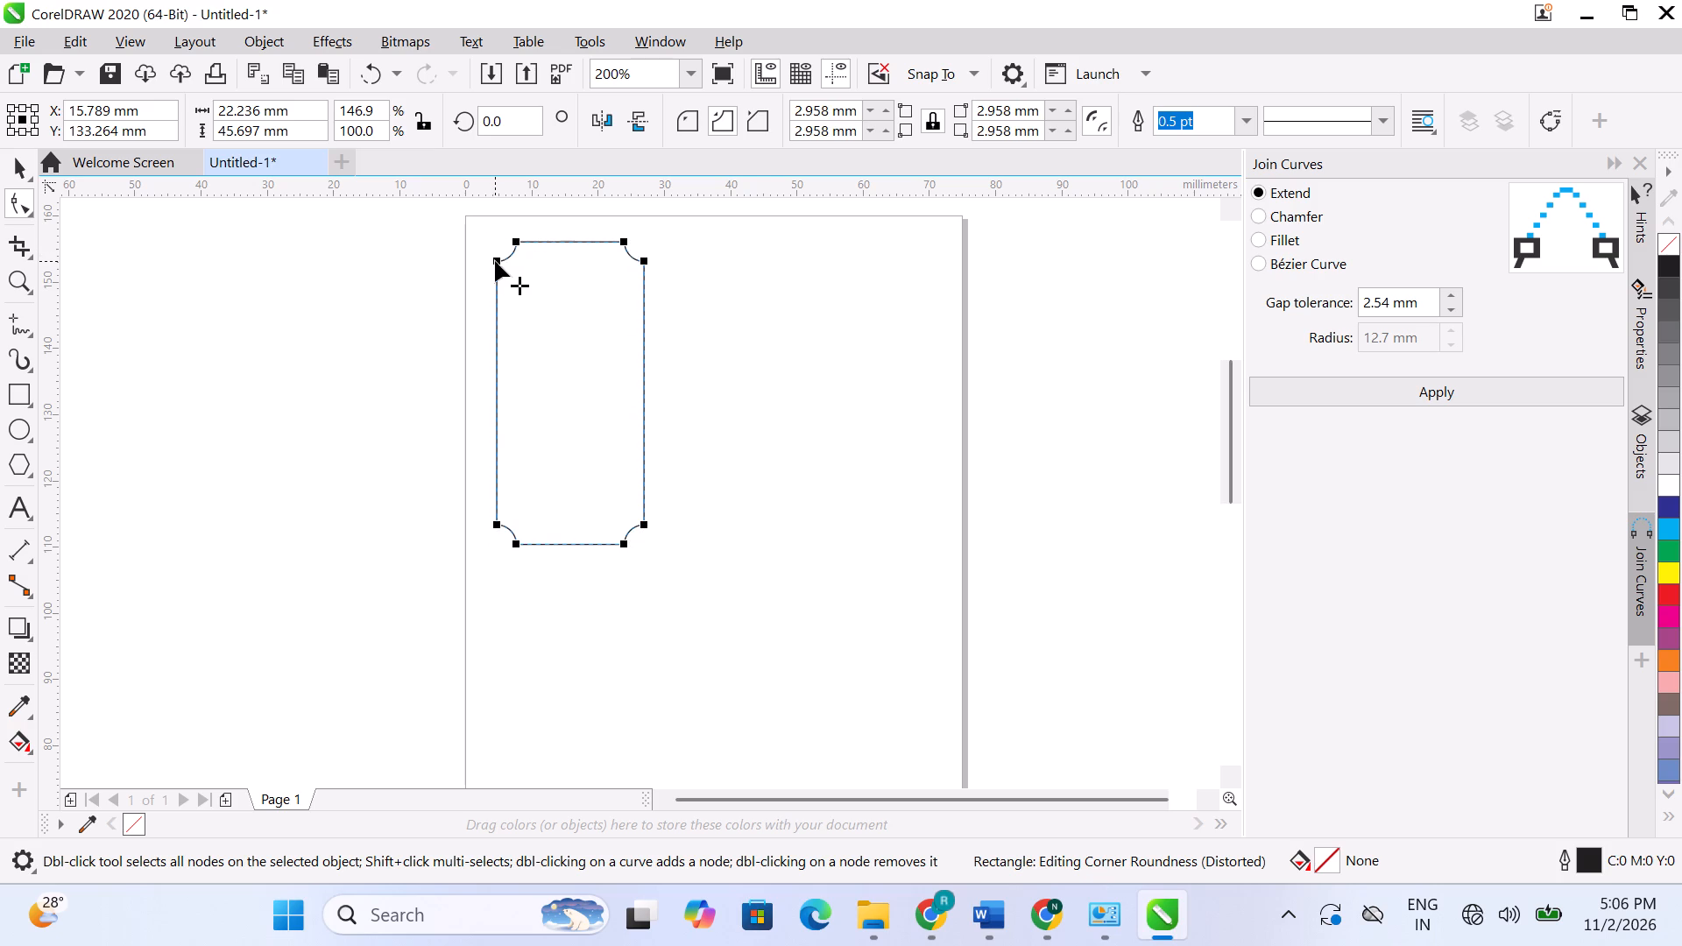
click(687, 118)
key(ctrl+space)
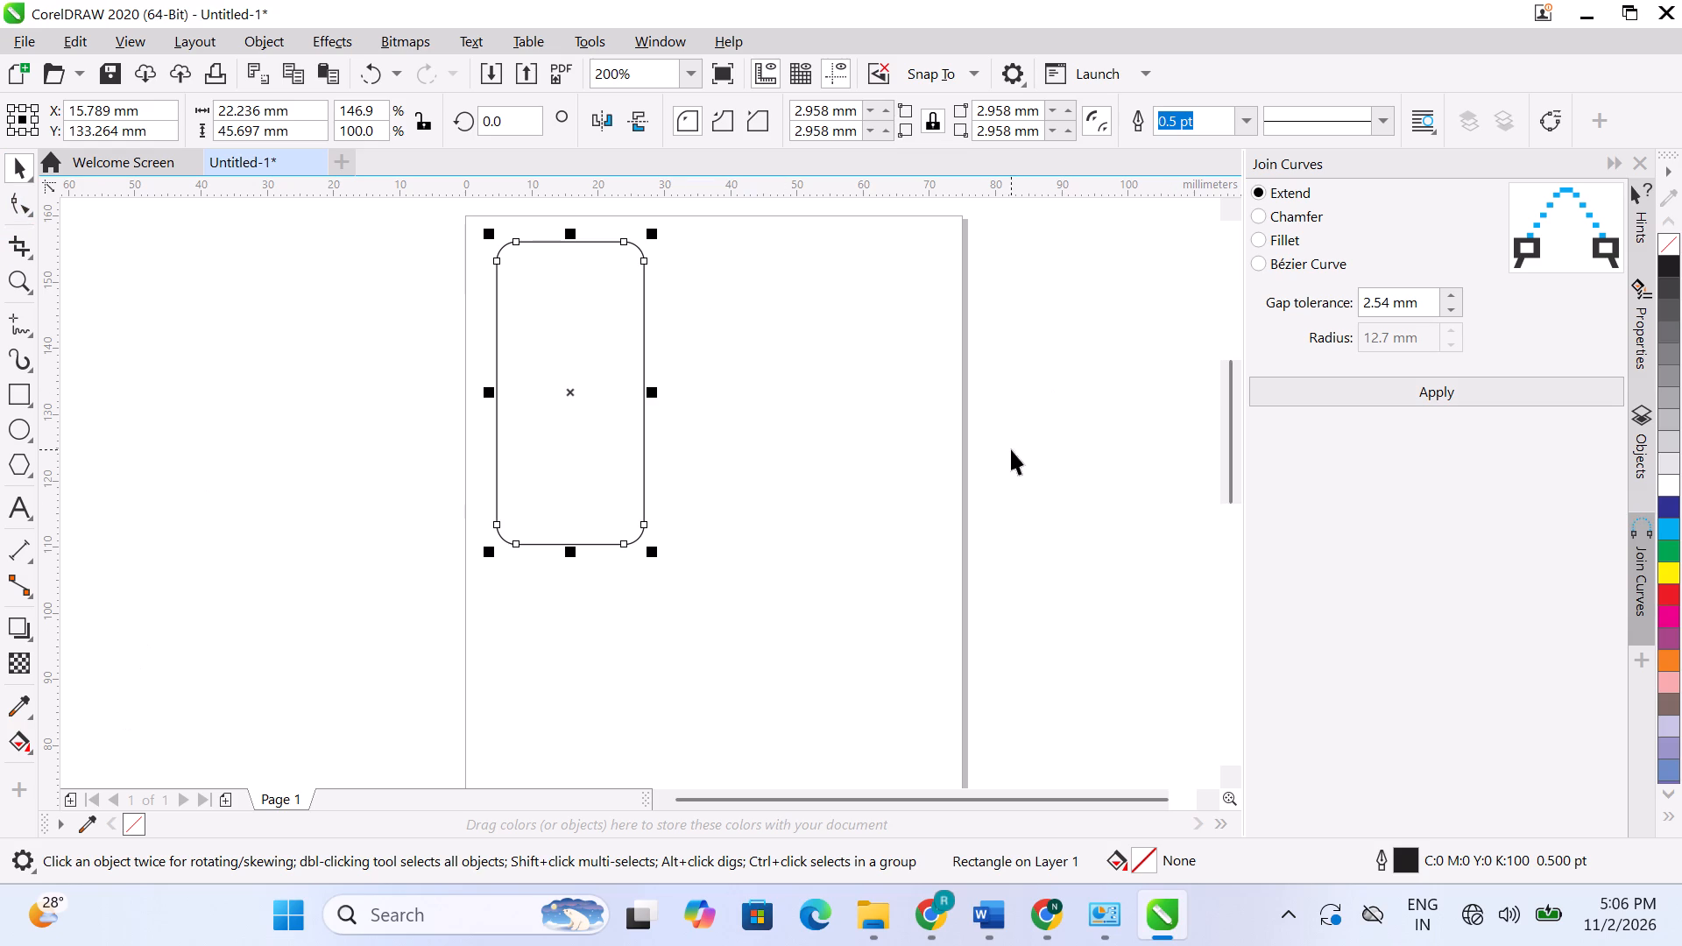
click(807, 460)
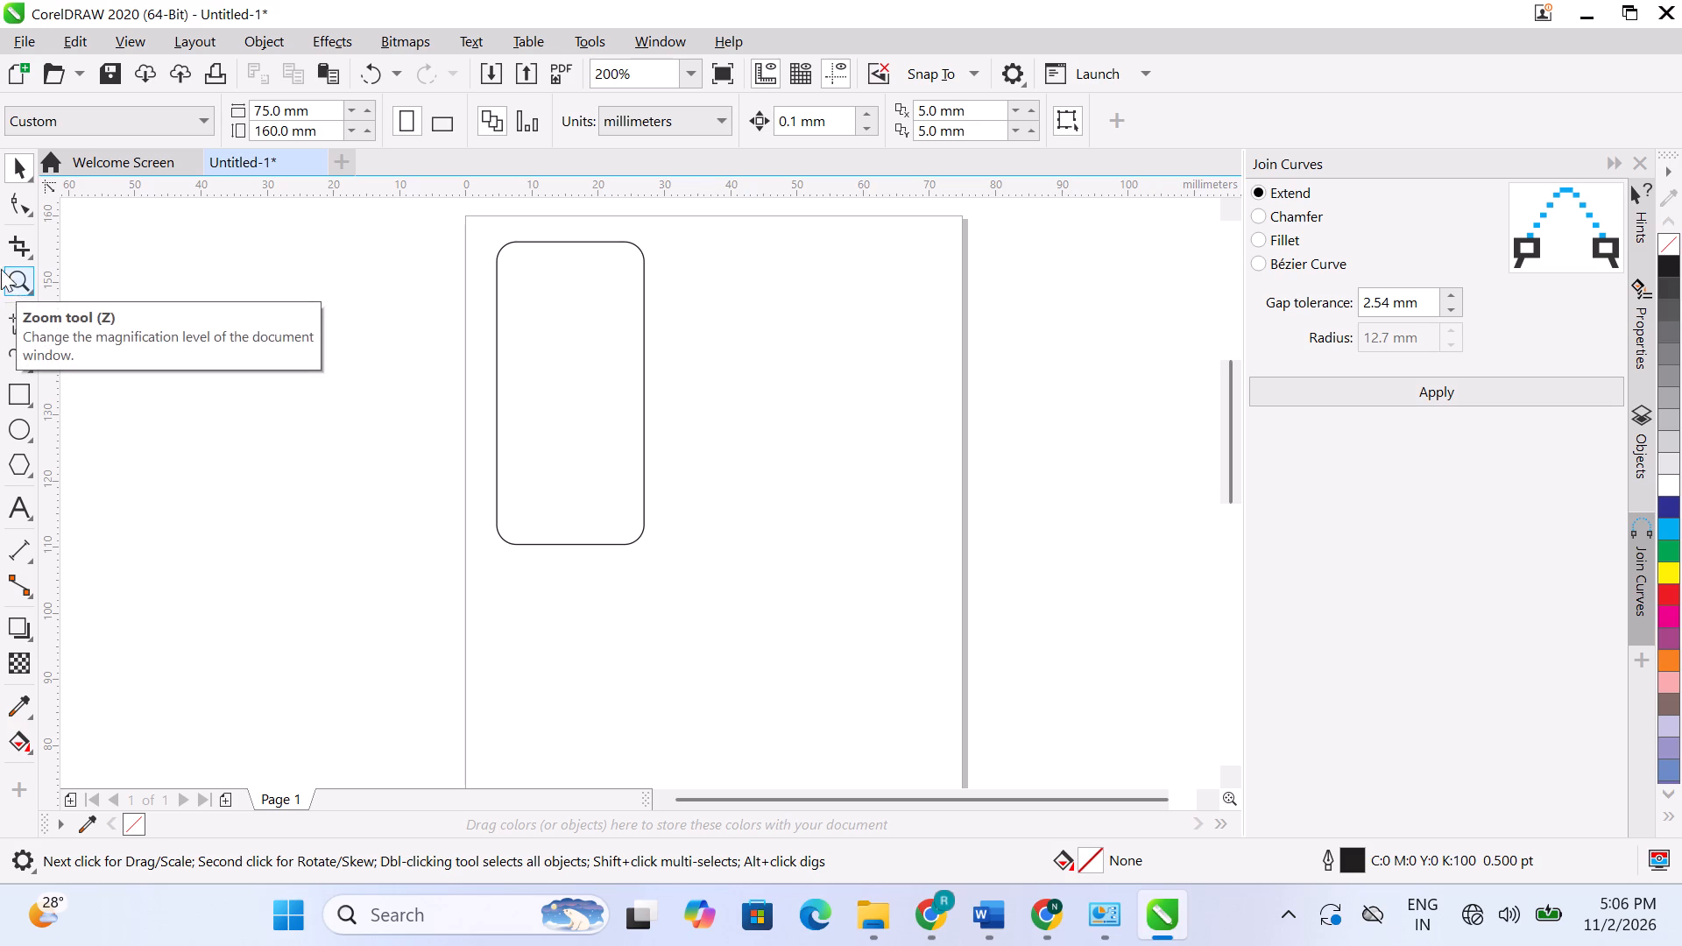
Draw a circle about 11.4 mm in diameter in the empty page area beside the rounded rectangle.
click(25, 426)
drag(750, 354, 808, 455)
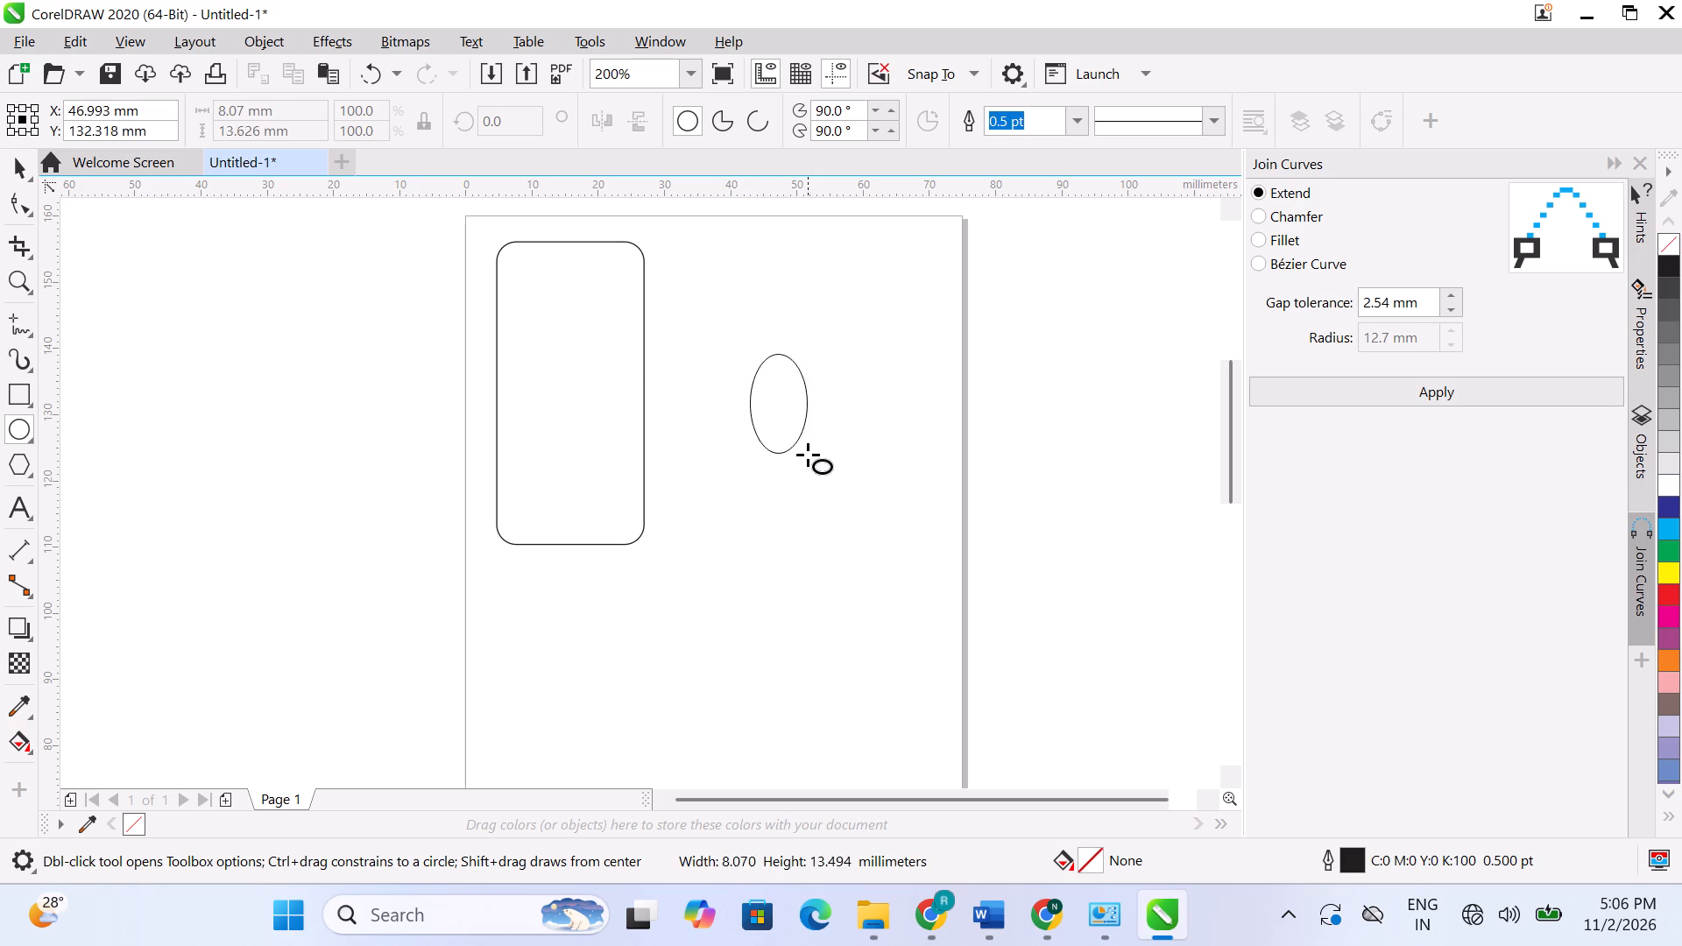
drag(808, 455, 825, 429)
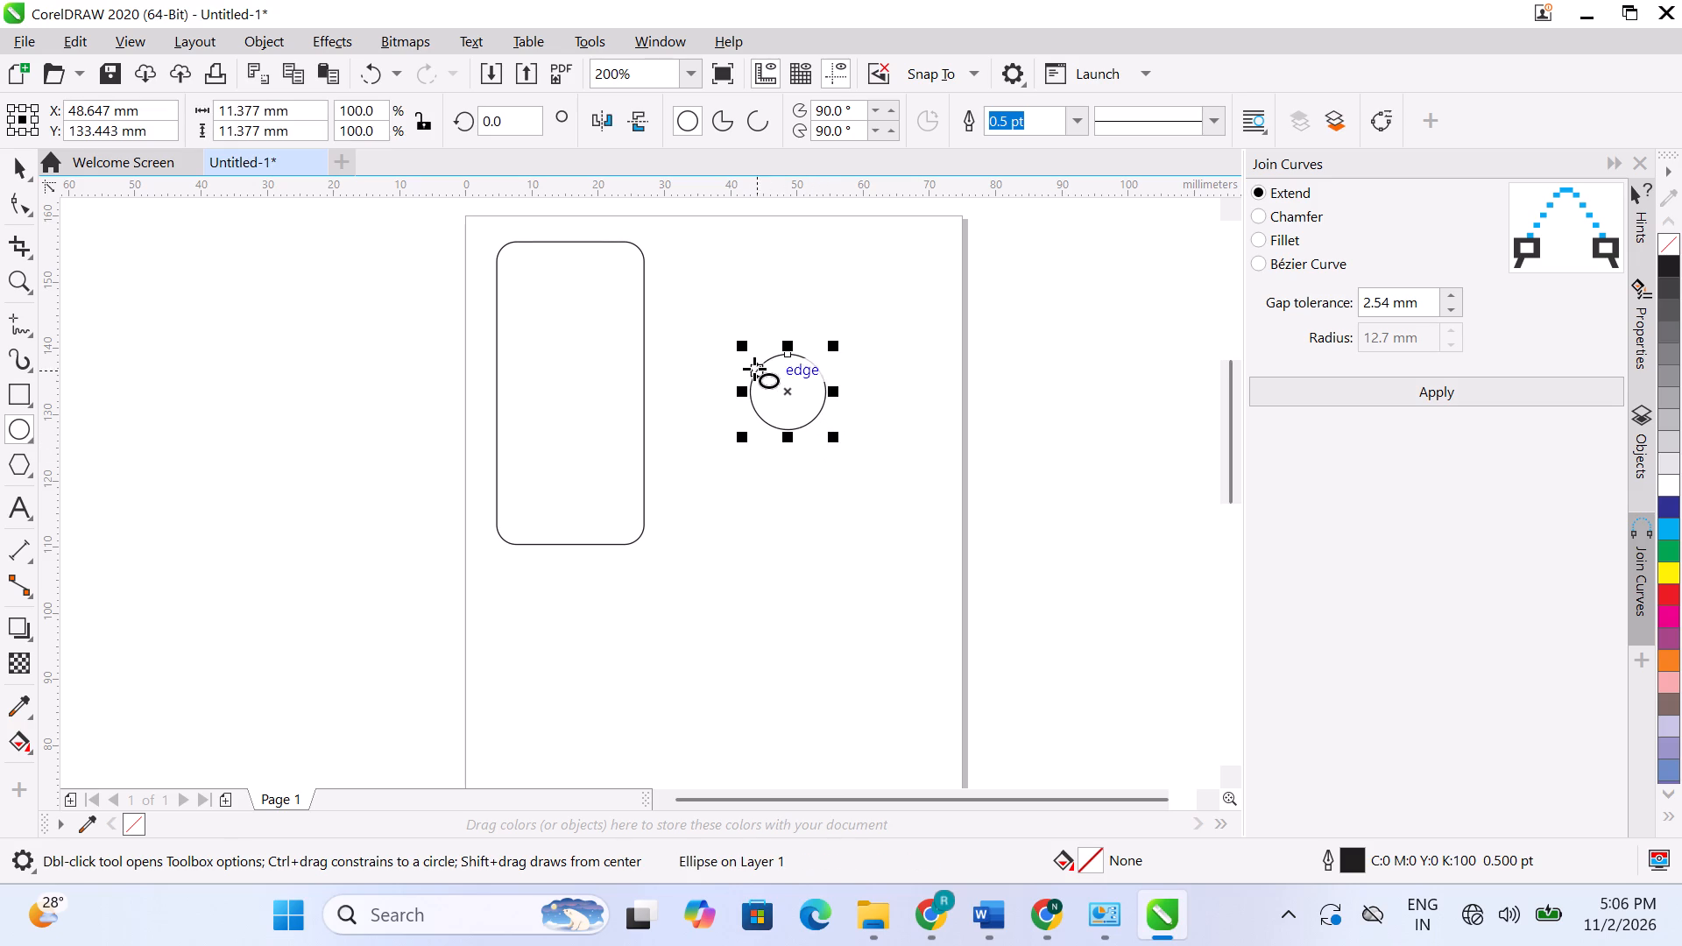
Copy the circle straight down twice, about 15 mm apart, to make a vertical column of three circles.
key(ctrl+space)
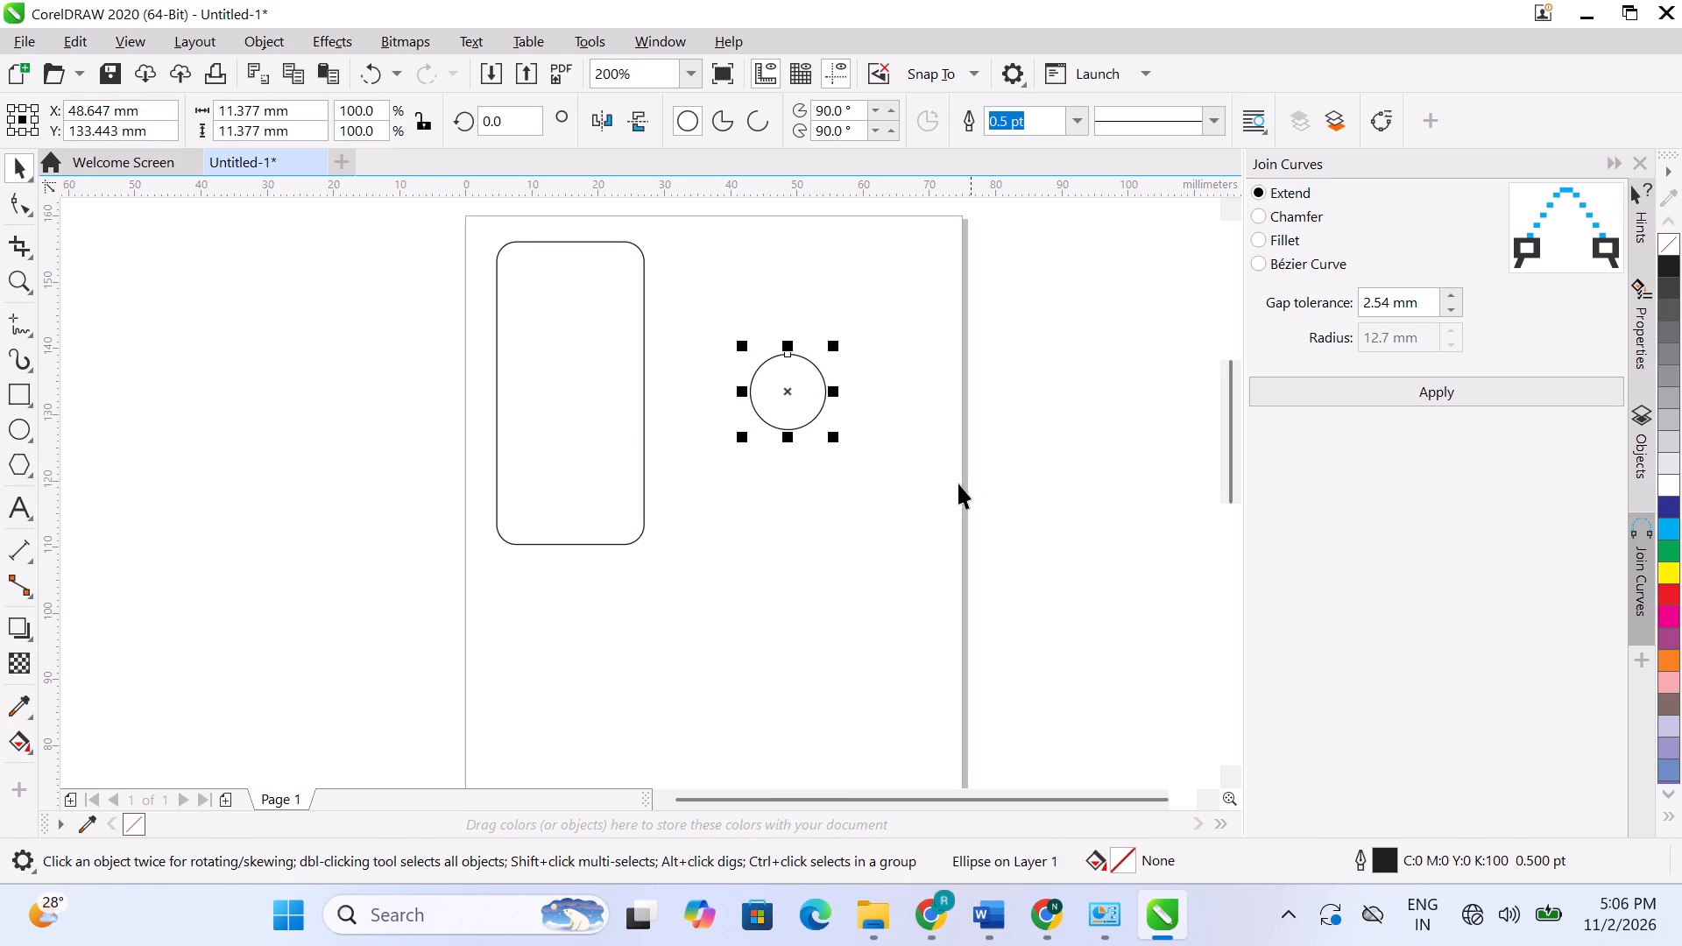
drag(788, 392, 780, 488)
ctrl+right_click(780, 488)
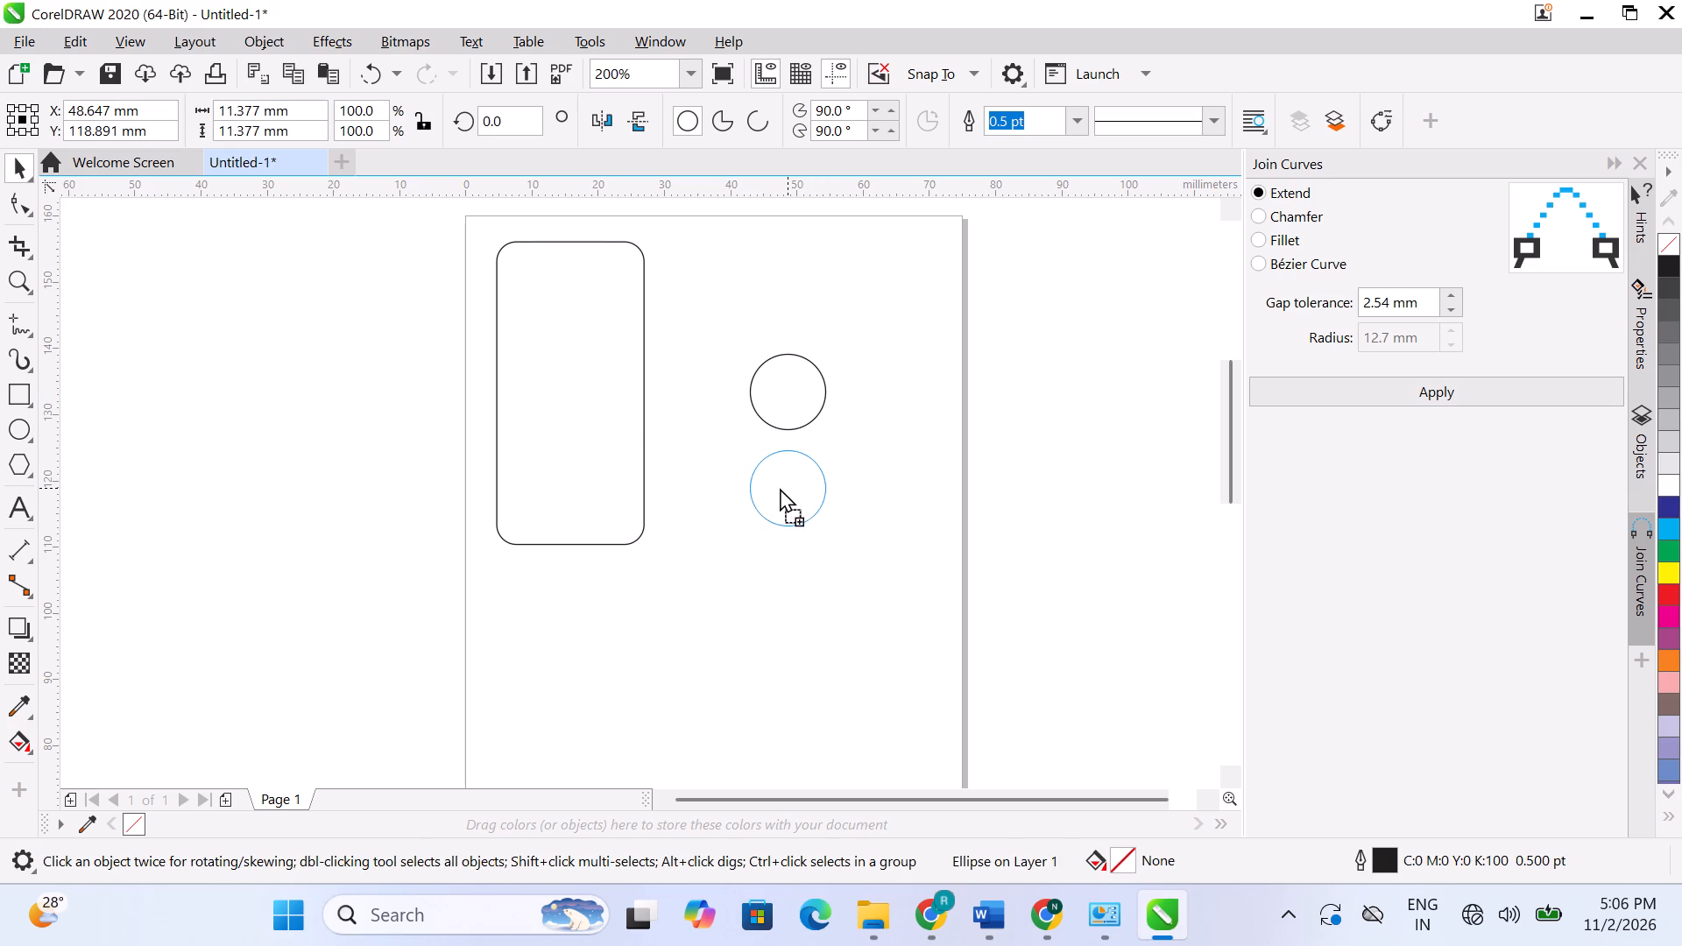
drag(780, 488, 779, 488)
drag(775, 486, 765, 587)
ctrl+right_click(765, 587)
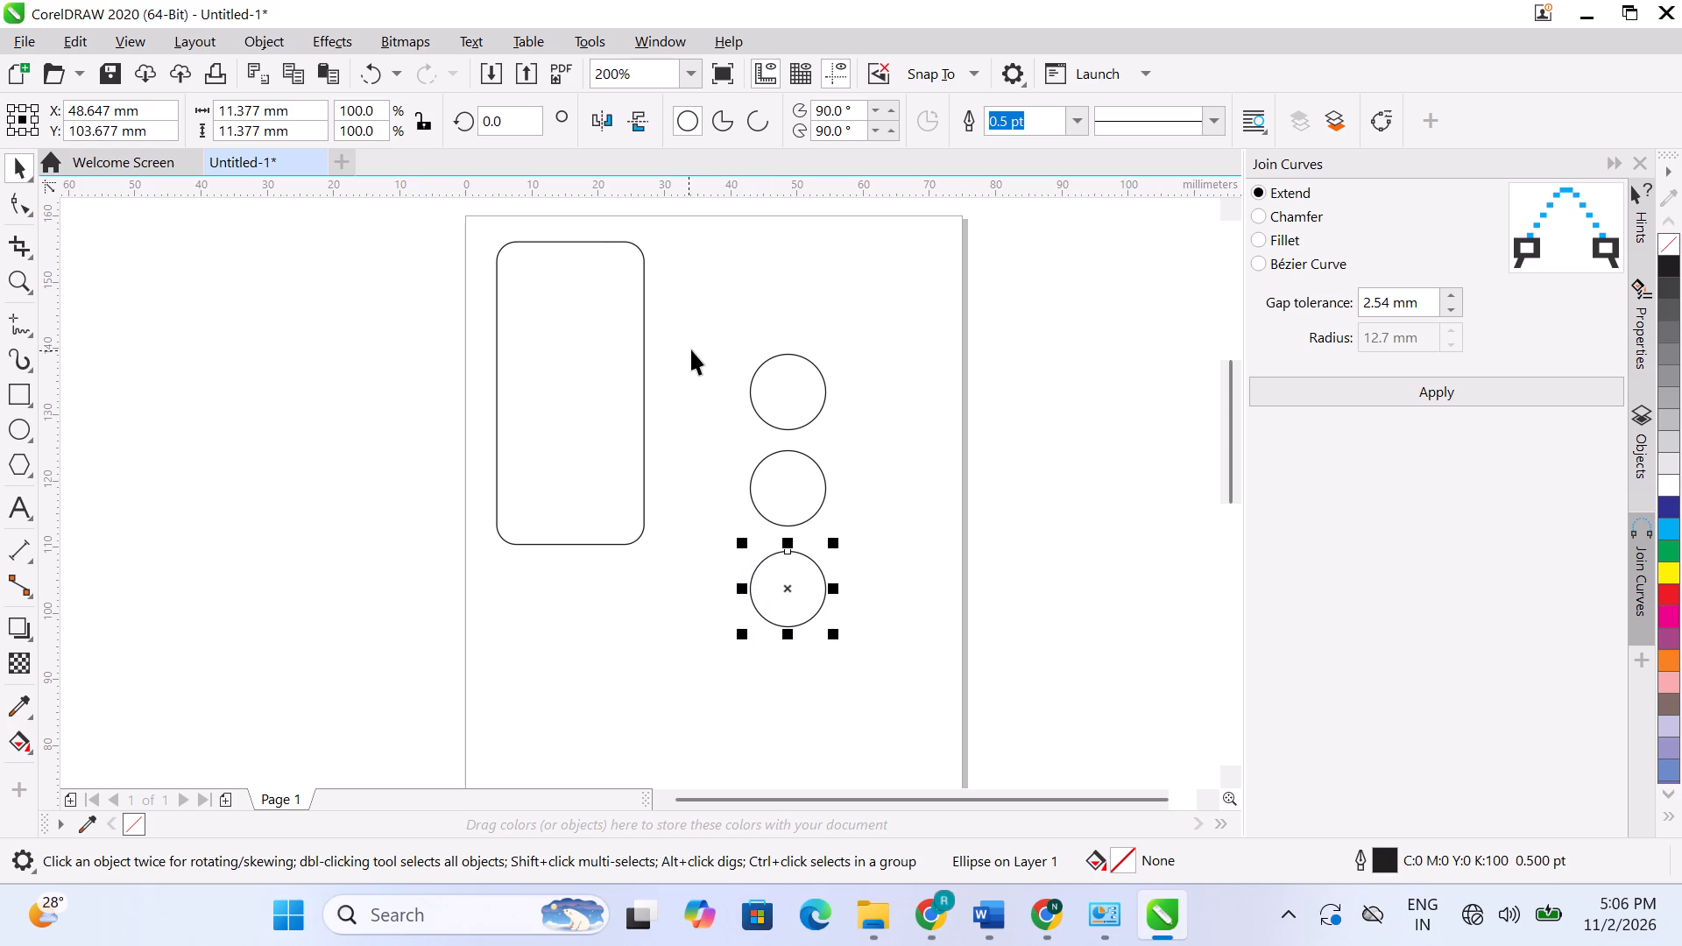
Scale the three circles together to about 8.9 x 32.3 mm overall and combine them into one curve.
drag(693, 343, 917, 612)
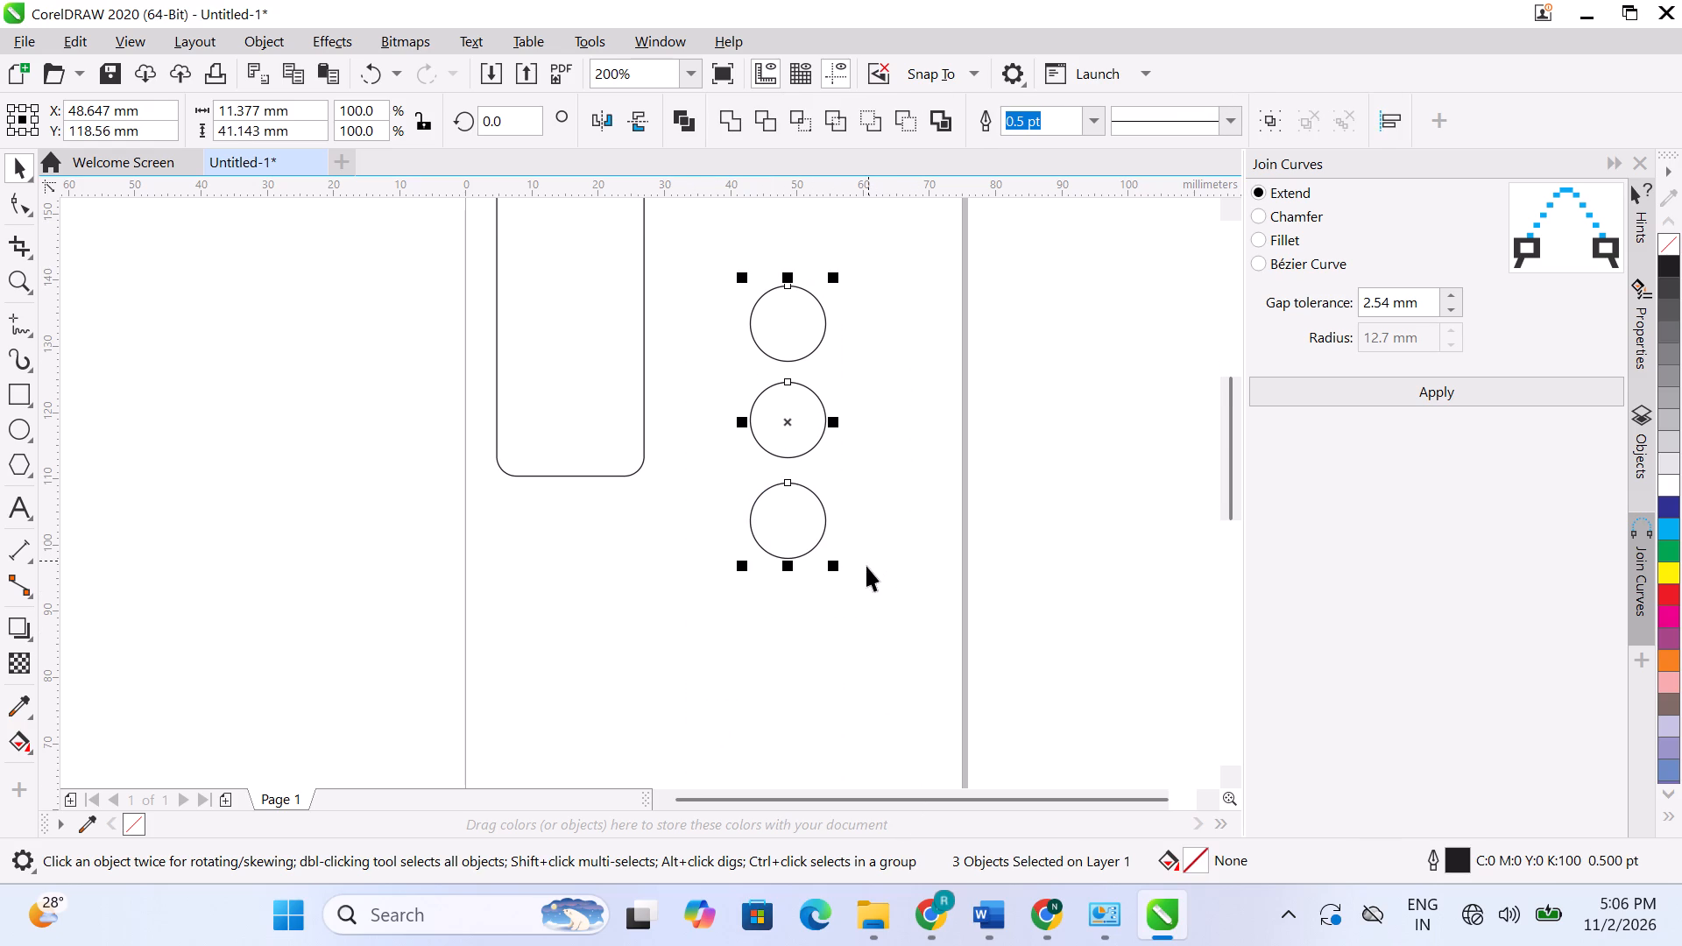
drag(837, 568, 822, 510)
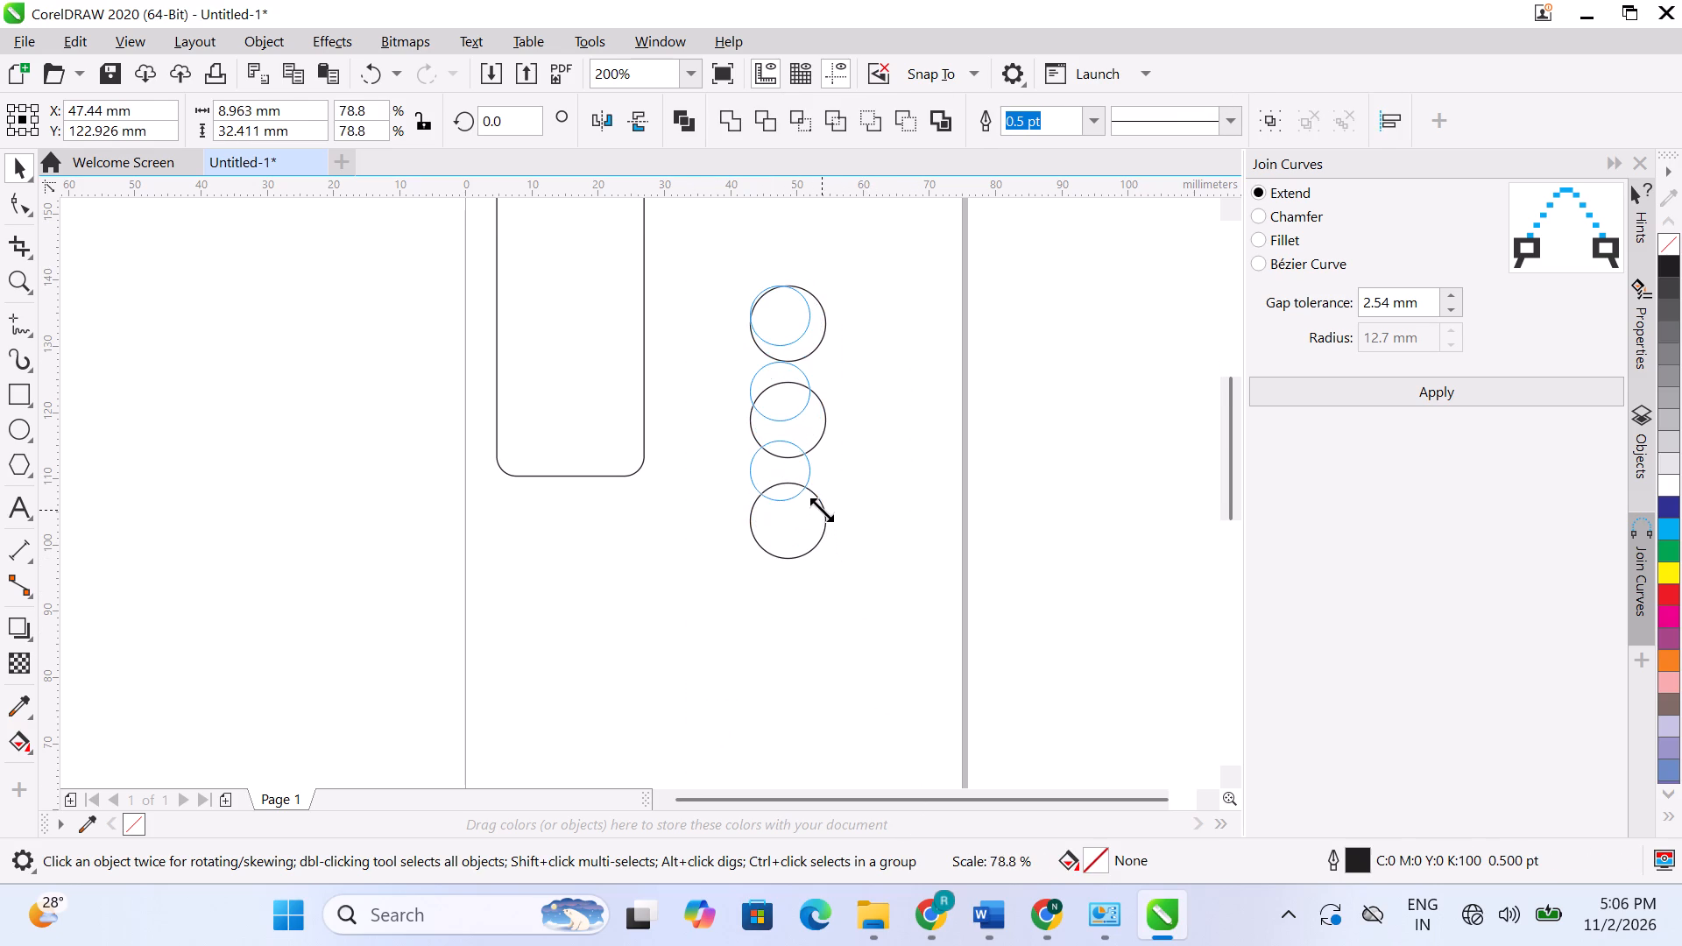
drag(822, 510, 822, 509)
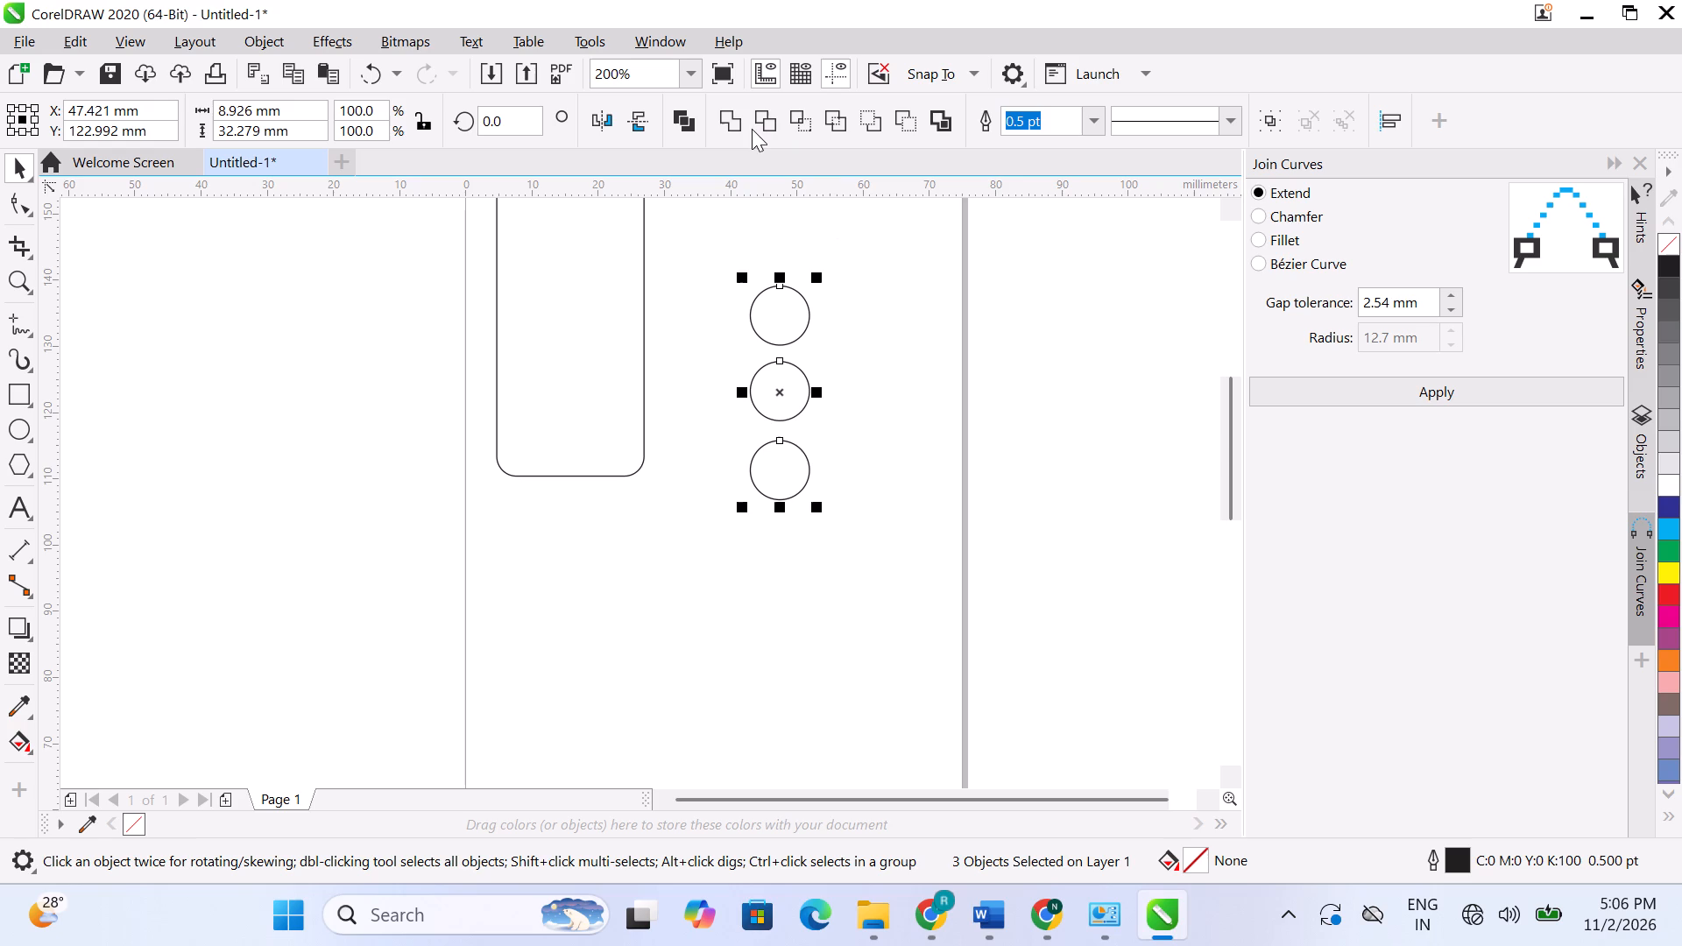
click(688, 116)
Move the combined circles into the upper-left part of the rounded rectangle, centred at about X 11.2, Y 138.3 mm.
scroll(955, 403, down, 1)
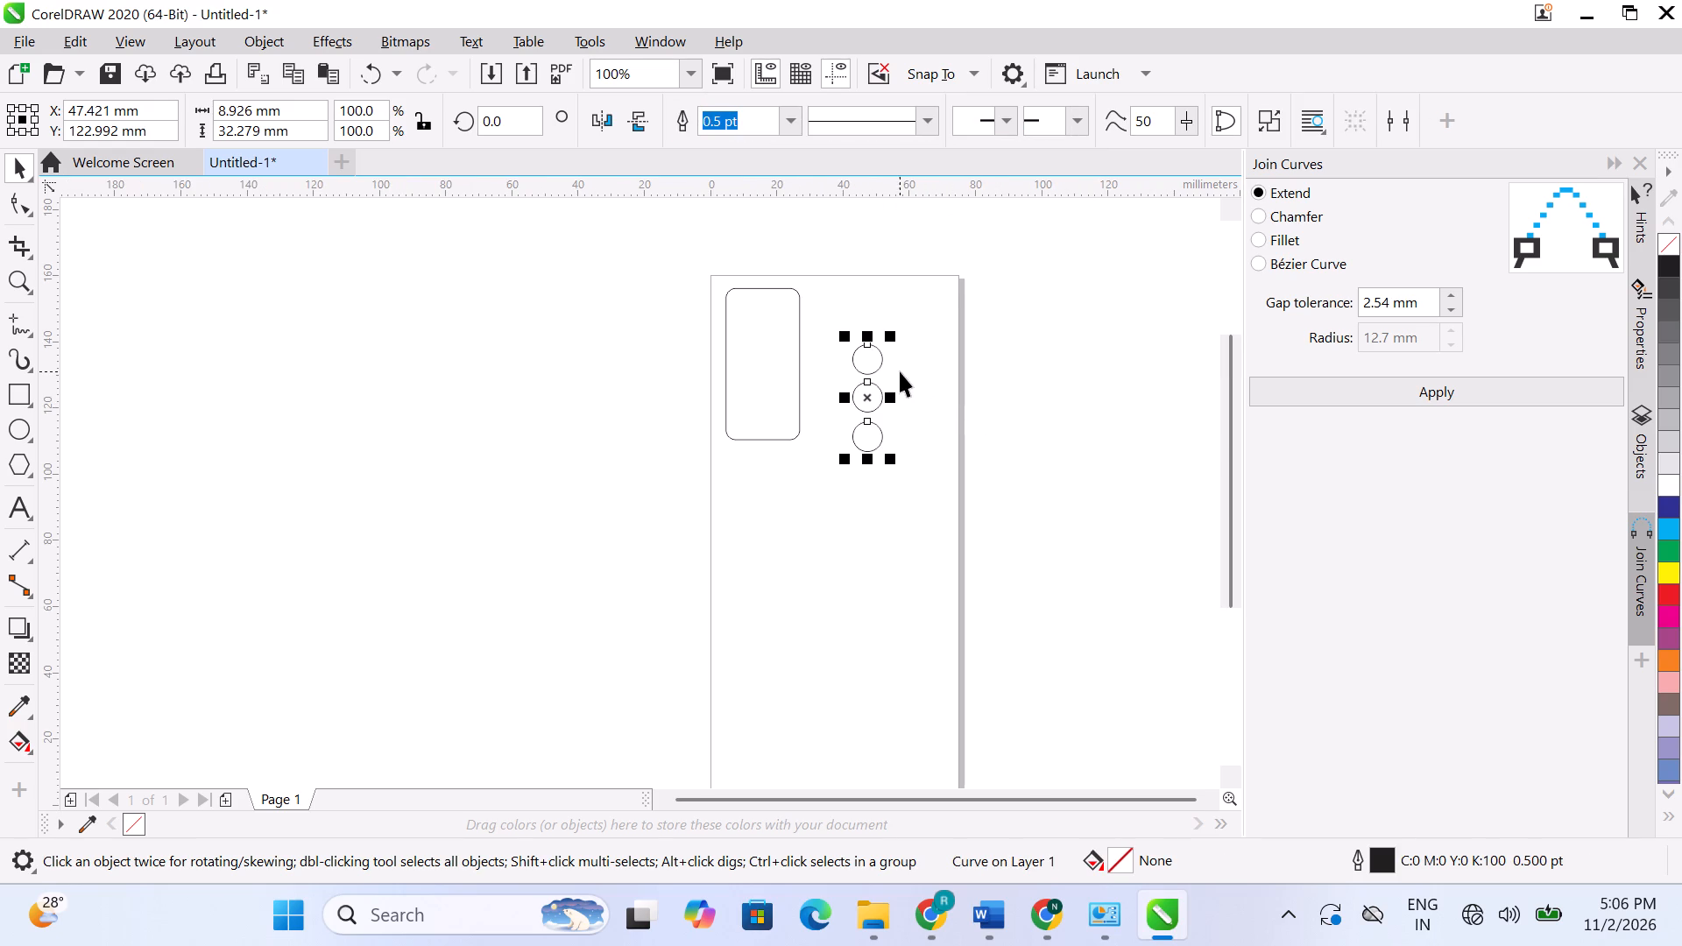
drag(866, 402, 749, 342)
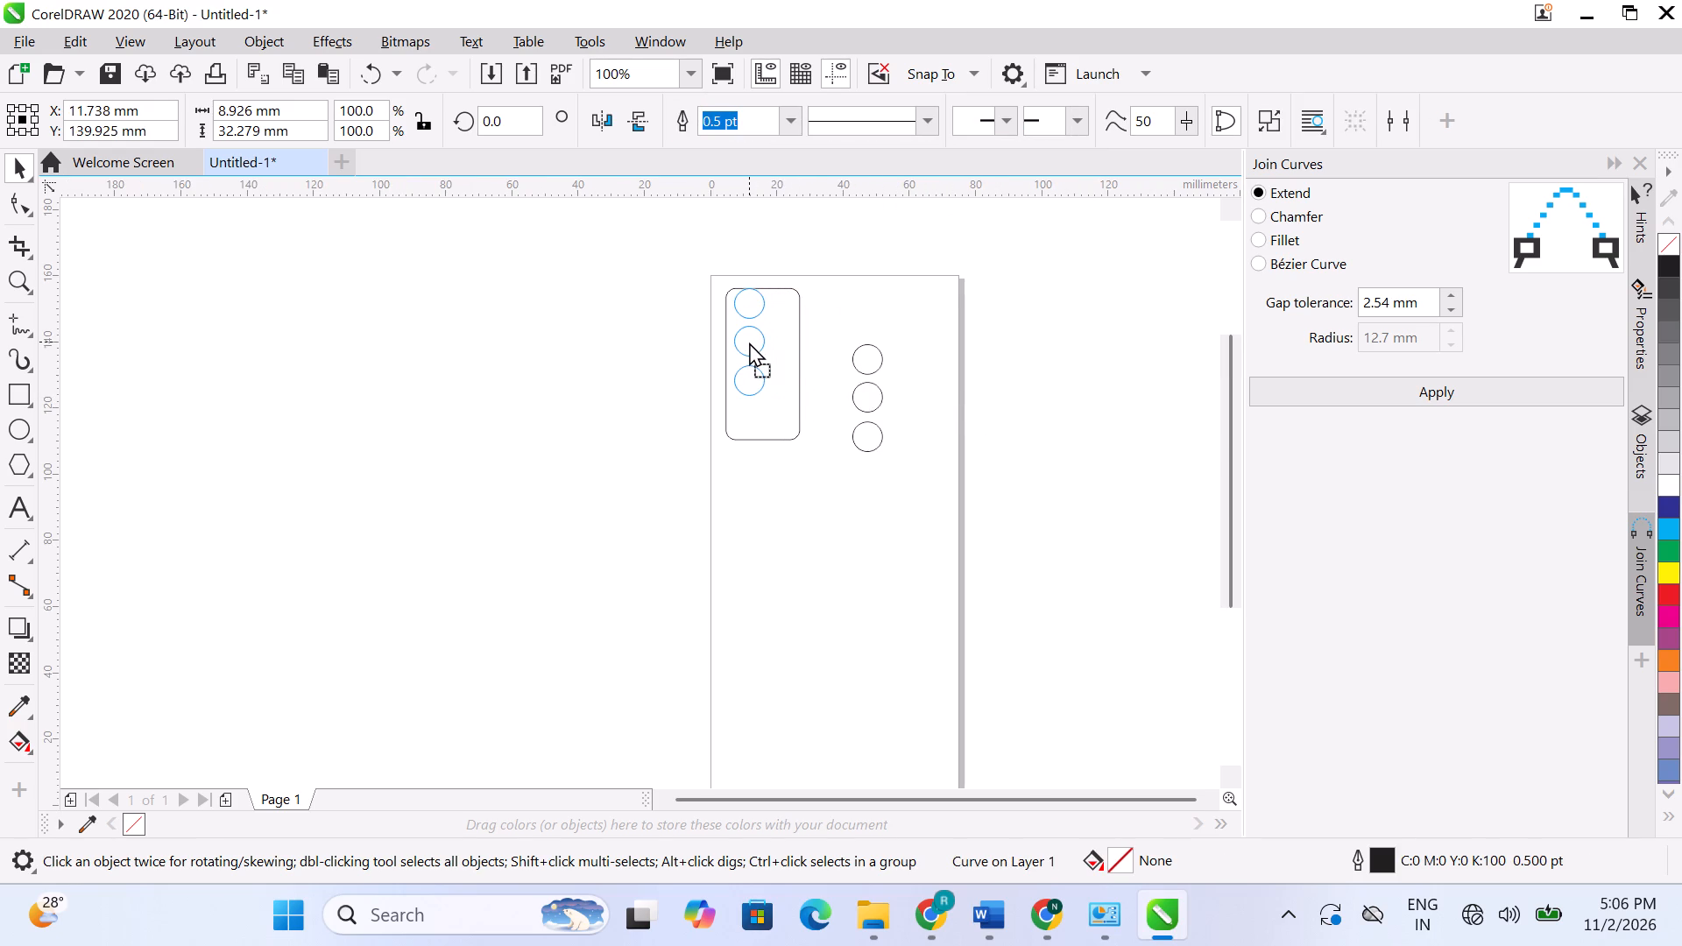
drag(749, 342, 747, 347)
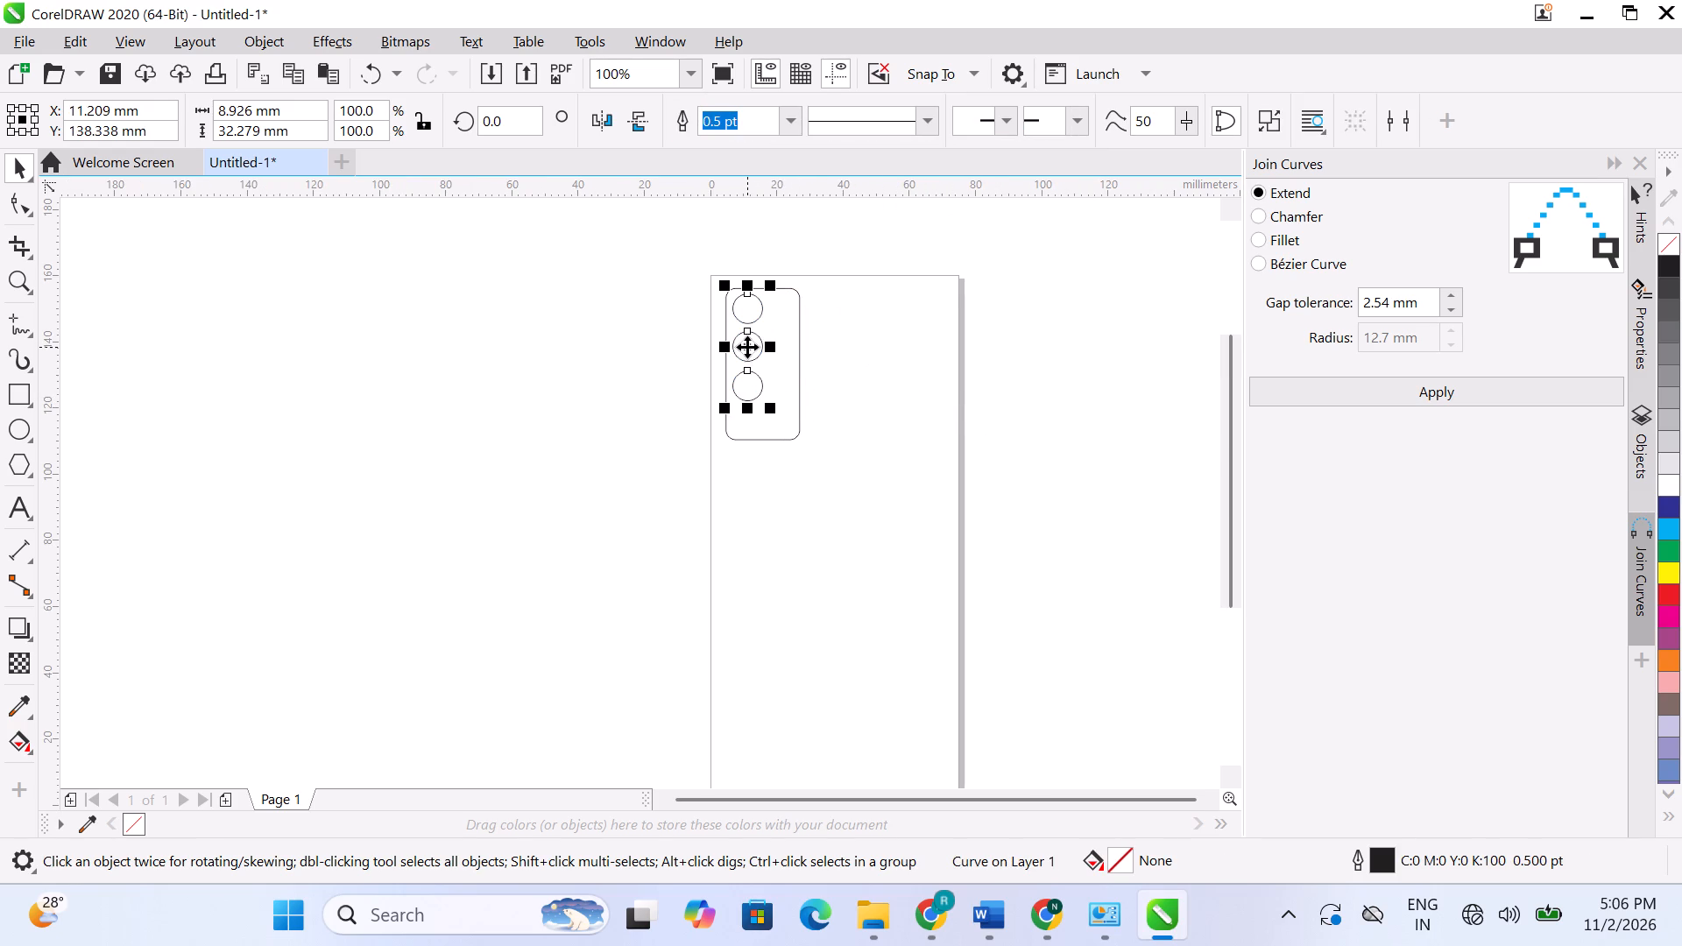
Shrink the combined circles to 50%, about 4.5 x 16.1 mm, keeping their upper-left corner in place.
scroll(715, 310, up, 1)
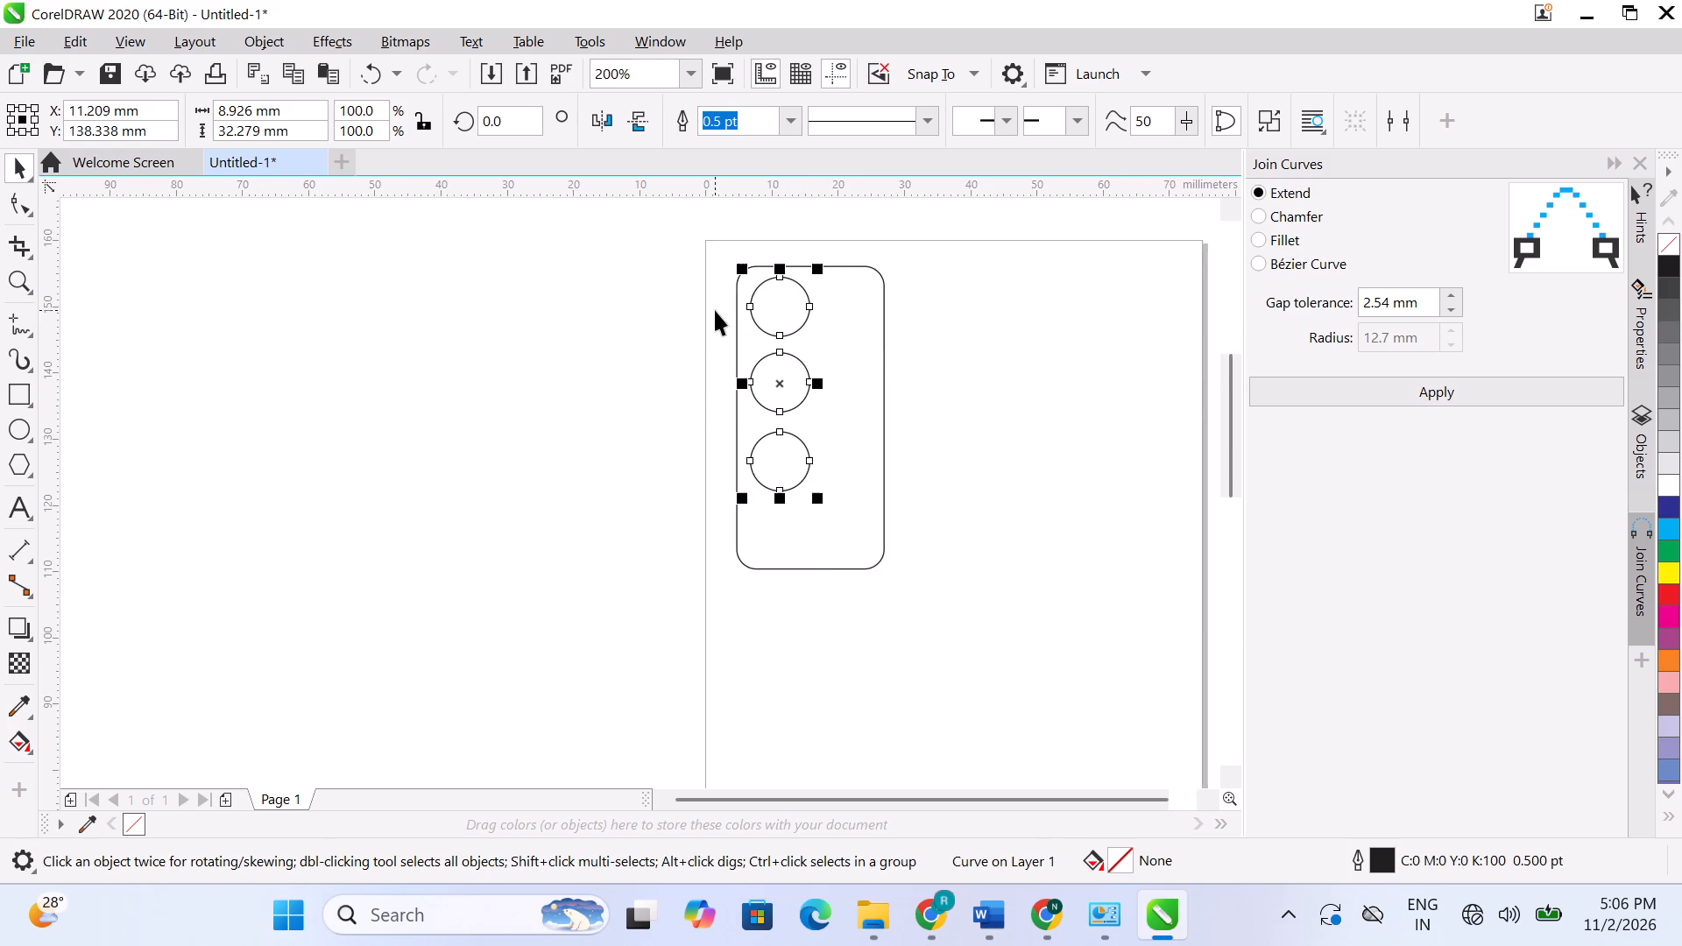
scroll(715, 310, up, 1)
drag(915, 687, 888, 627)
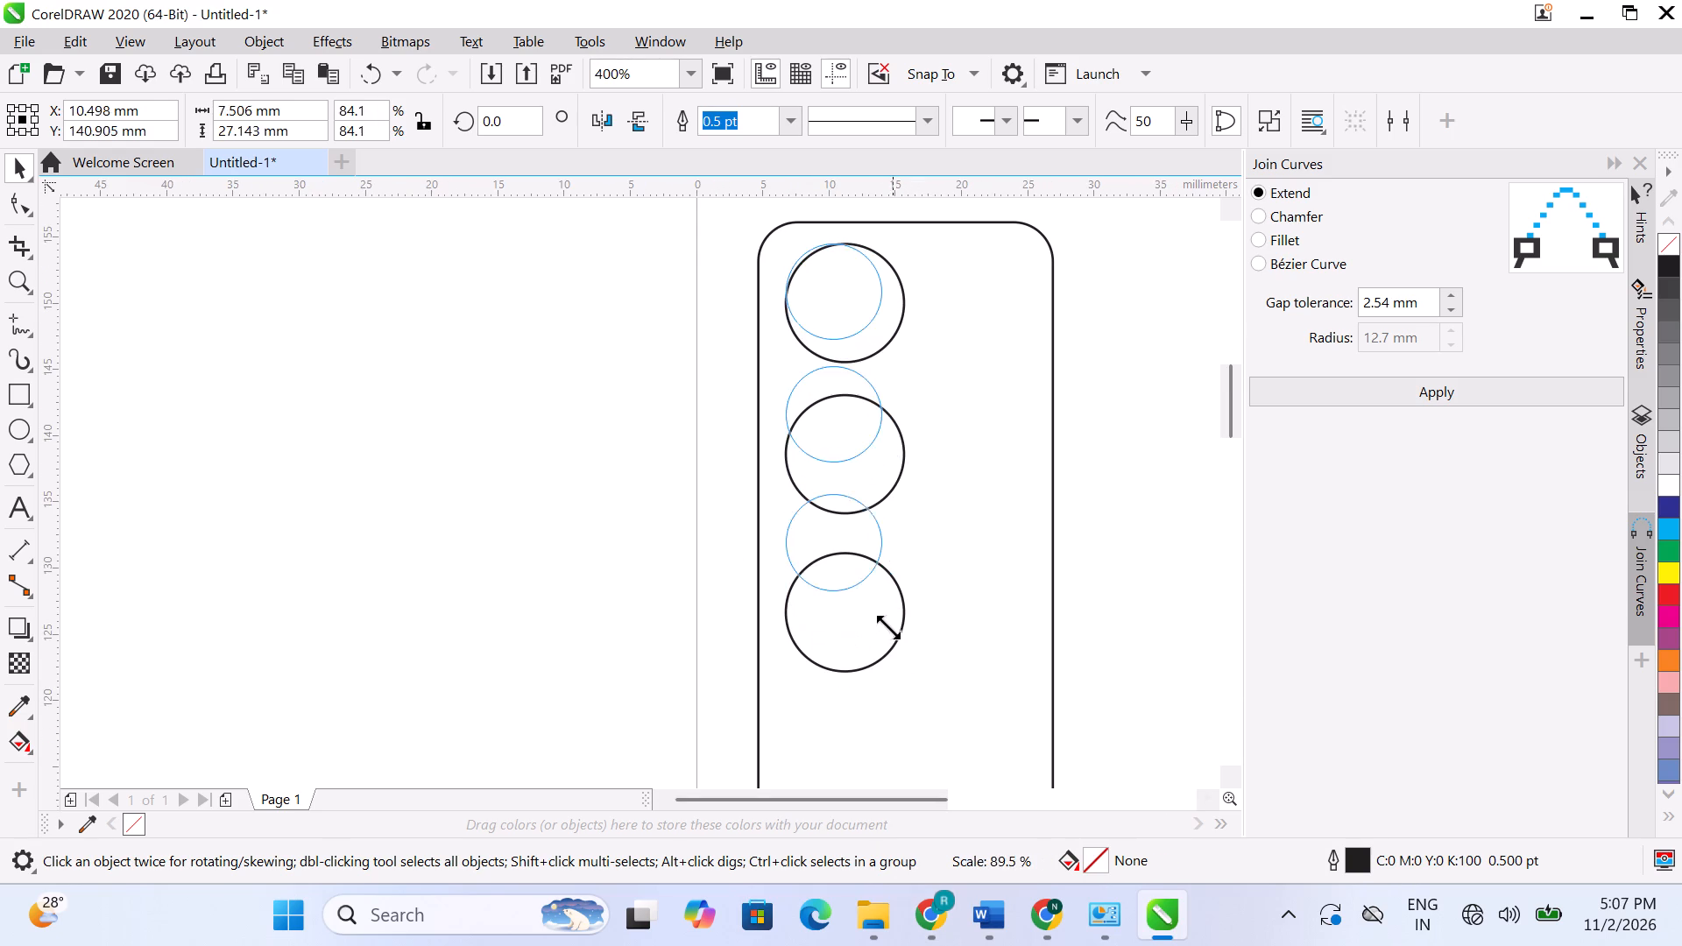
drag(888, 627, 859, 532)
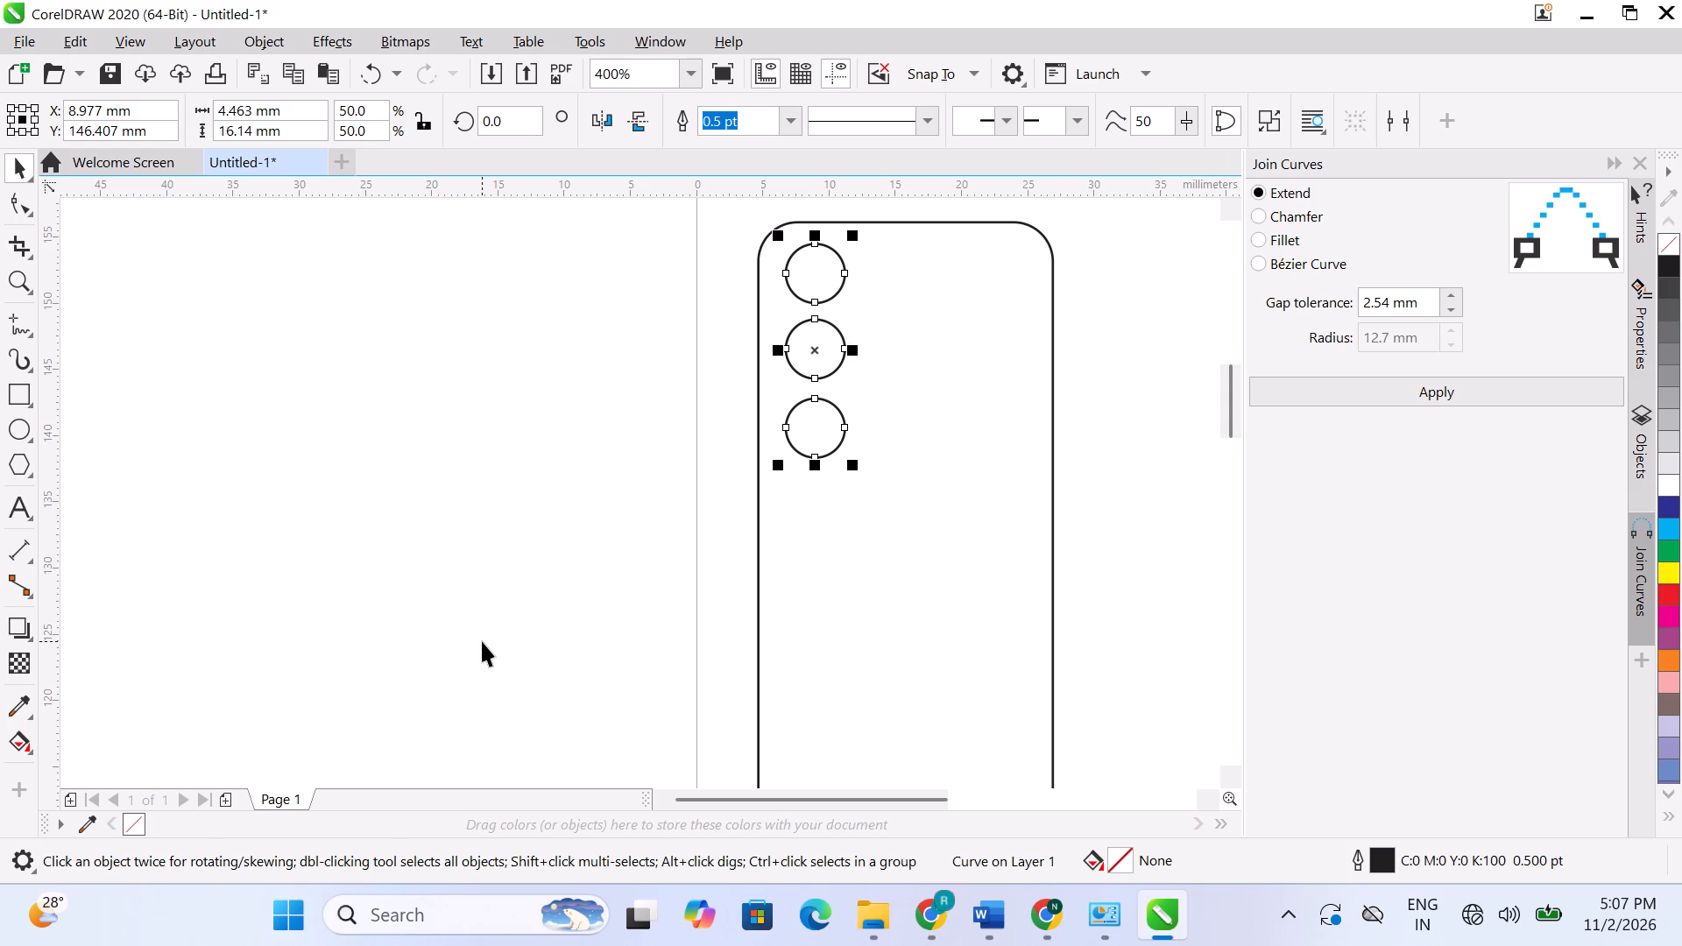
Enlarge the combined circles proportionally to about 11.6 x 42.1 mm so they span the rounded rectangle's height.
scroll(1048, 535, down, 1)
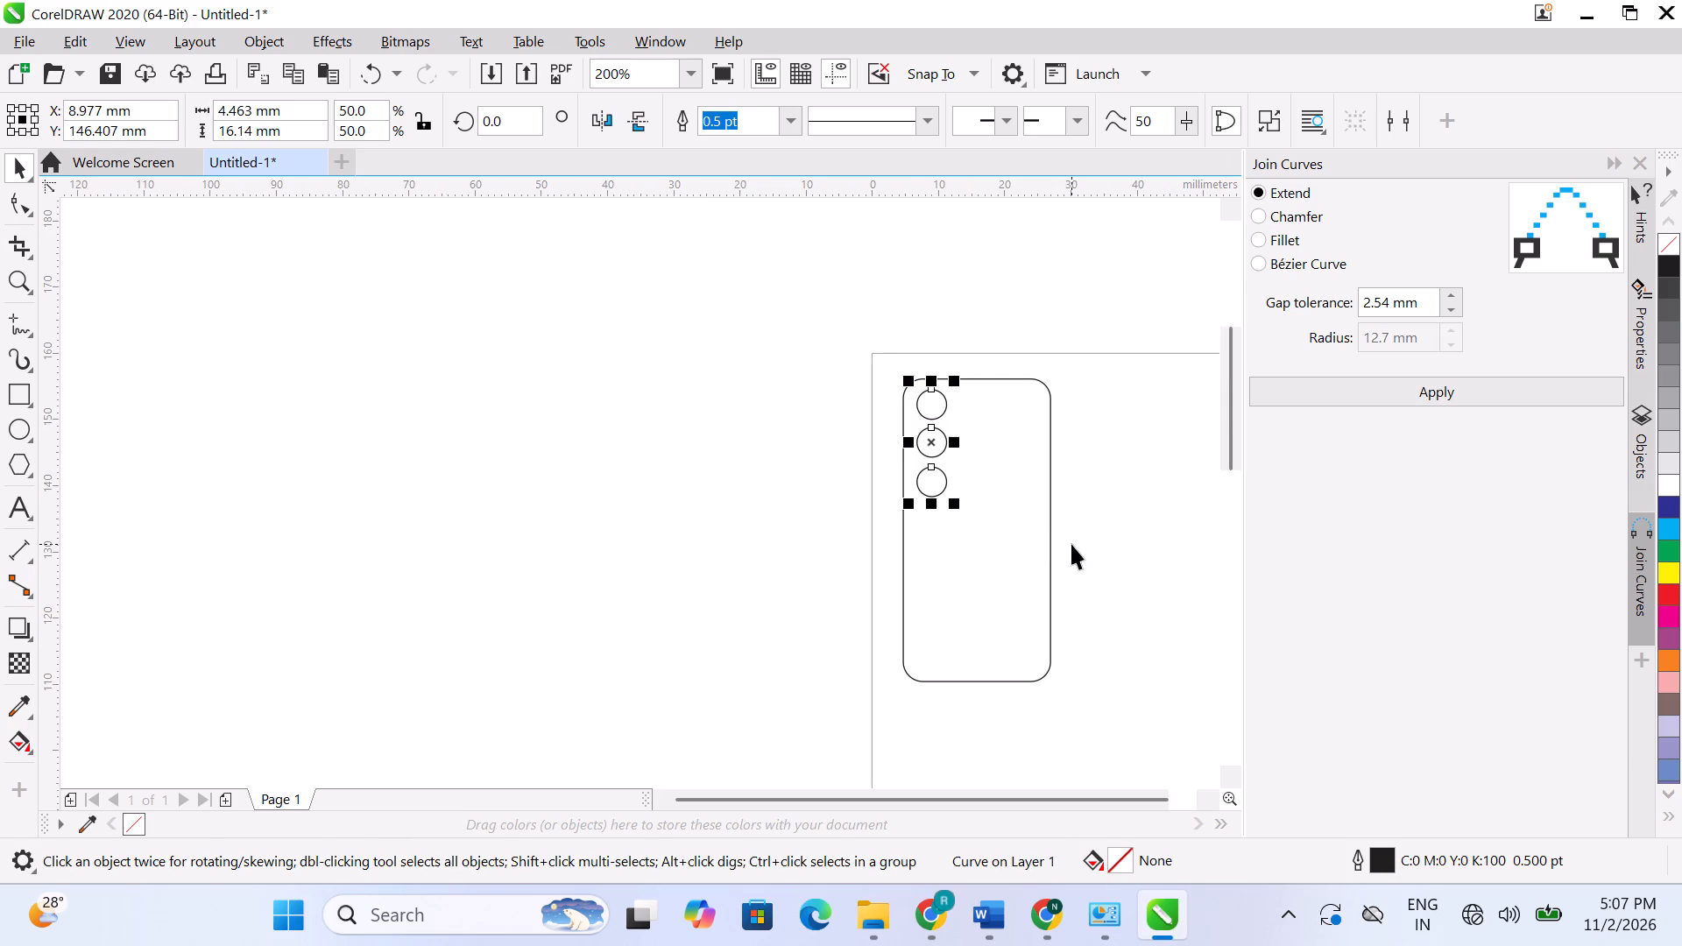
scroll(1068, 544, down, 1)
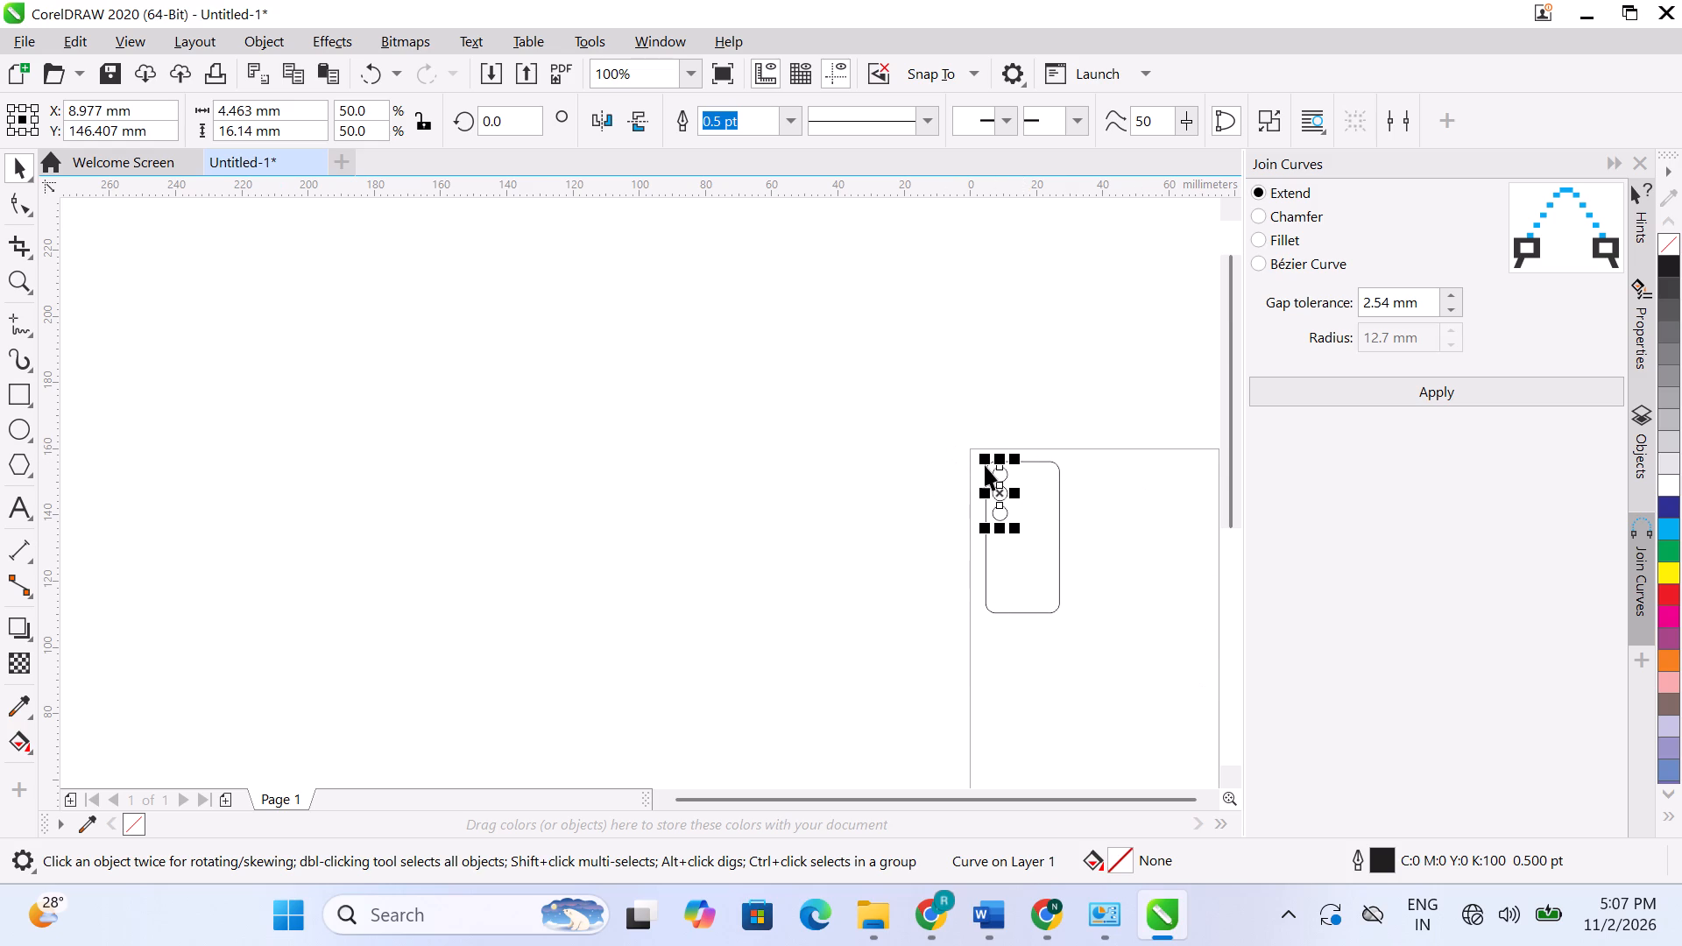
scroll(982, 466, up, 2)
scroll(1025, 519, down, 2)
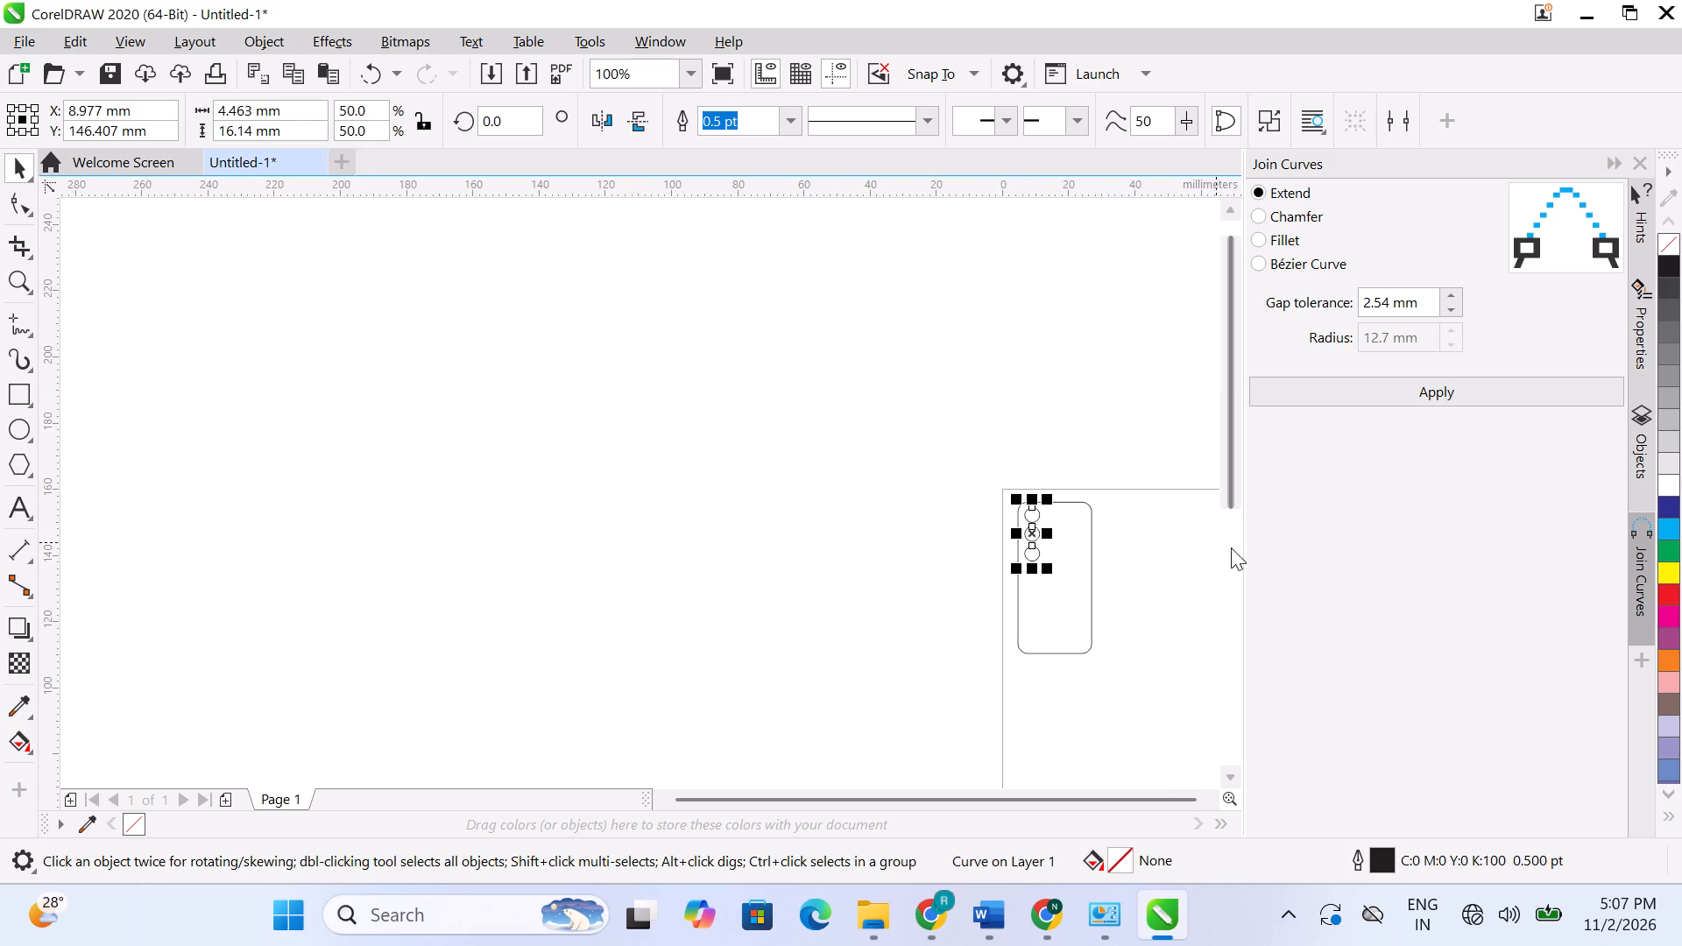
click(1203, 794)
click(1203, 794)
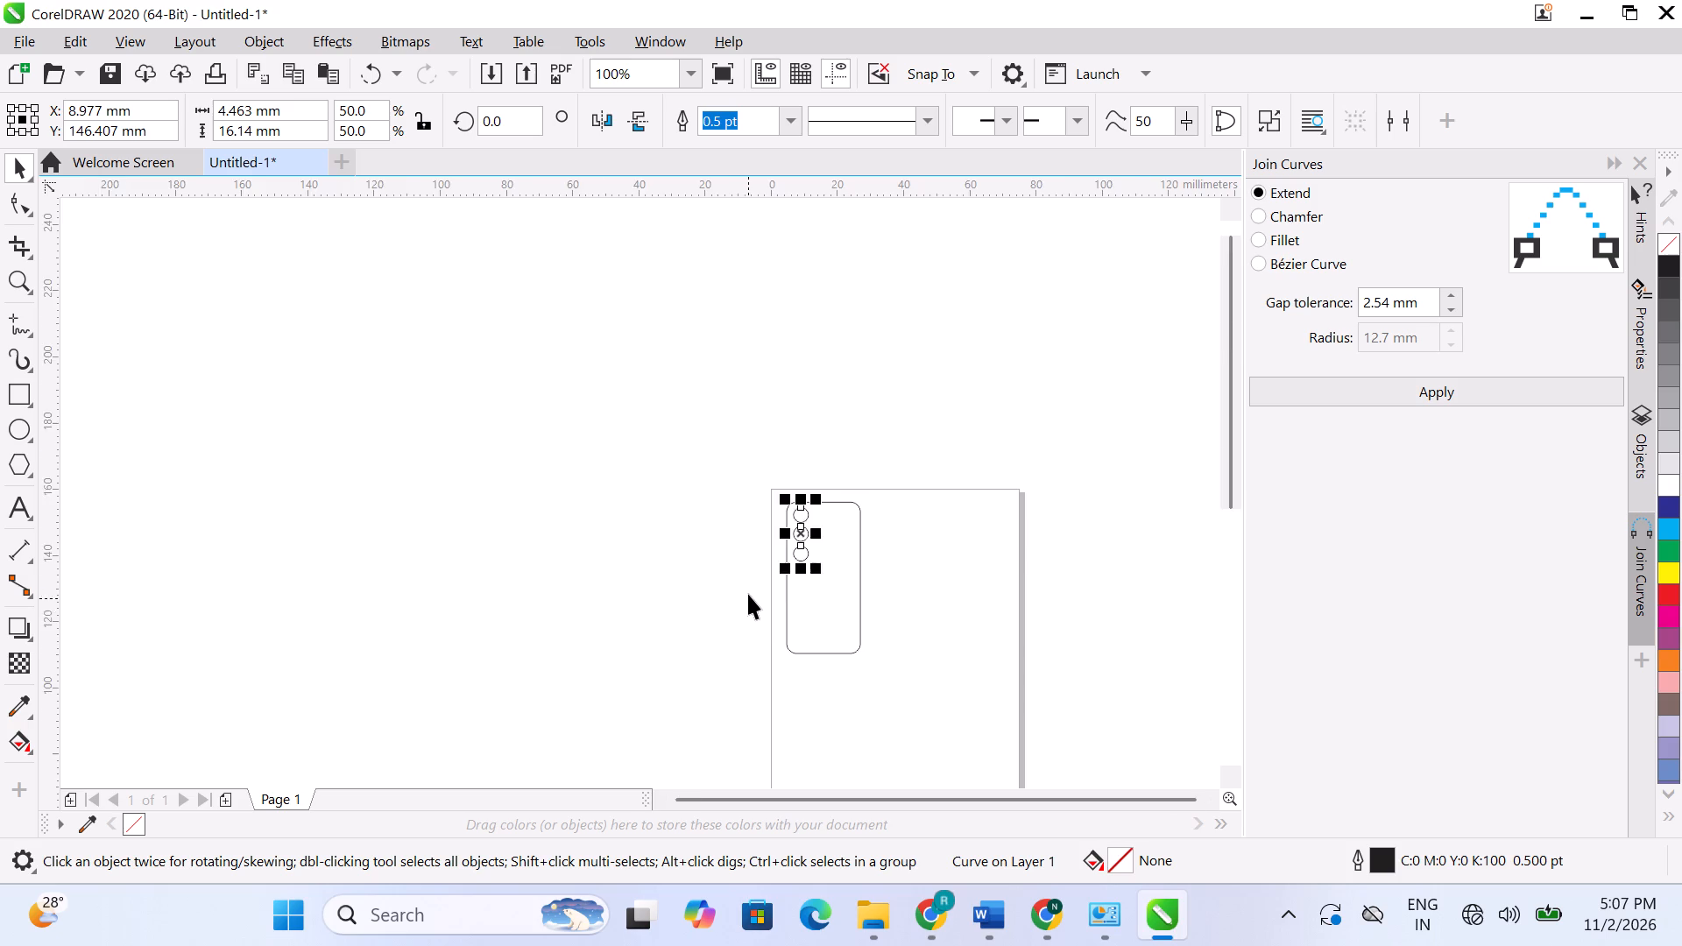
scroll(748, 589, up, 3)
scroll(748, 588, down, 2)
drag(787, 361, 795, 387)
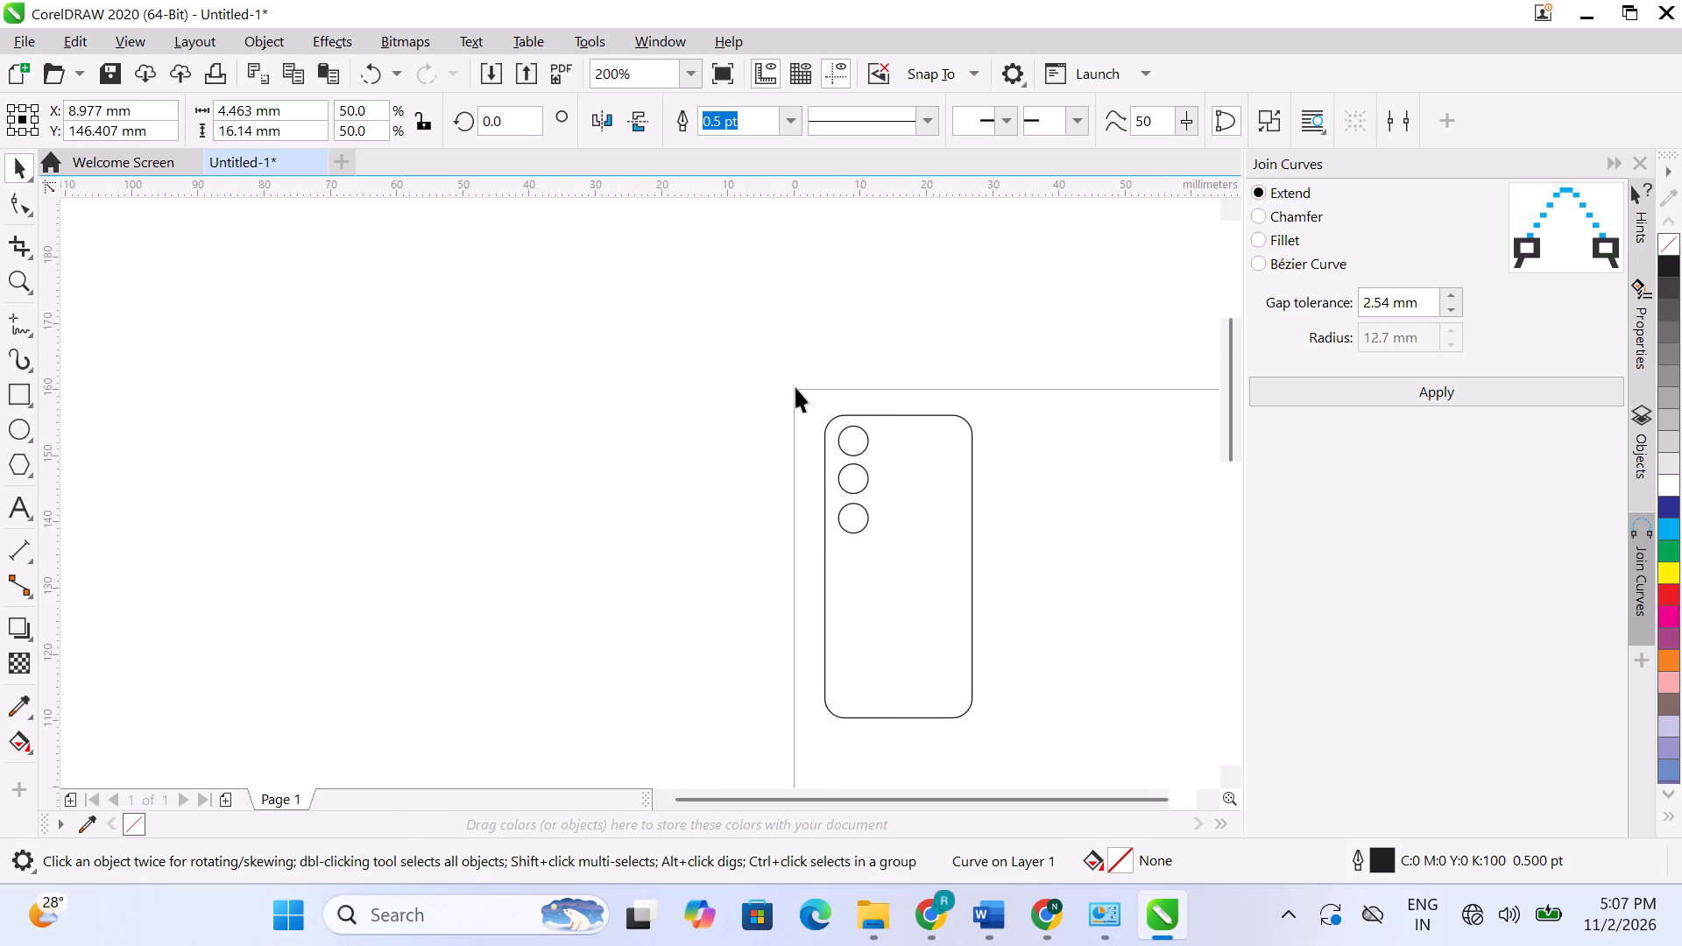
drag(795, 387, 947, 653)
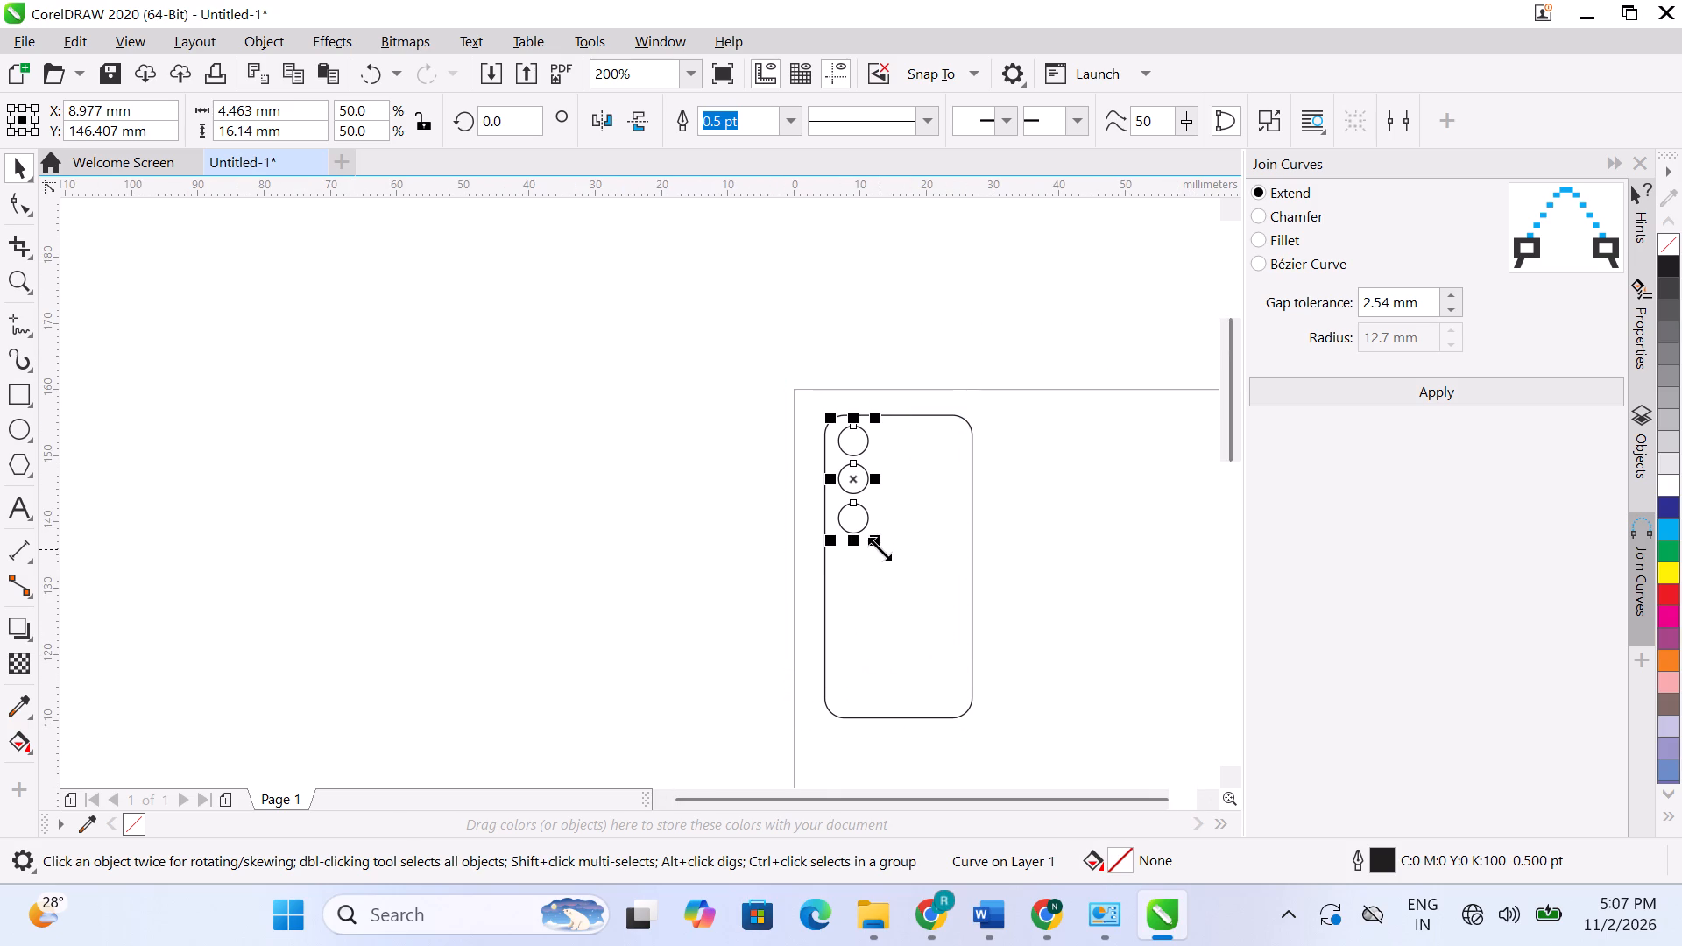
drag(880, 549, 955, 721)
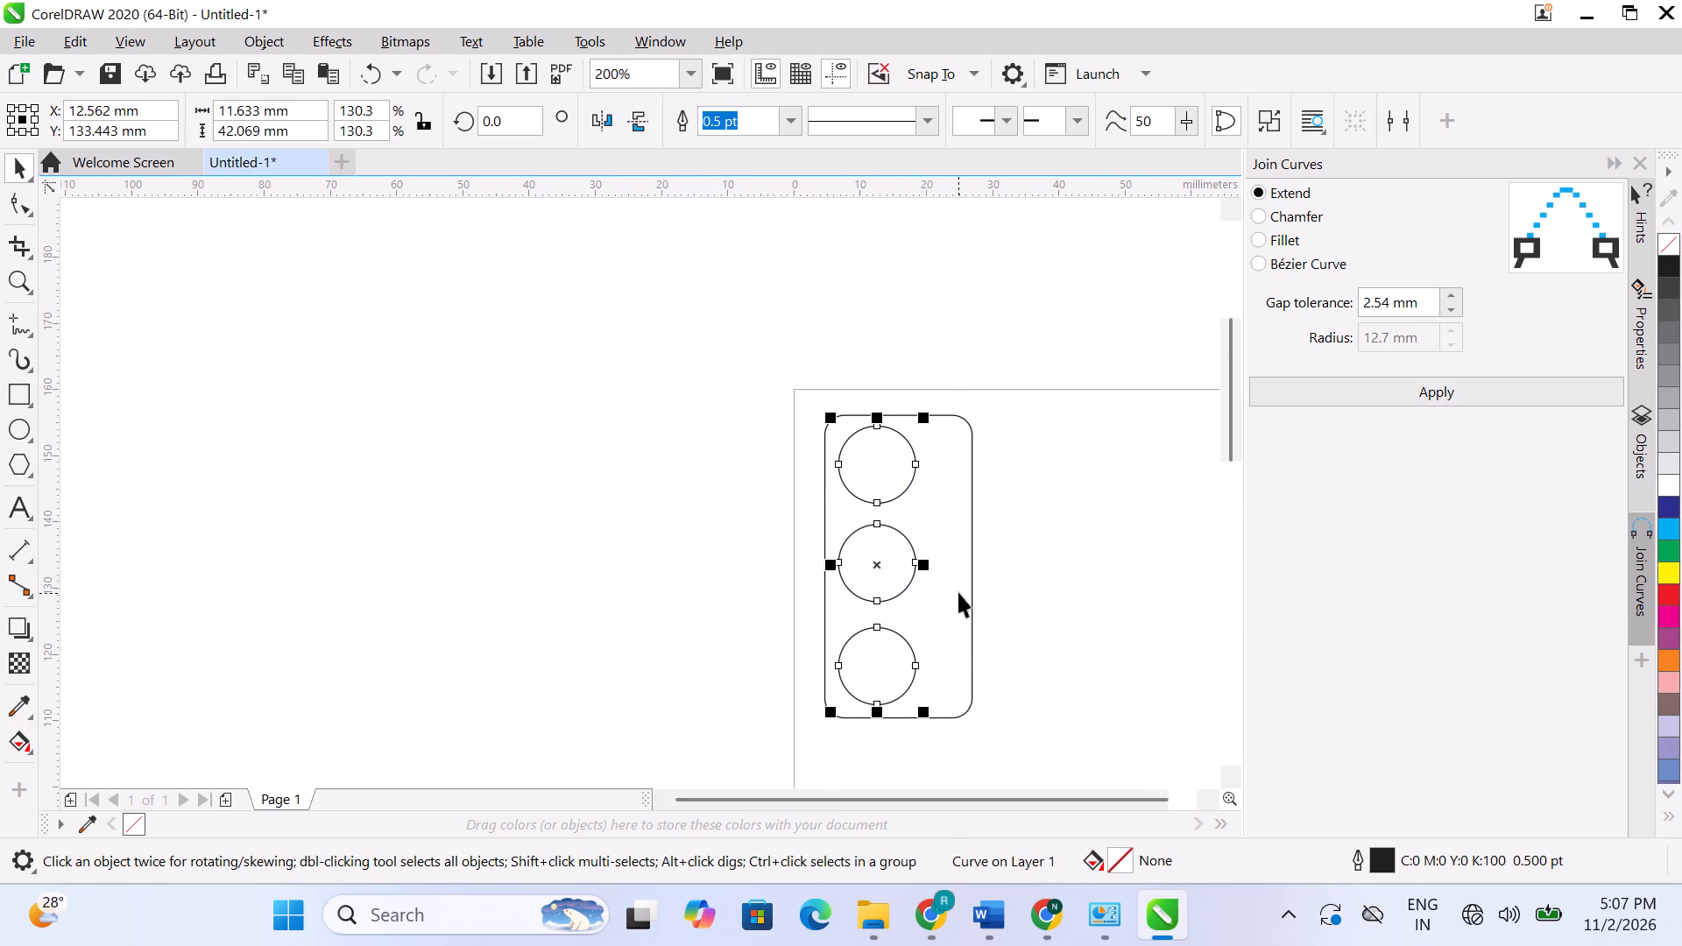
Align the centres of the combined circles and the rounded rectangle both horizontally and vertically.
shift+click(958, 592)
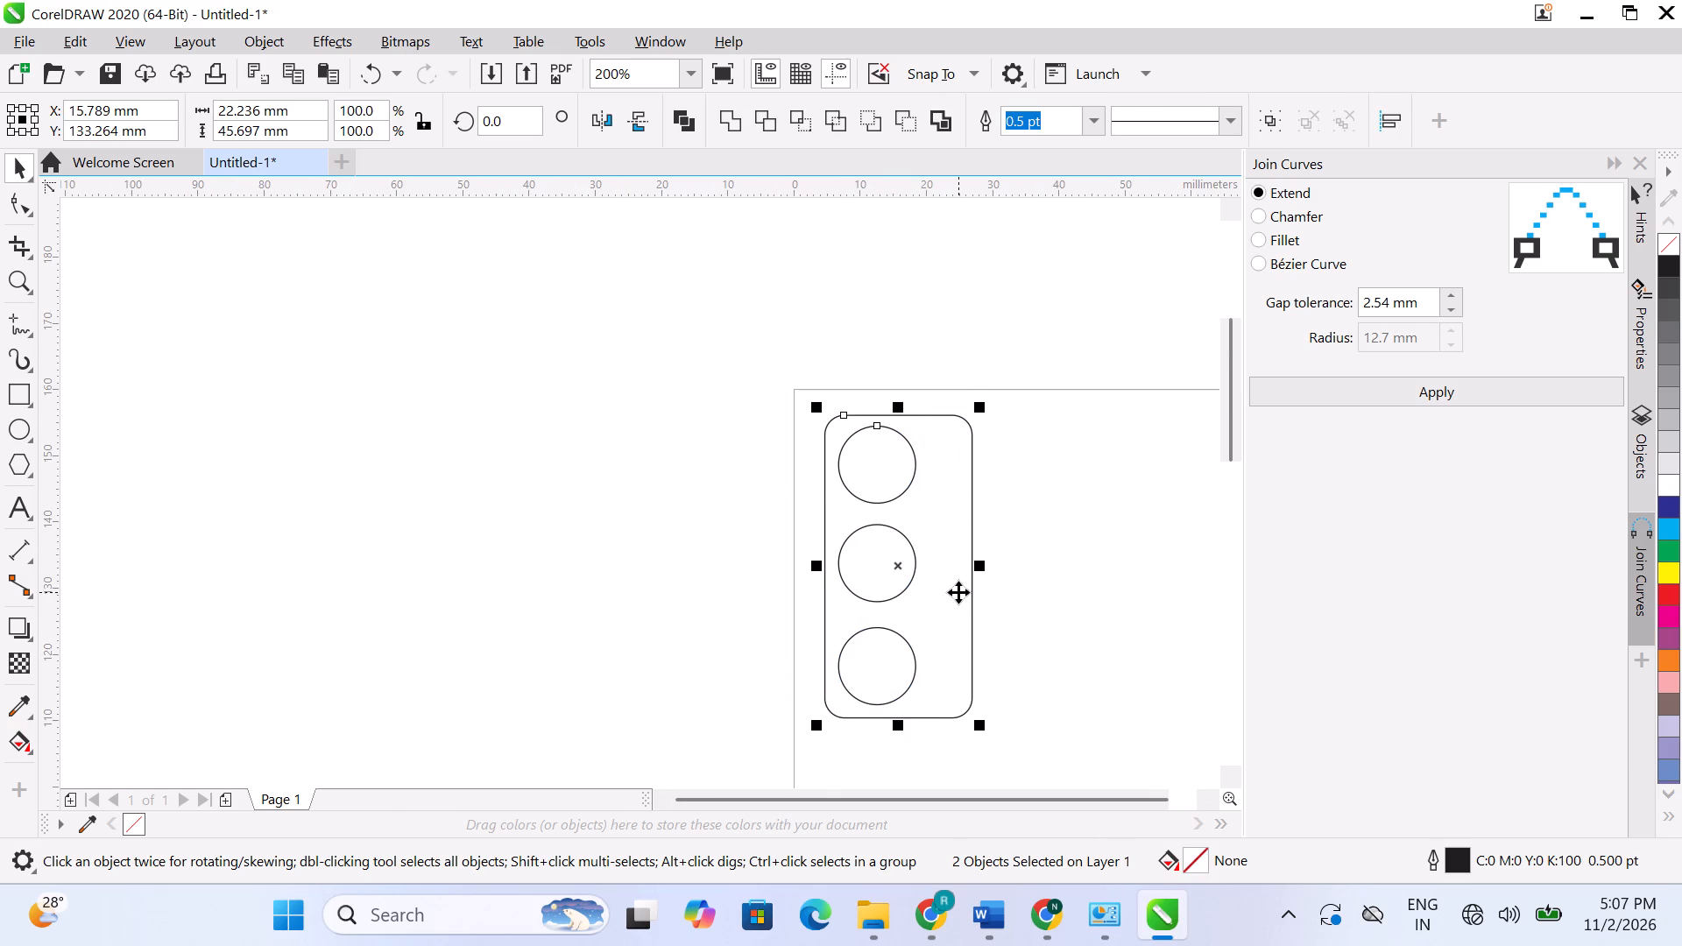
key(c)
key(e)
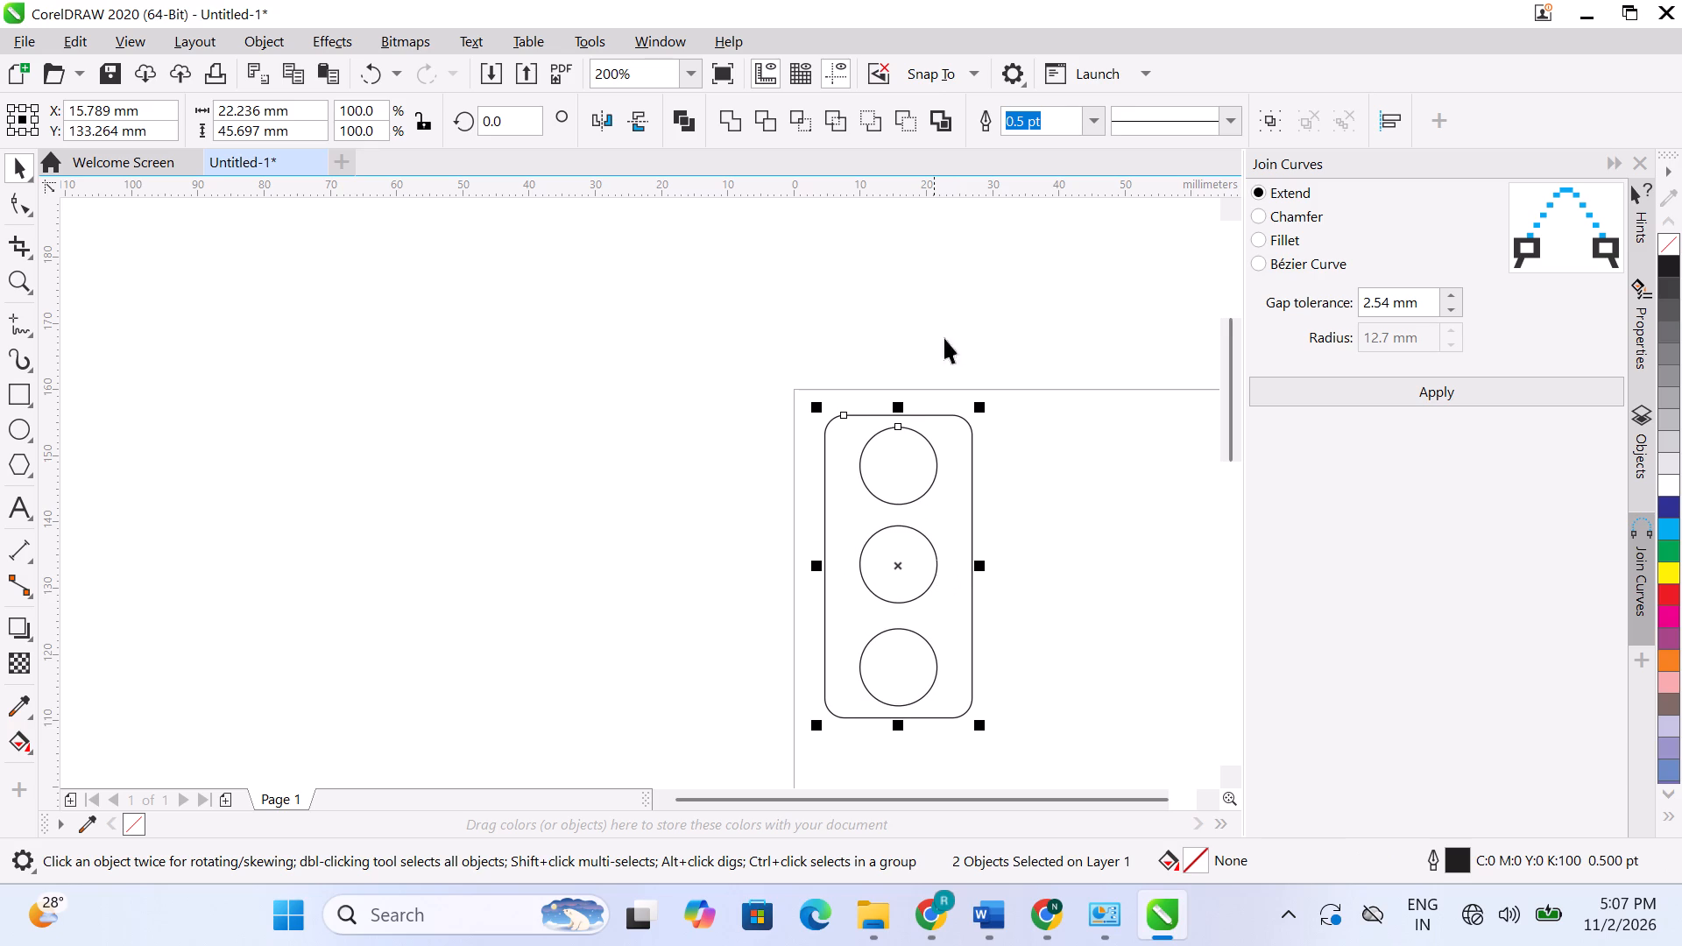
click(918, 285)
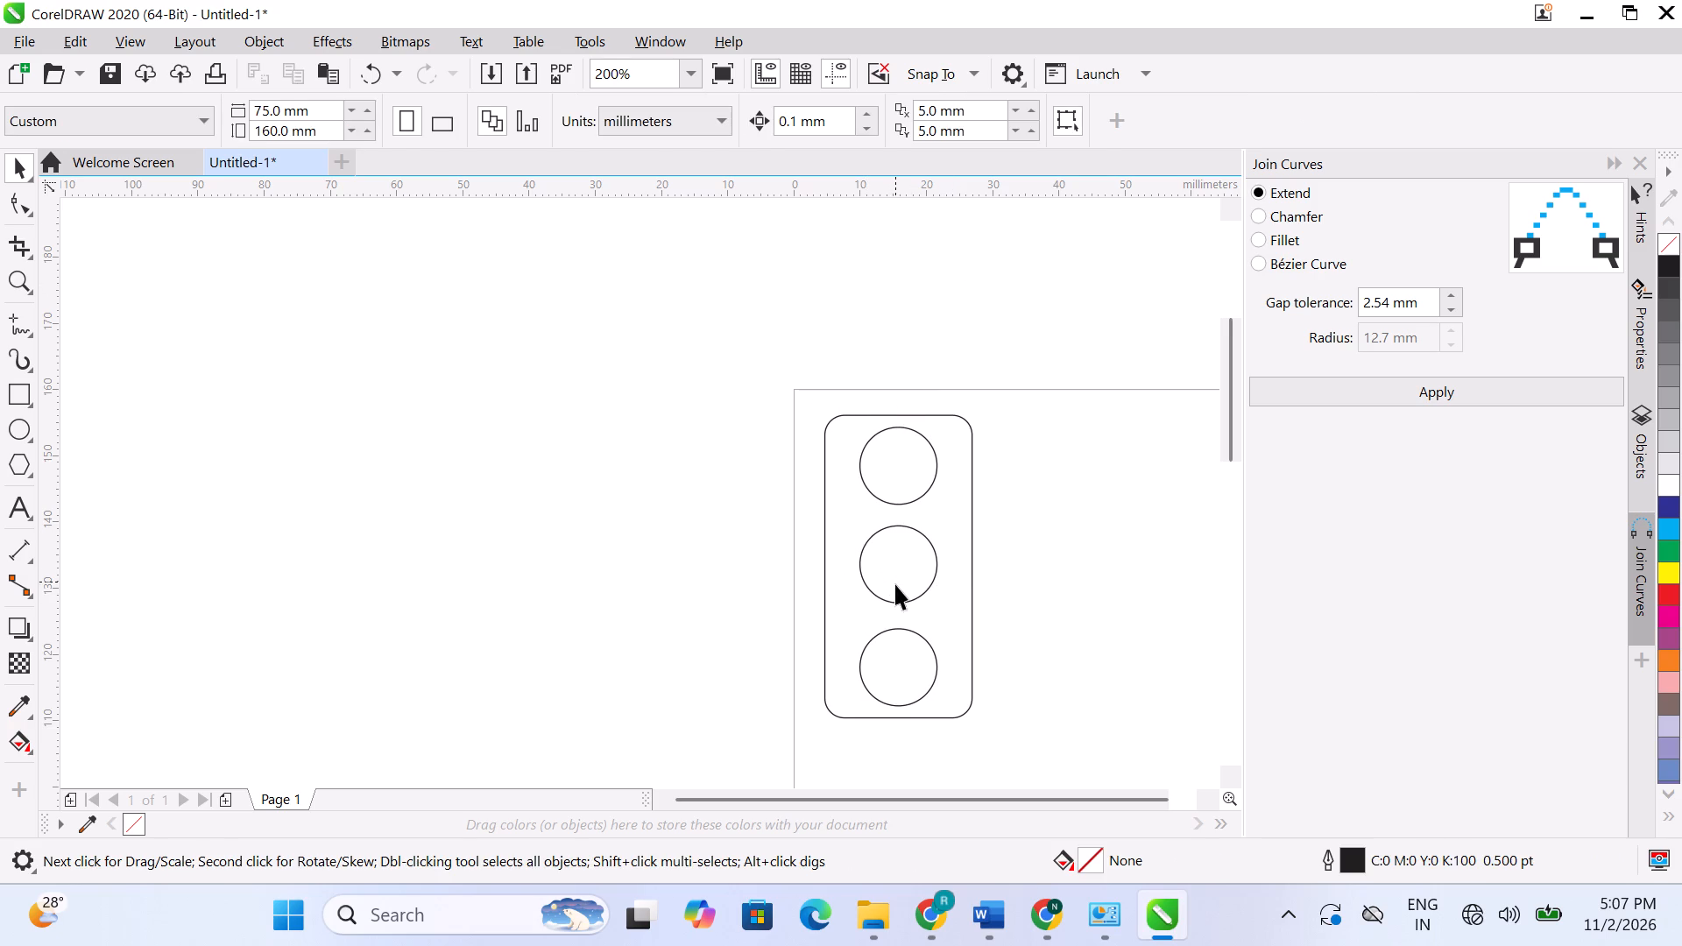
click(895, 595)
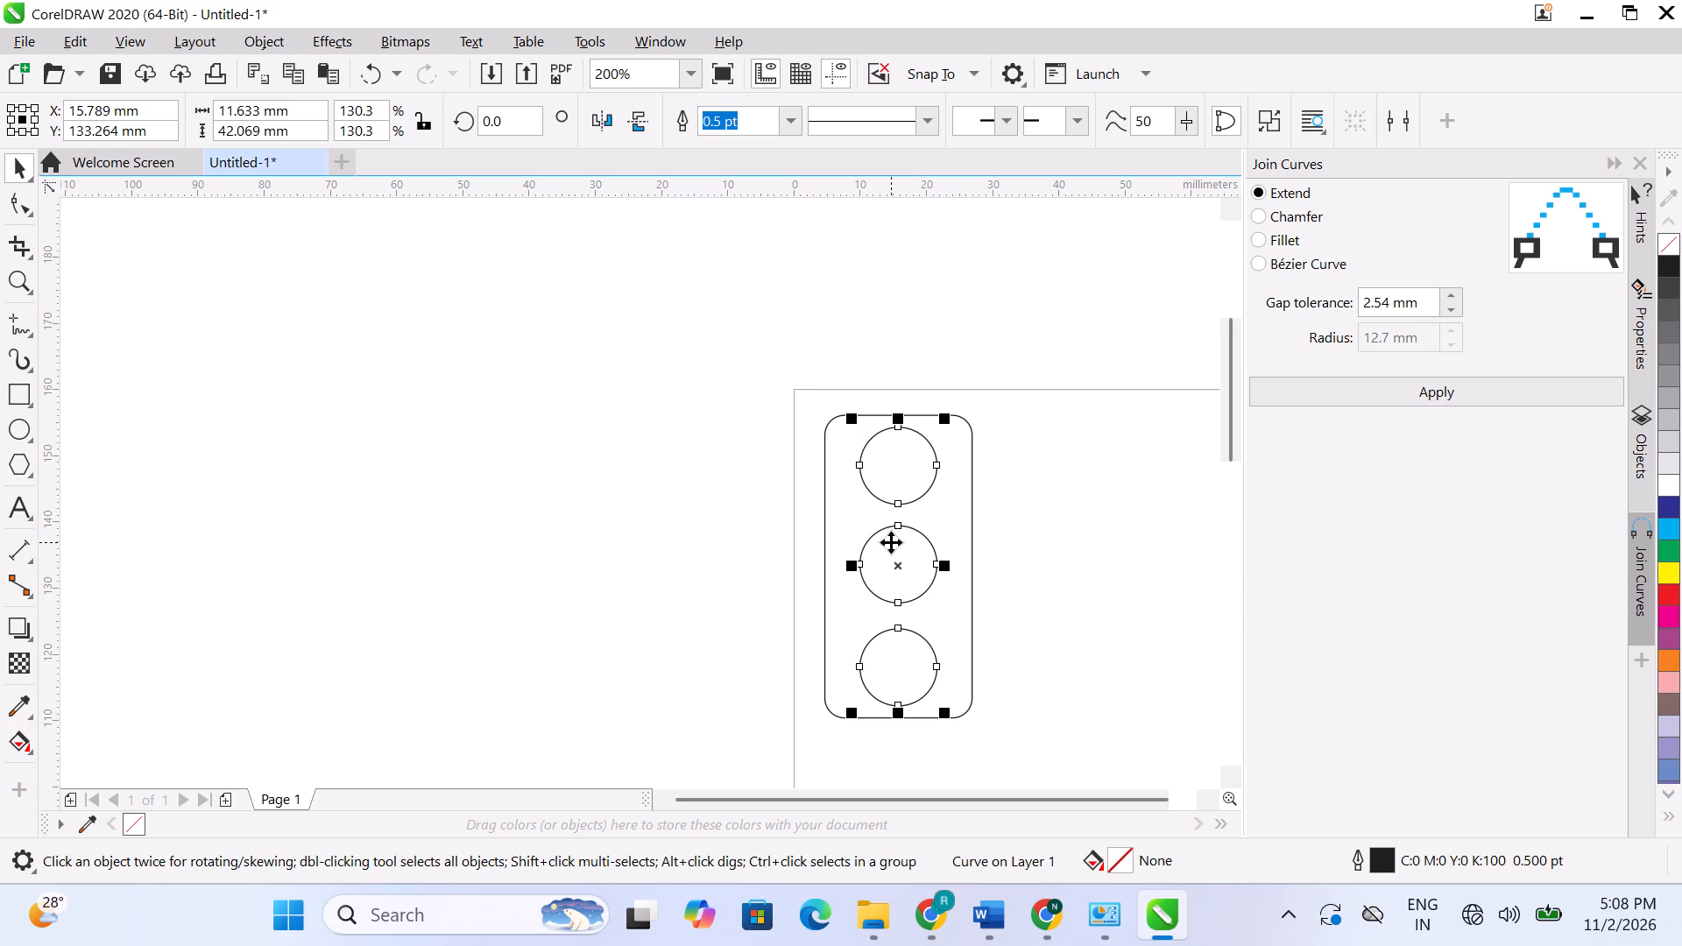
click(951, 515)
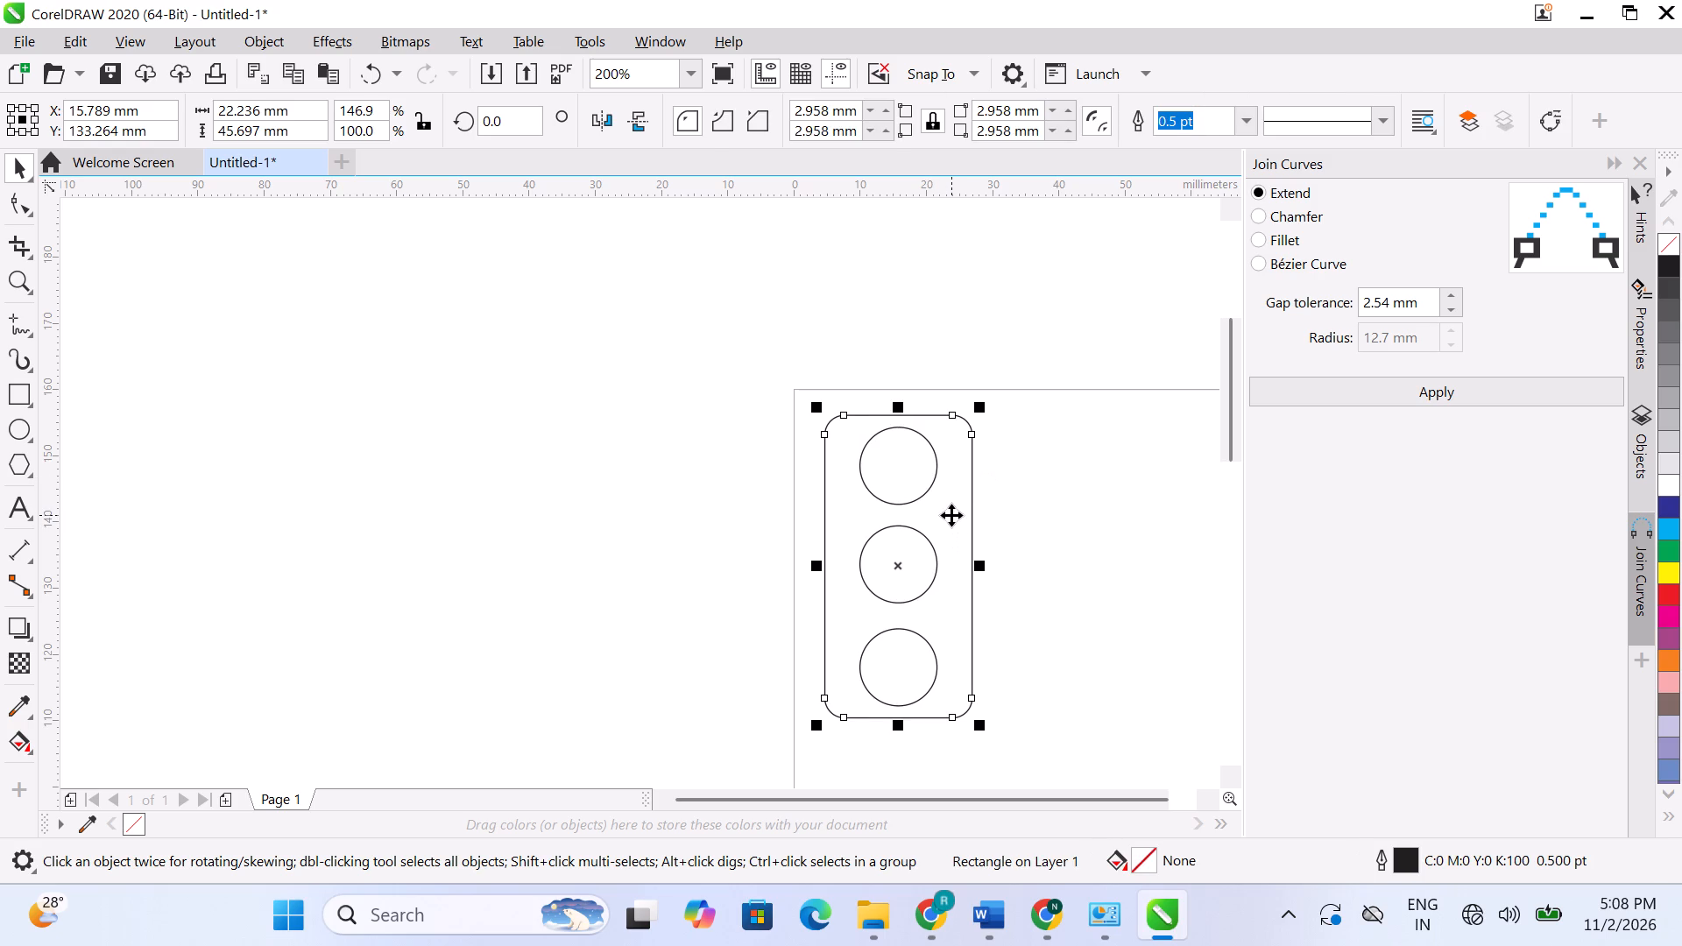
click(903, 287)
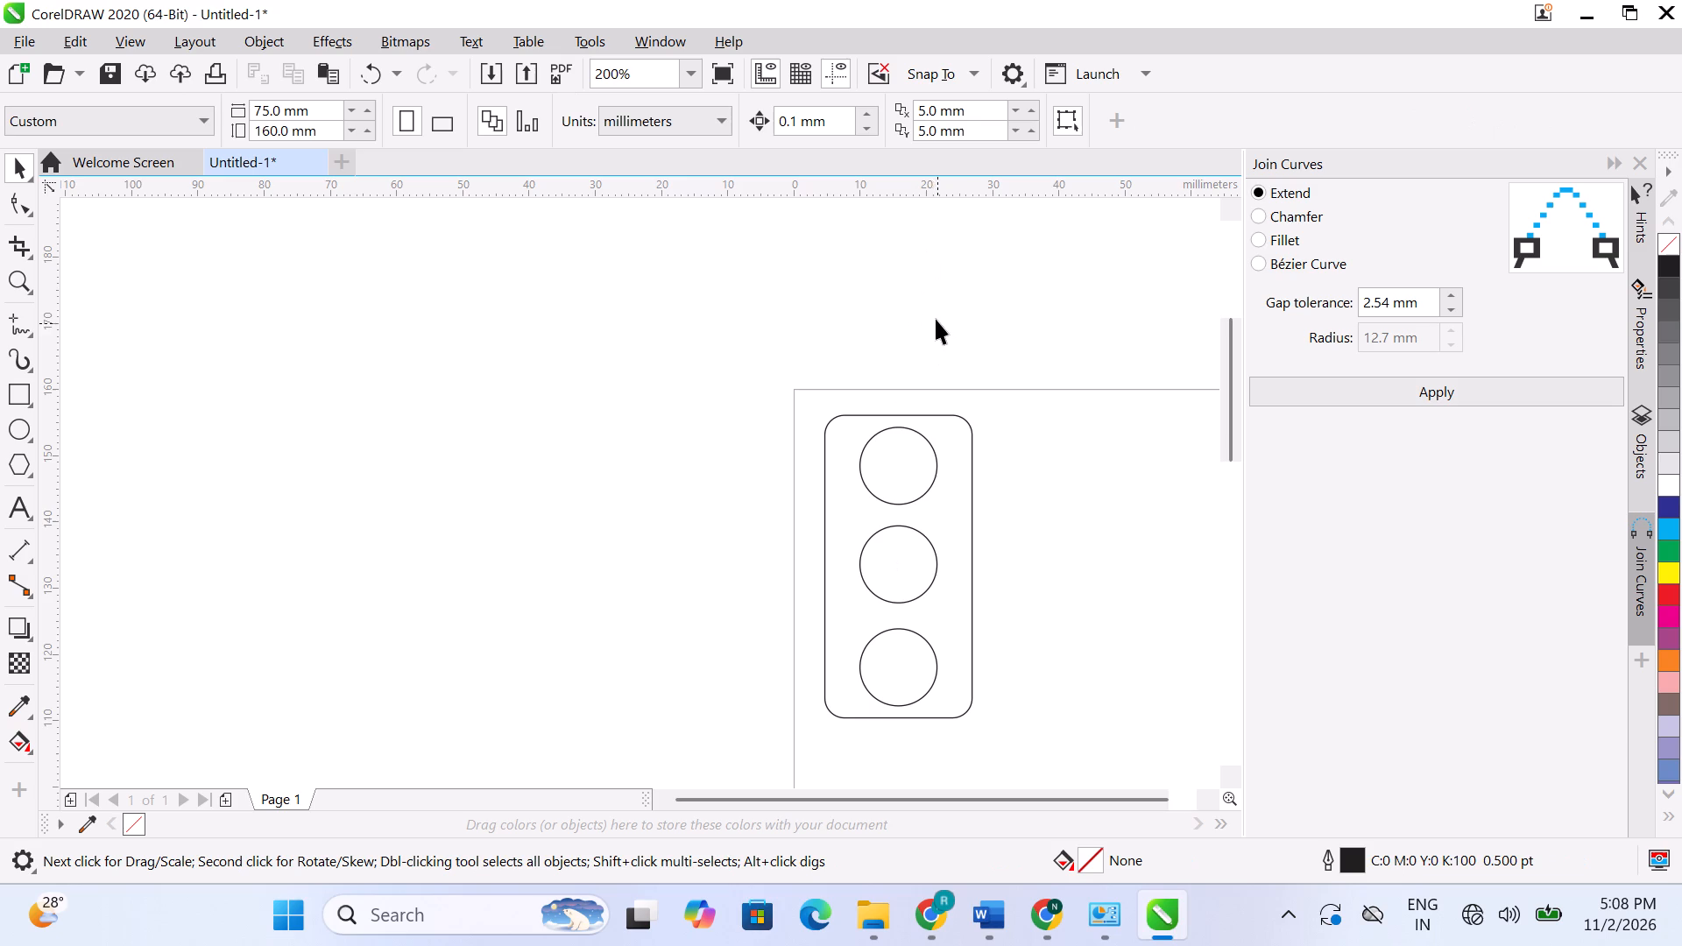
Create a page-frame rectangle of 75 x 160 mm that matches the page outline.
scroll(962, 361, down, 2)
scroll(1031, 491, up, 1)
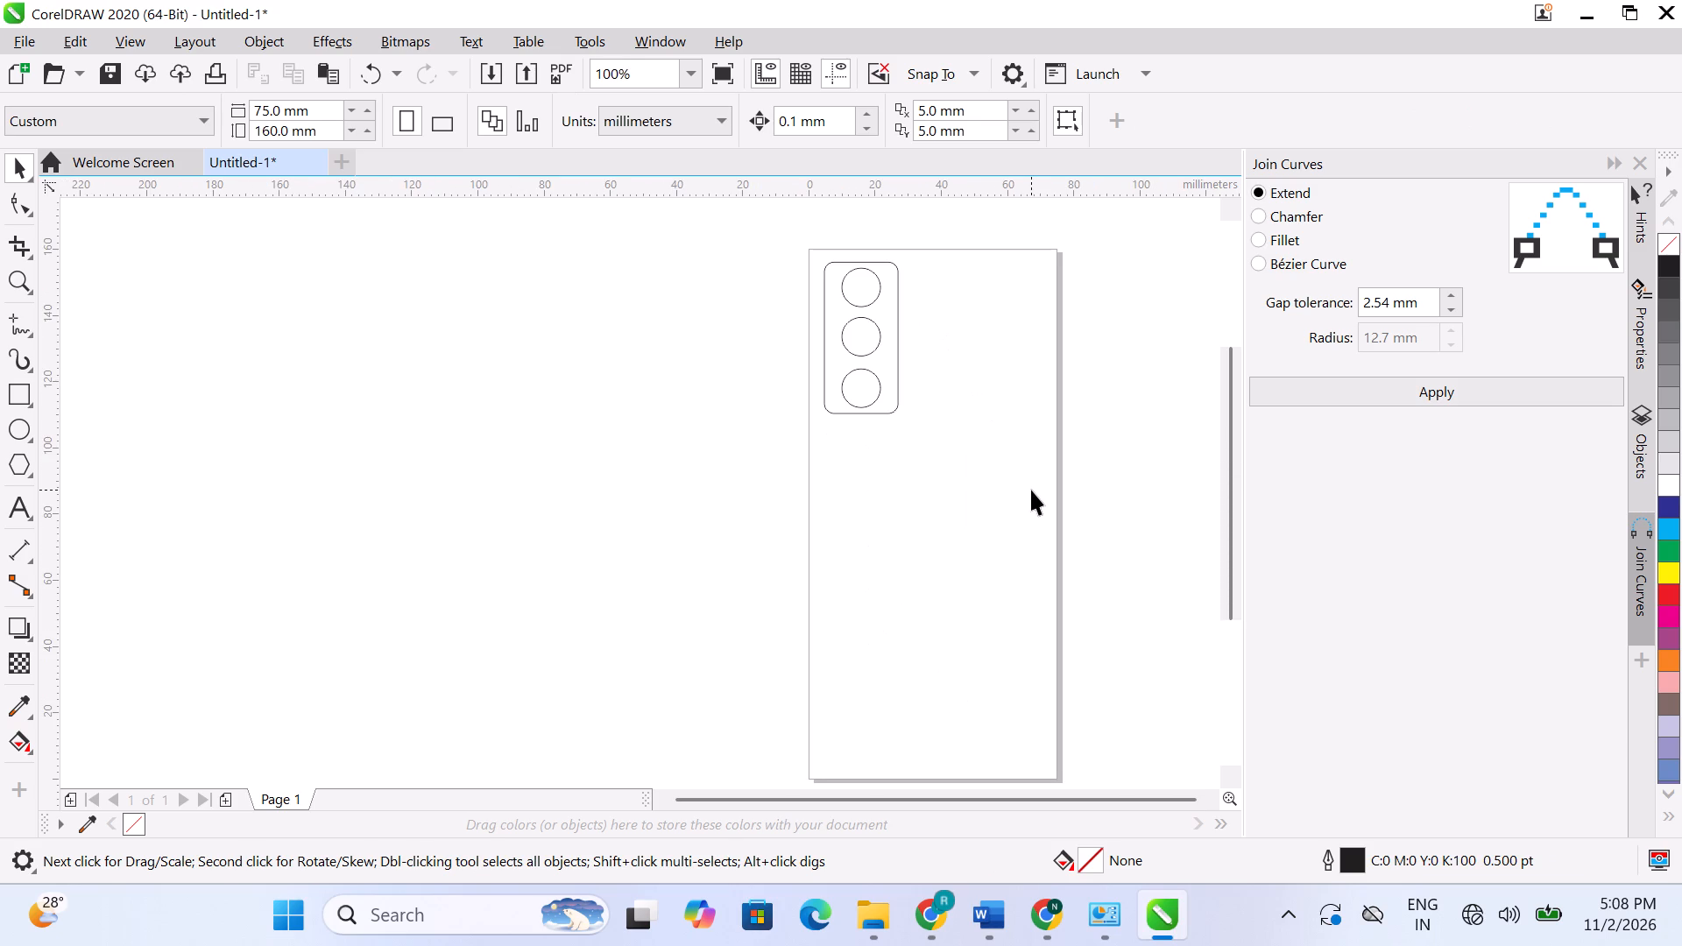
click(1008, 440)
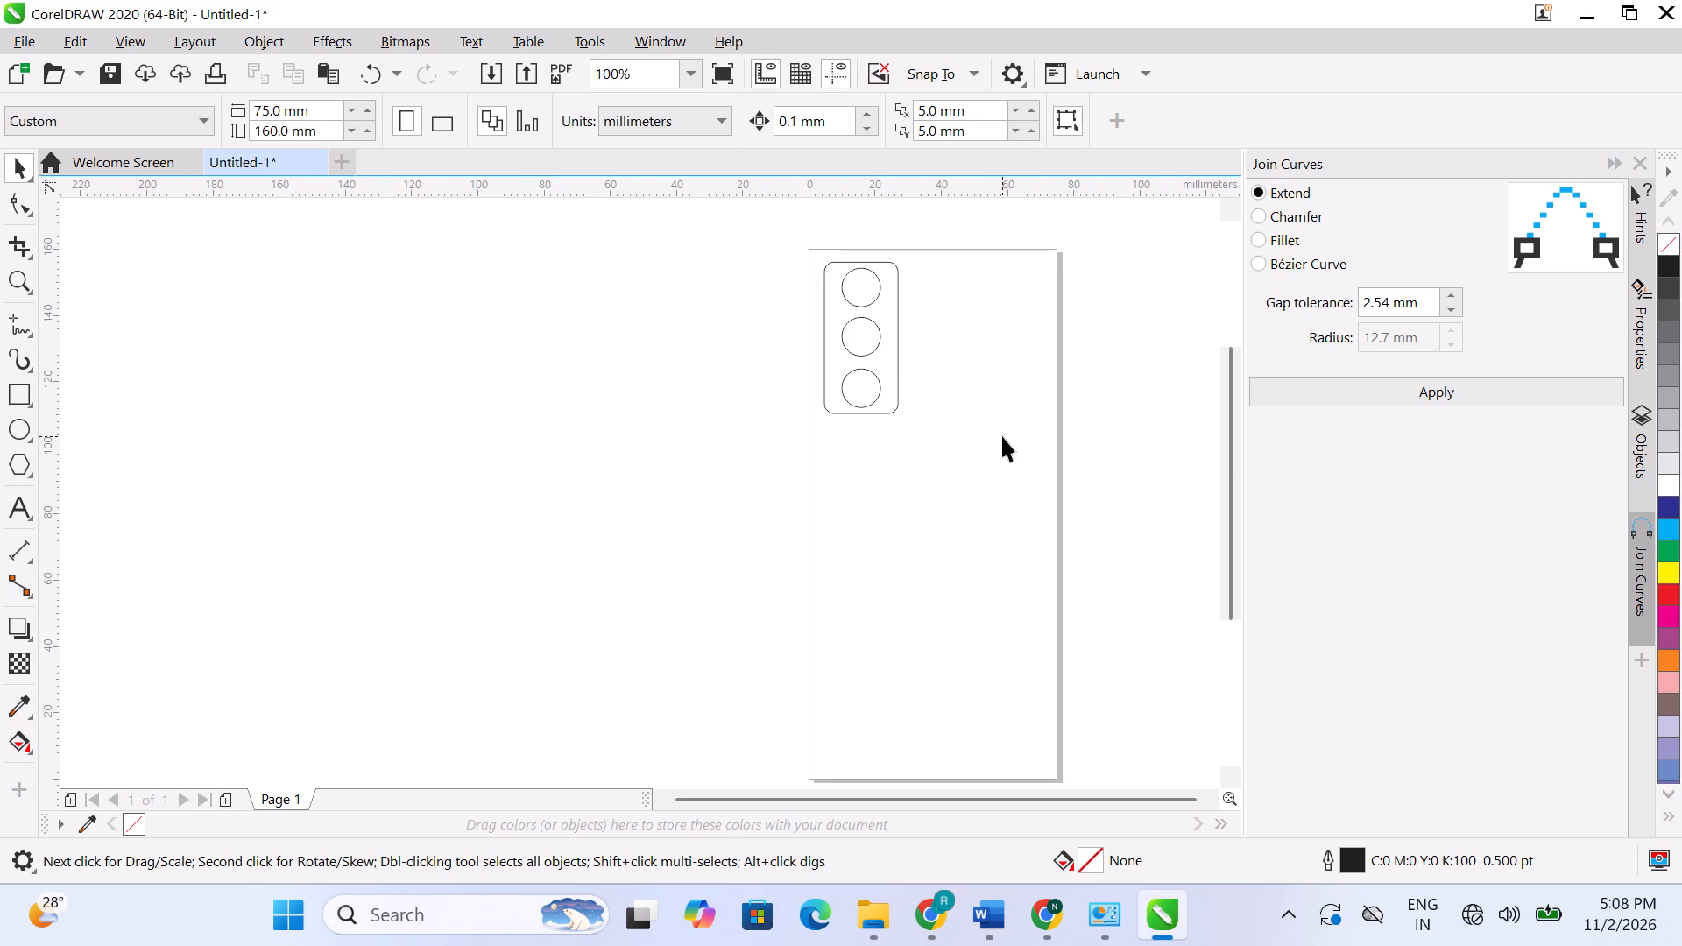
click(1007, 427)
shift+double_click(14, 401)
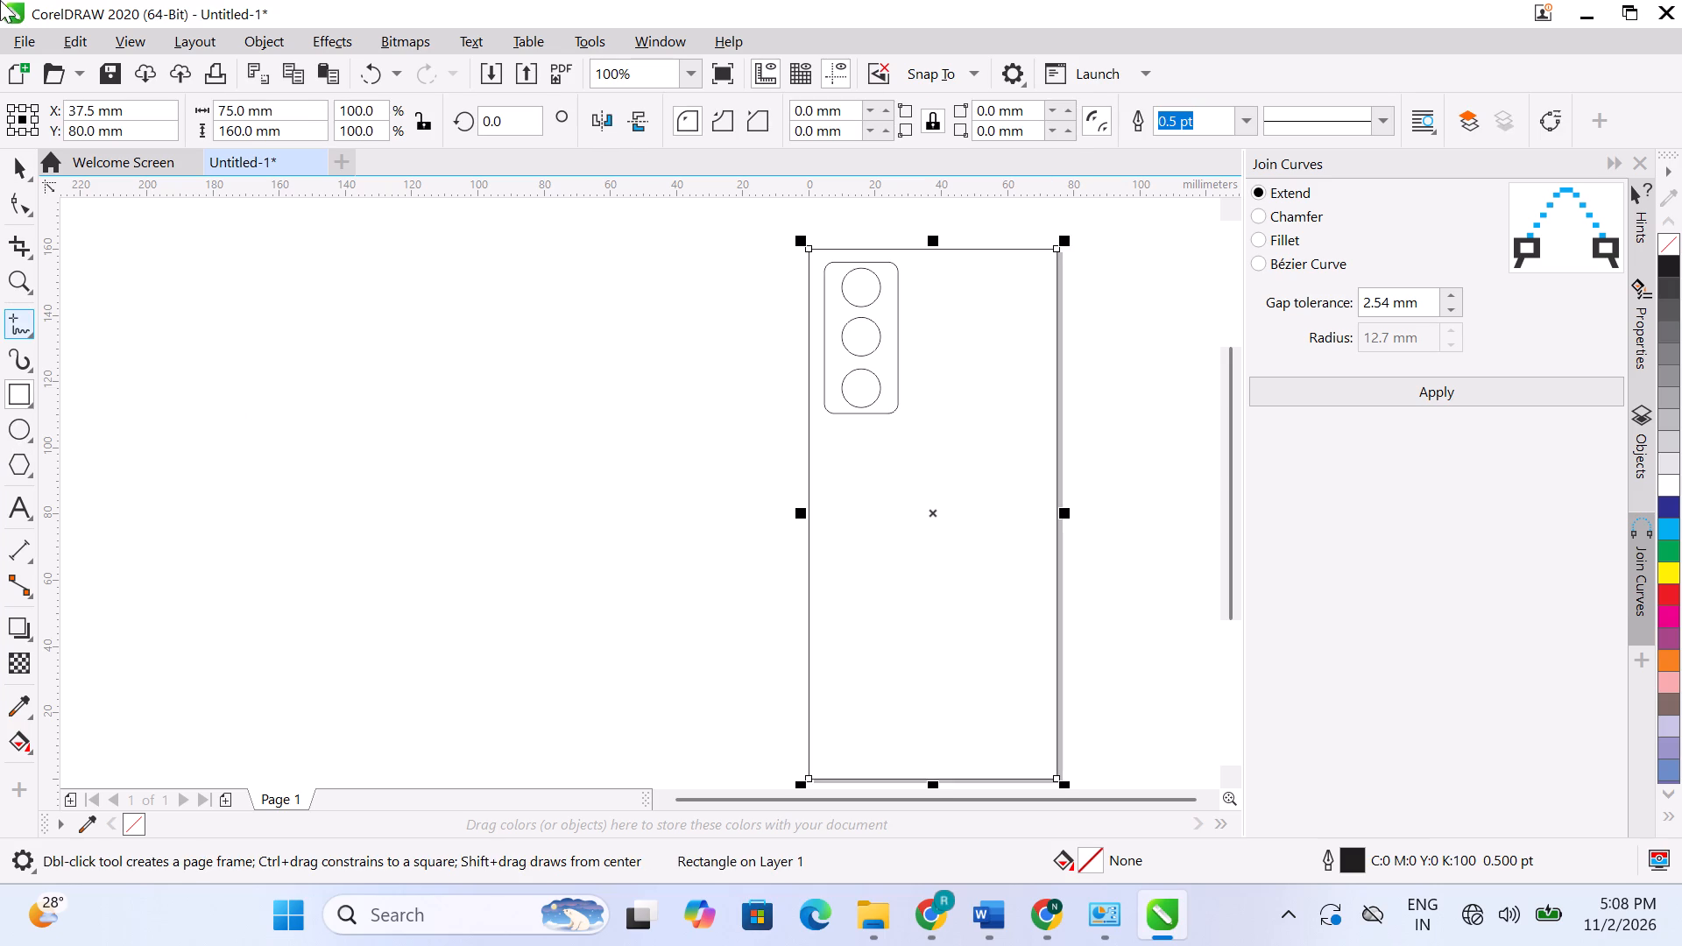
click(19, 162)
click(1127, 435)
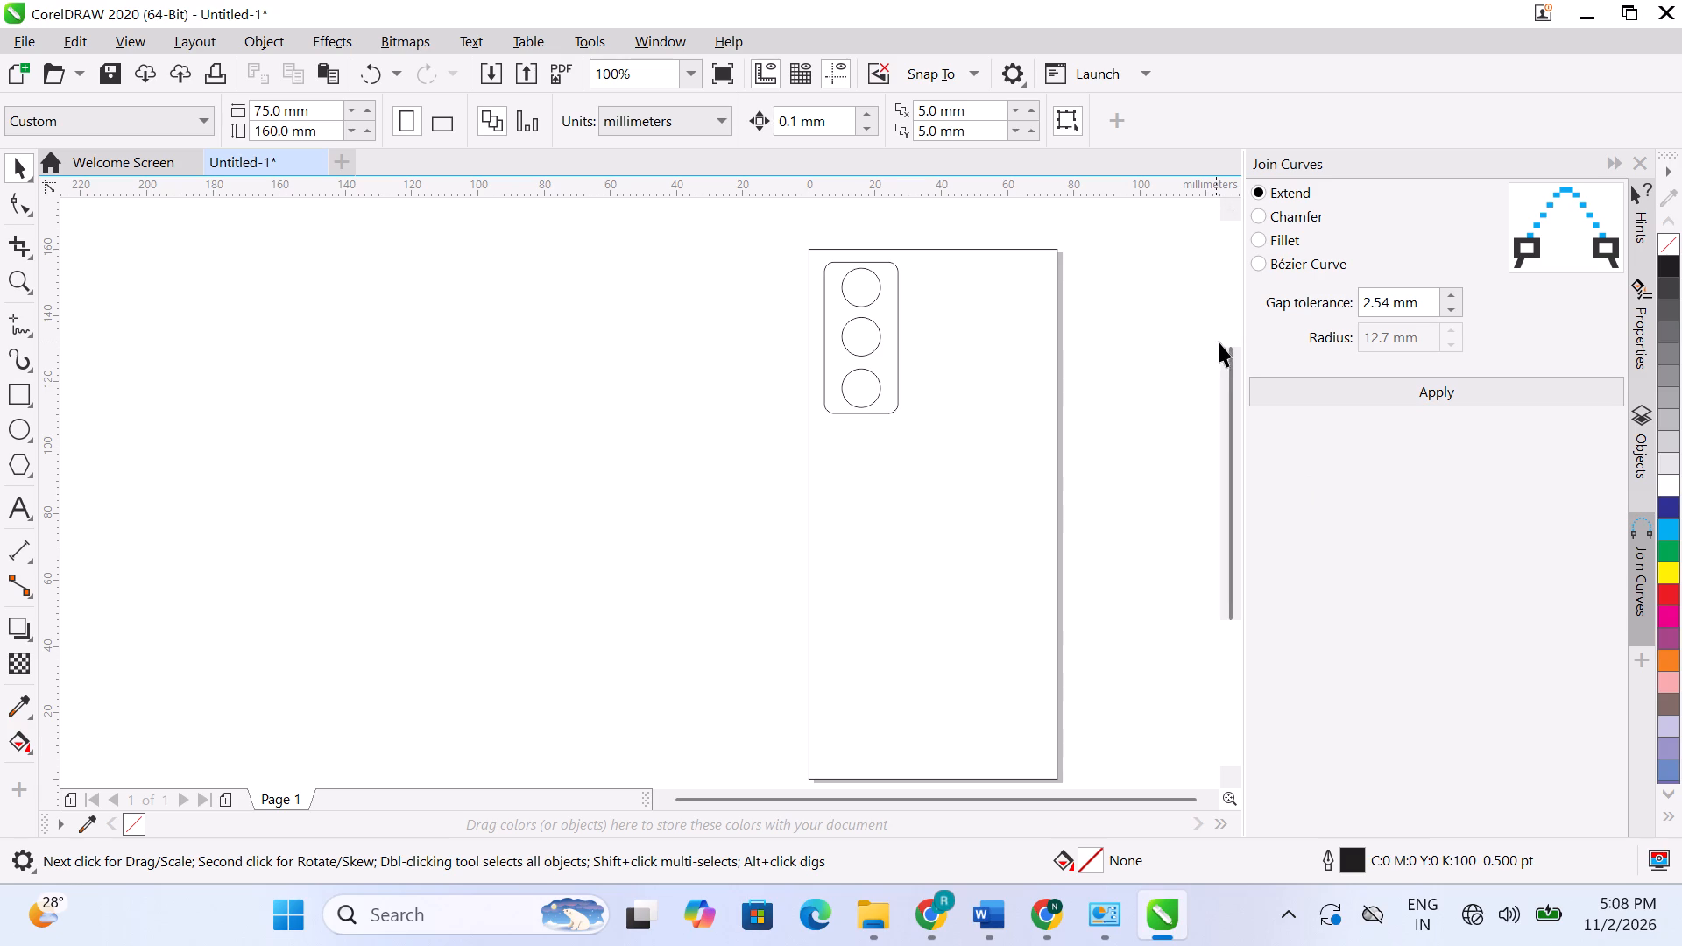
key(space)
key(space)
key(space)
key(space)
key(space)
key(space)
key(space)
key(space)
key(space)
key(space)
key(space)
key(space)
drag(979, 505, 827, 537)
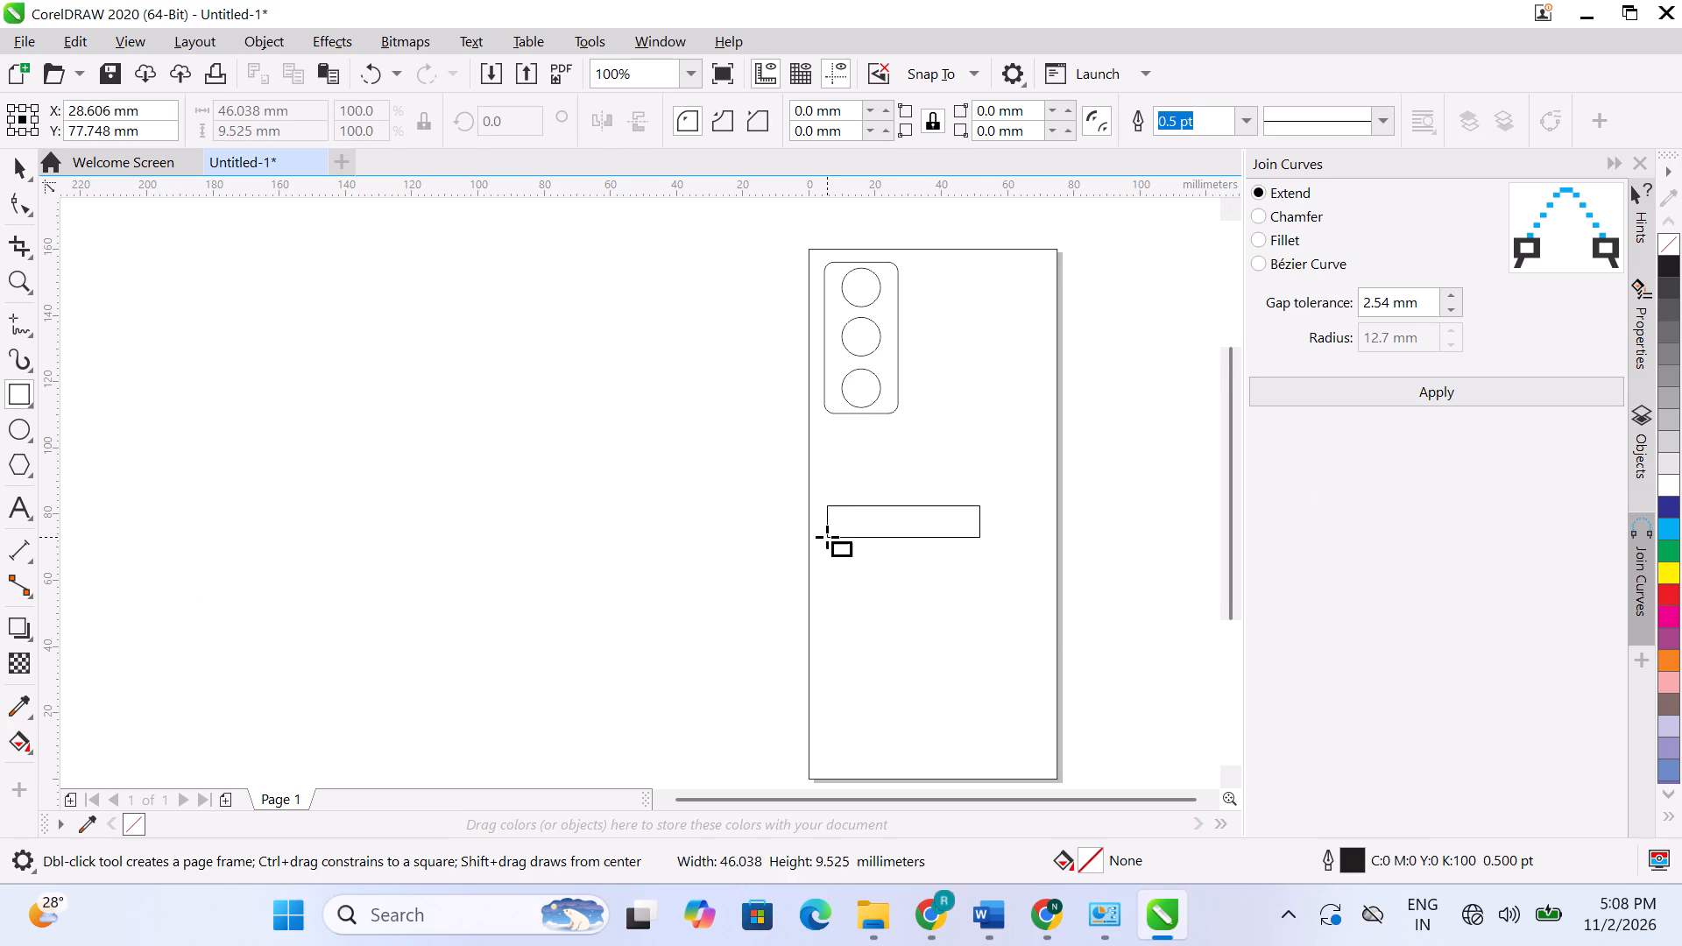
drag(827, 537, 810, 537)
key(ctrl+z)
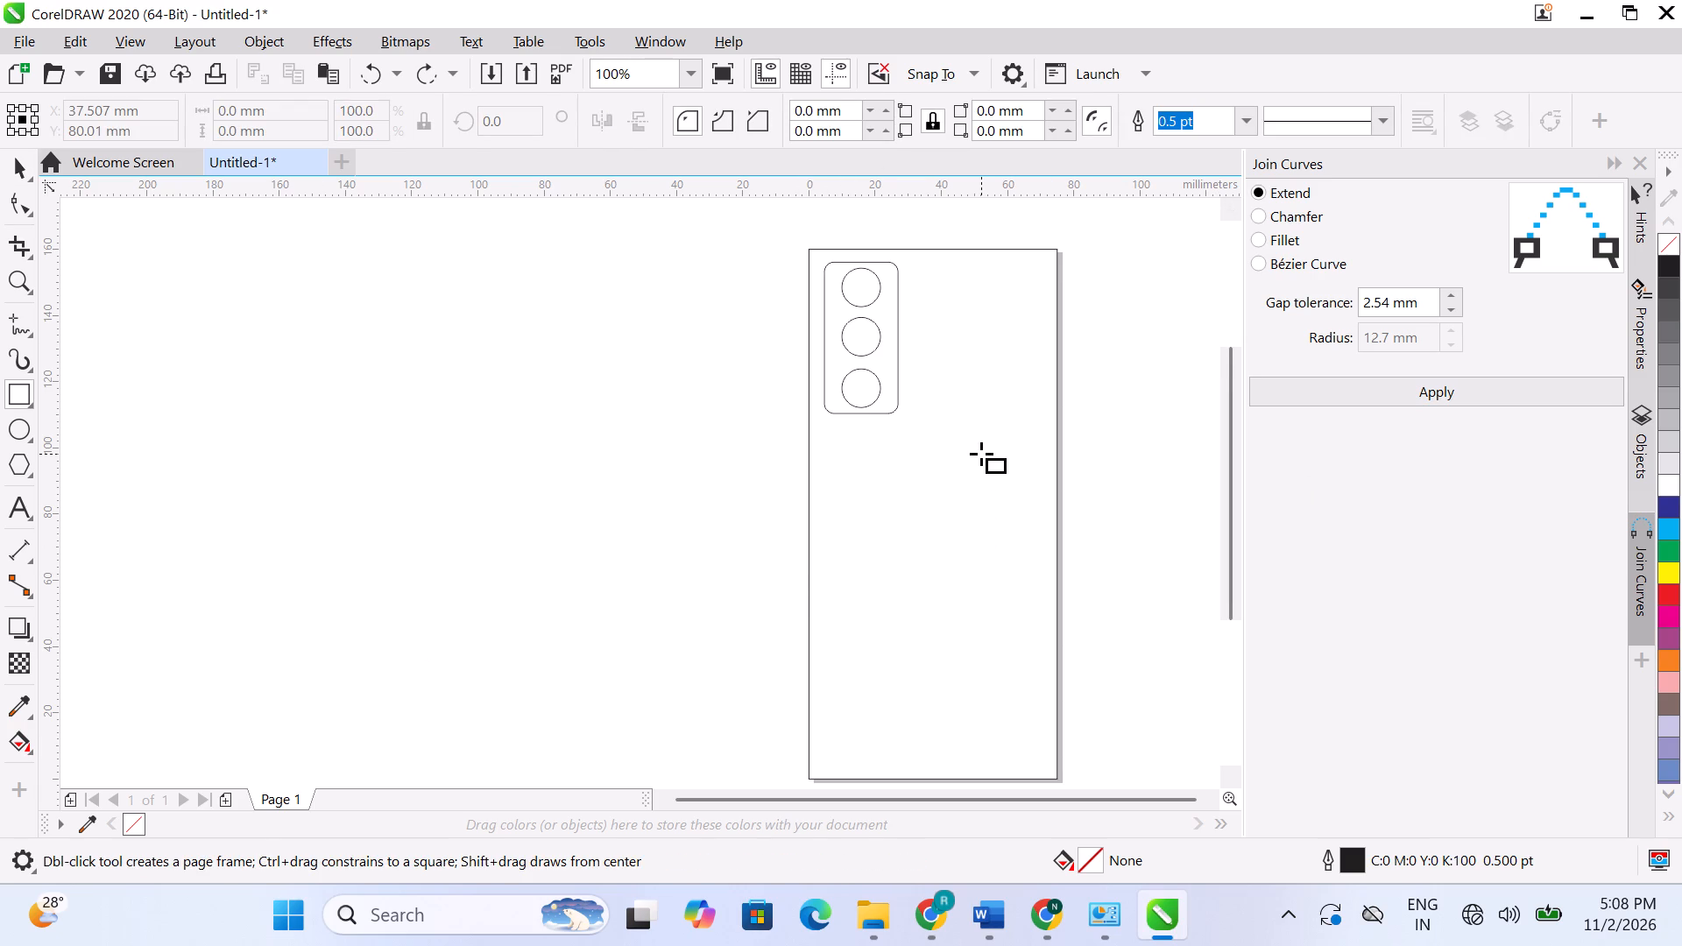
Start exporting the document, keeping PDF - Adobe Portable Document Format as the file type.
alt+scroll(981, 454, down, 1)
alt+scroll(981, 454, up, 1)
alt+scroll(981, 454, down, 1)
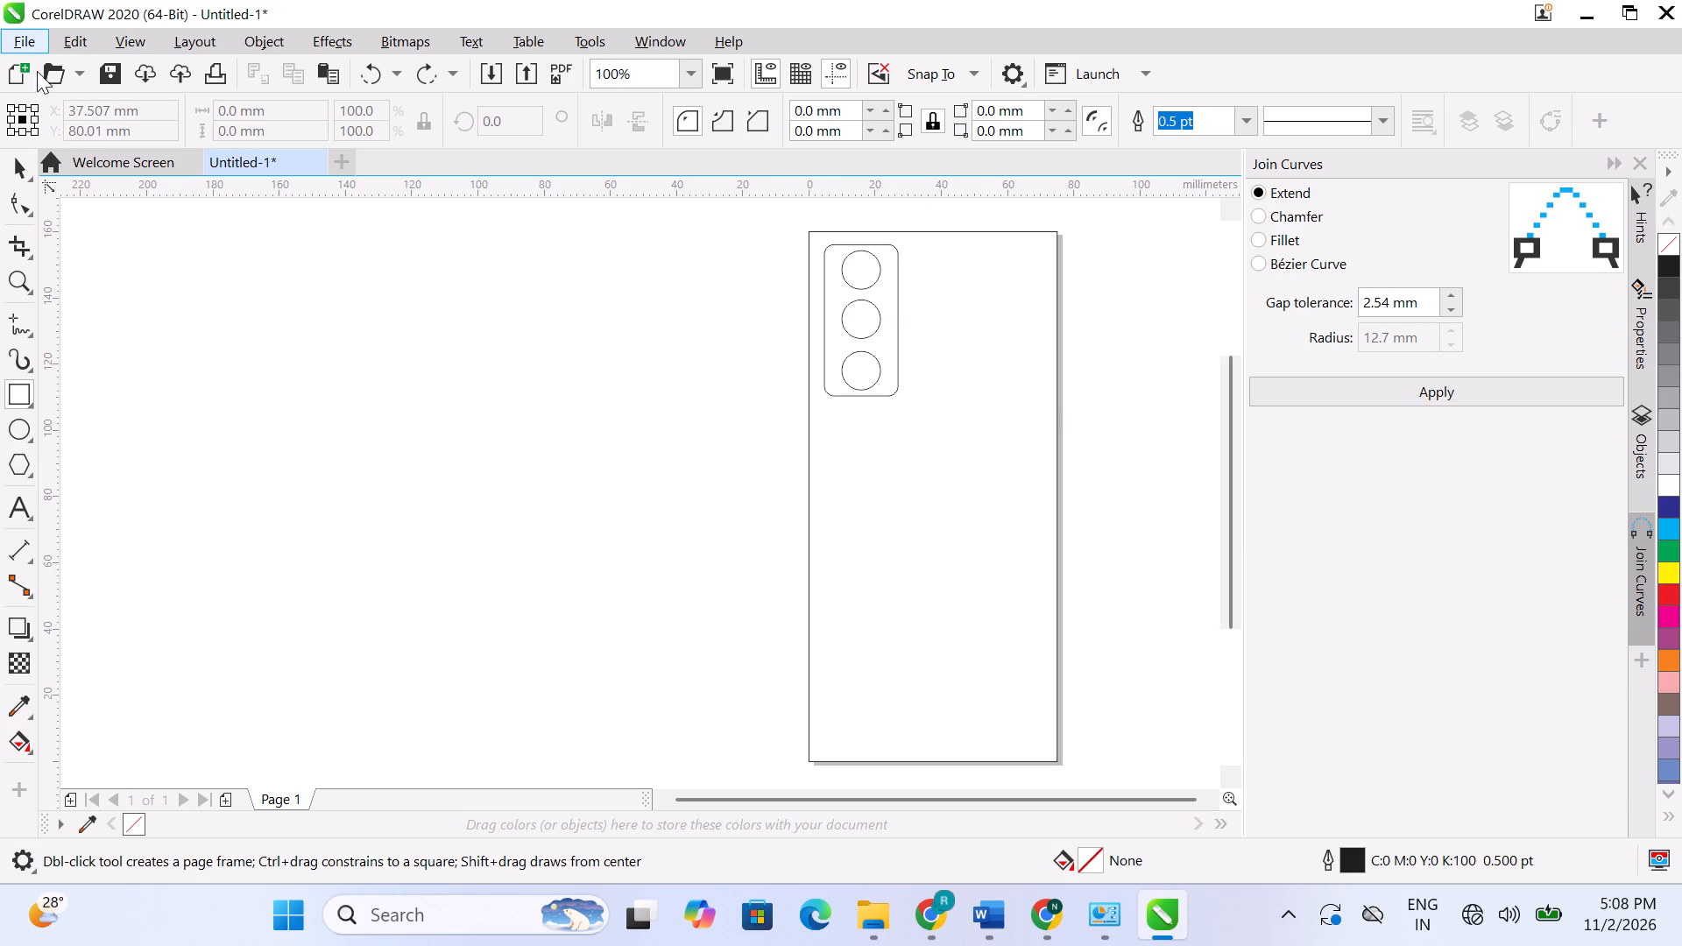
click(27, 37)
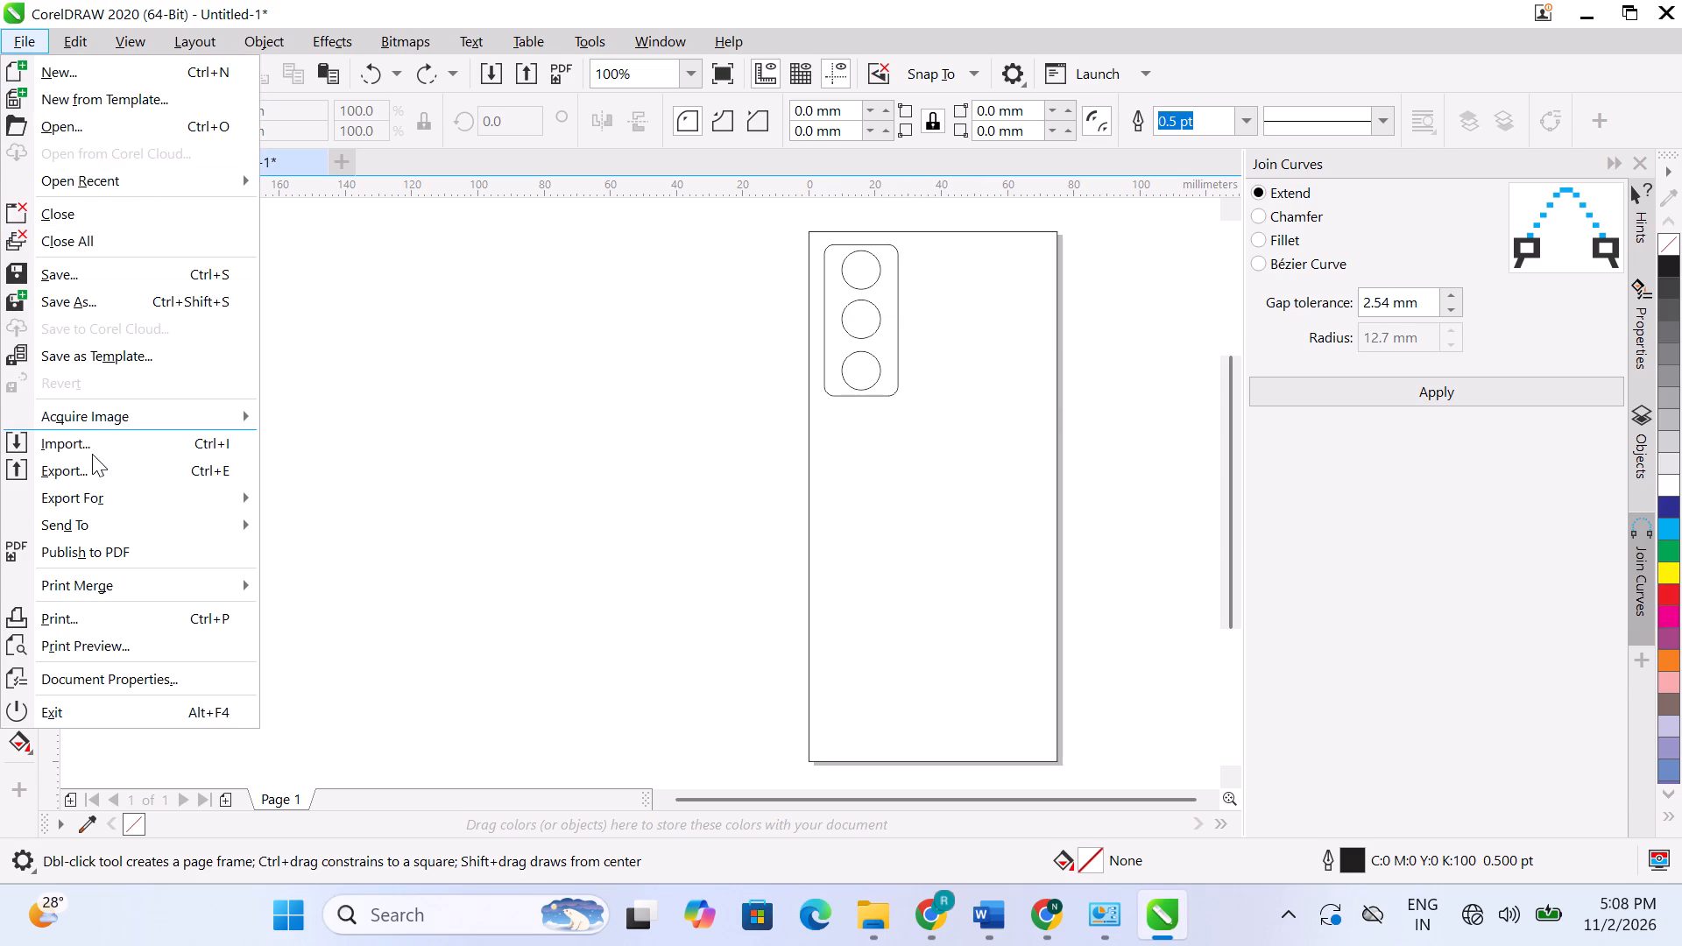
click(84, 469)
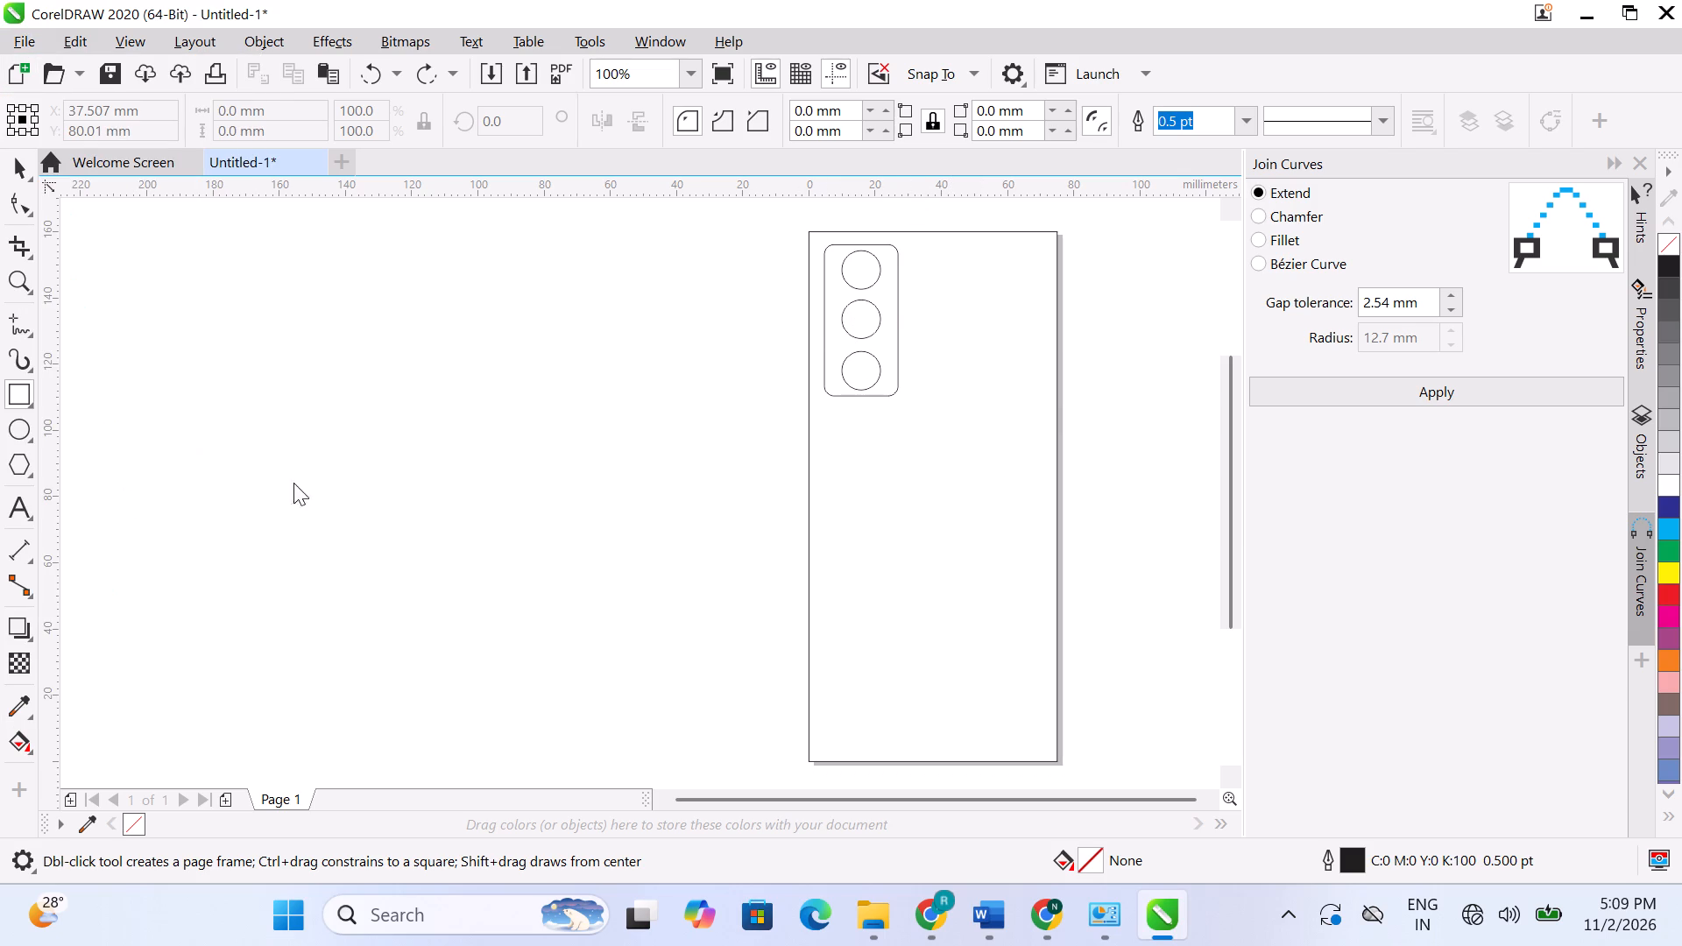
scroll(527, 345, down, 2)
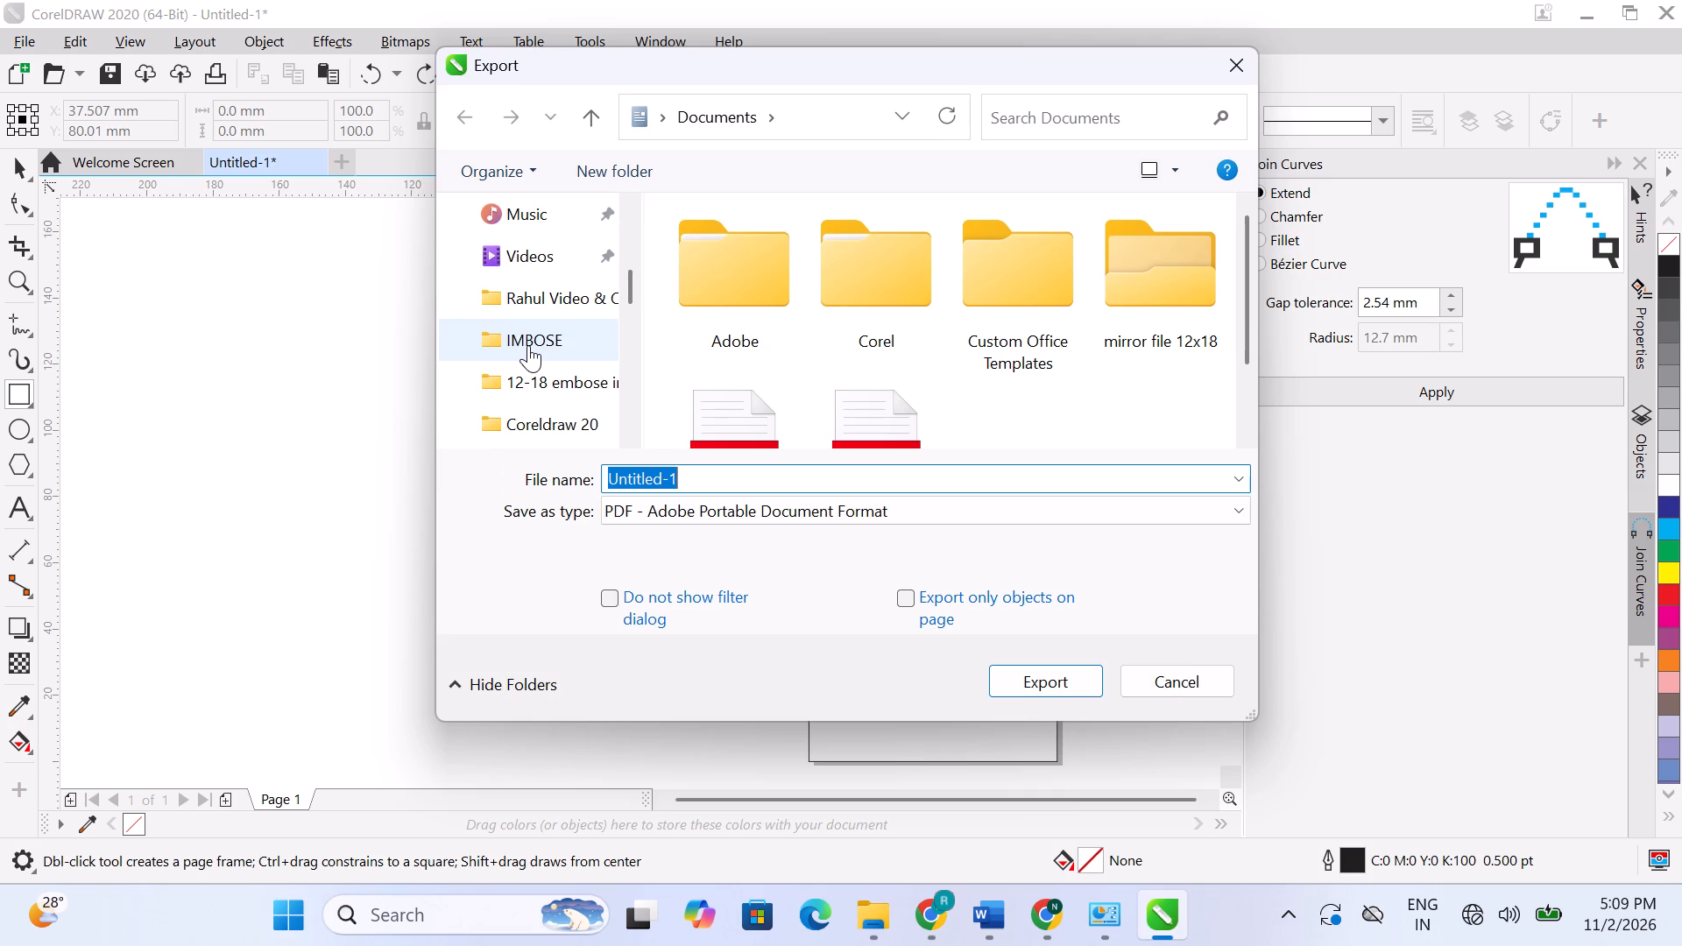
scroll(528, 345, down, 2)
scroll(528, 345, up, 2)
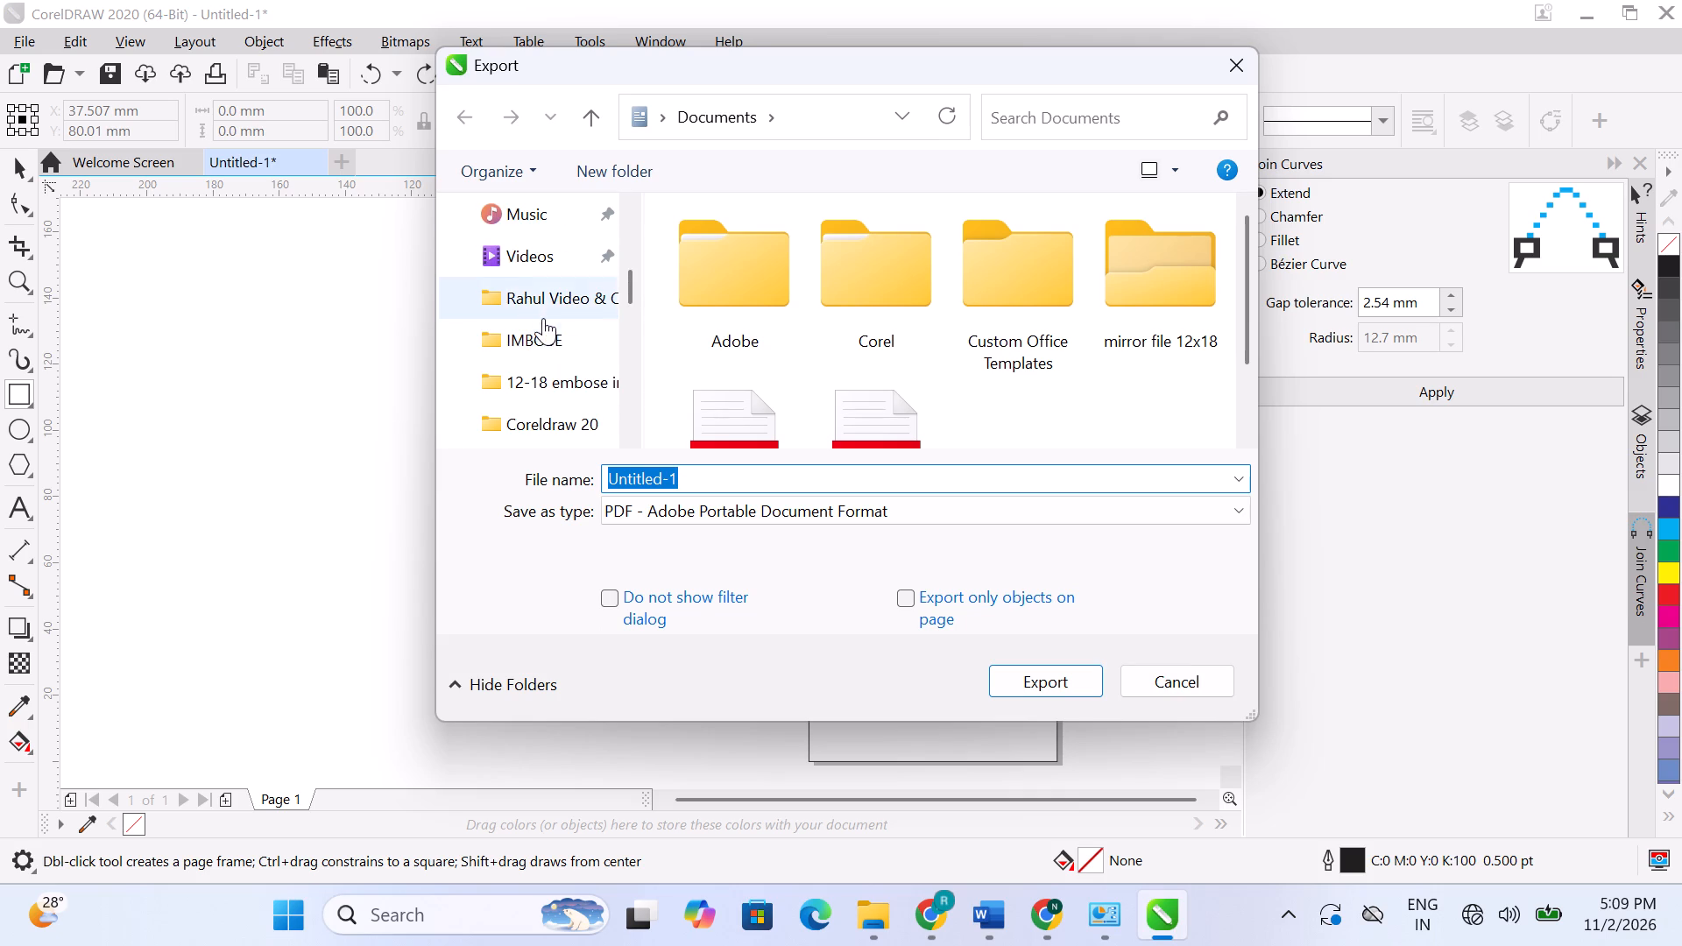
click(544, 307)
scroll(838, 394, down, 3)
scroll(838, 394, up, 2)
scroll(838, 394, down, 2)
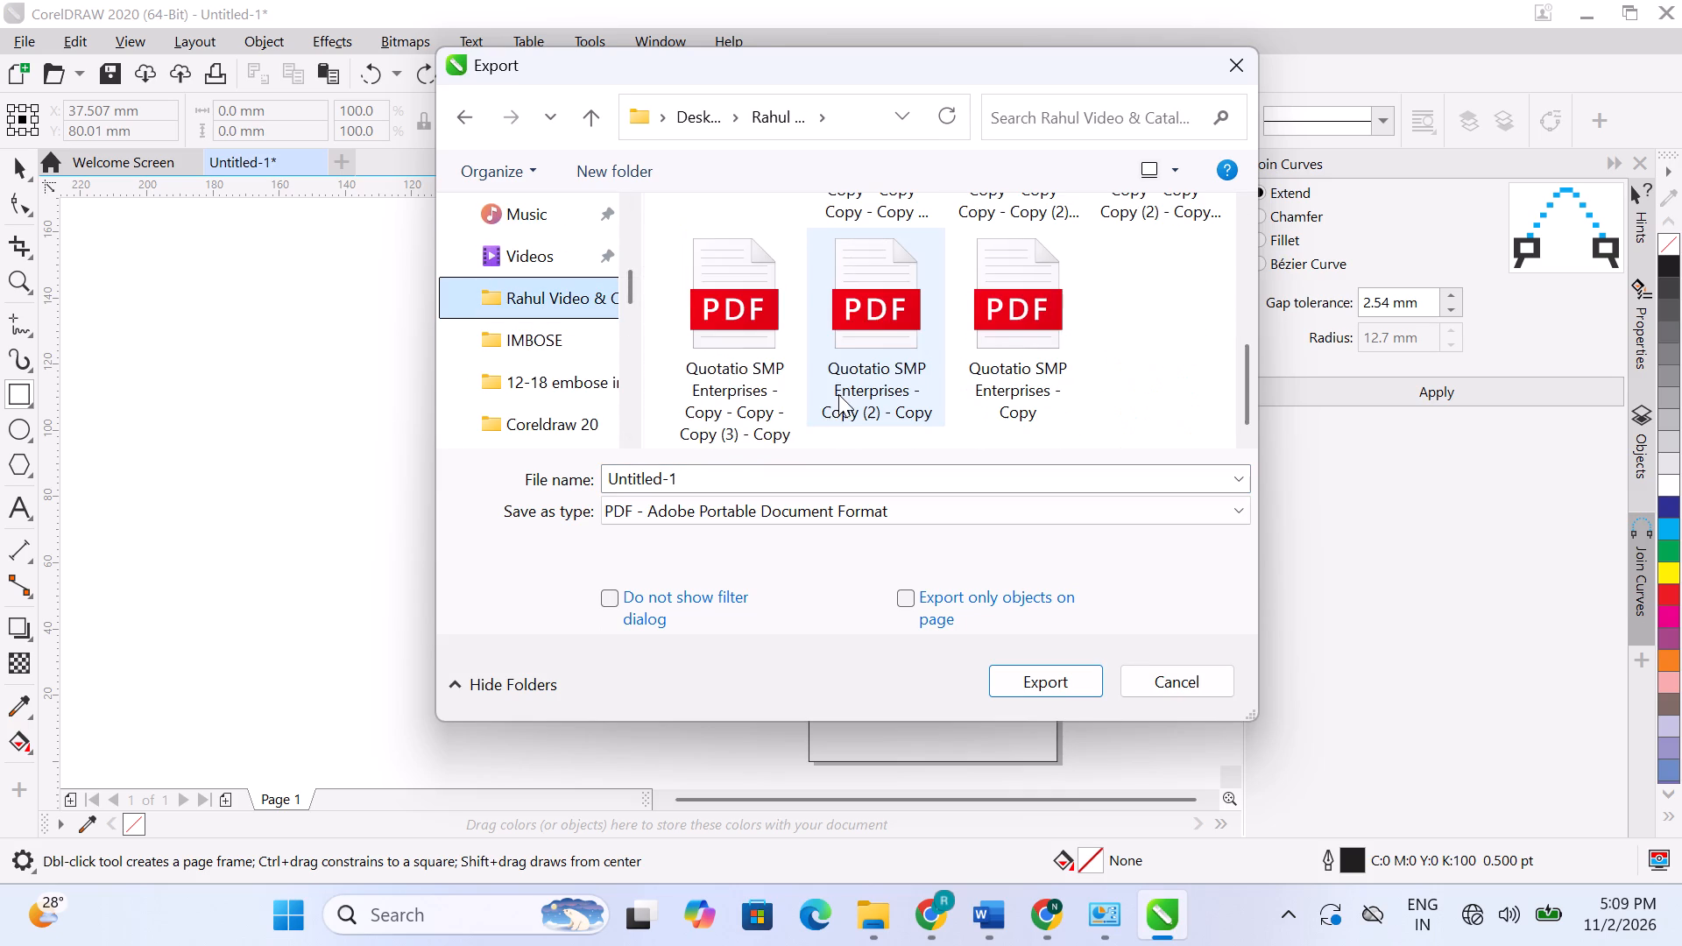
click(736, 515)
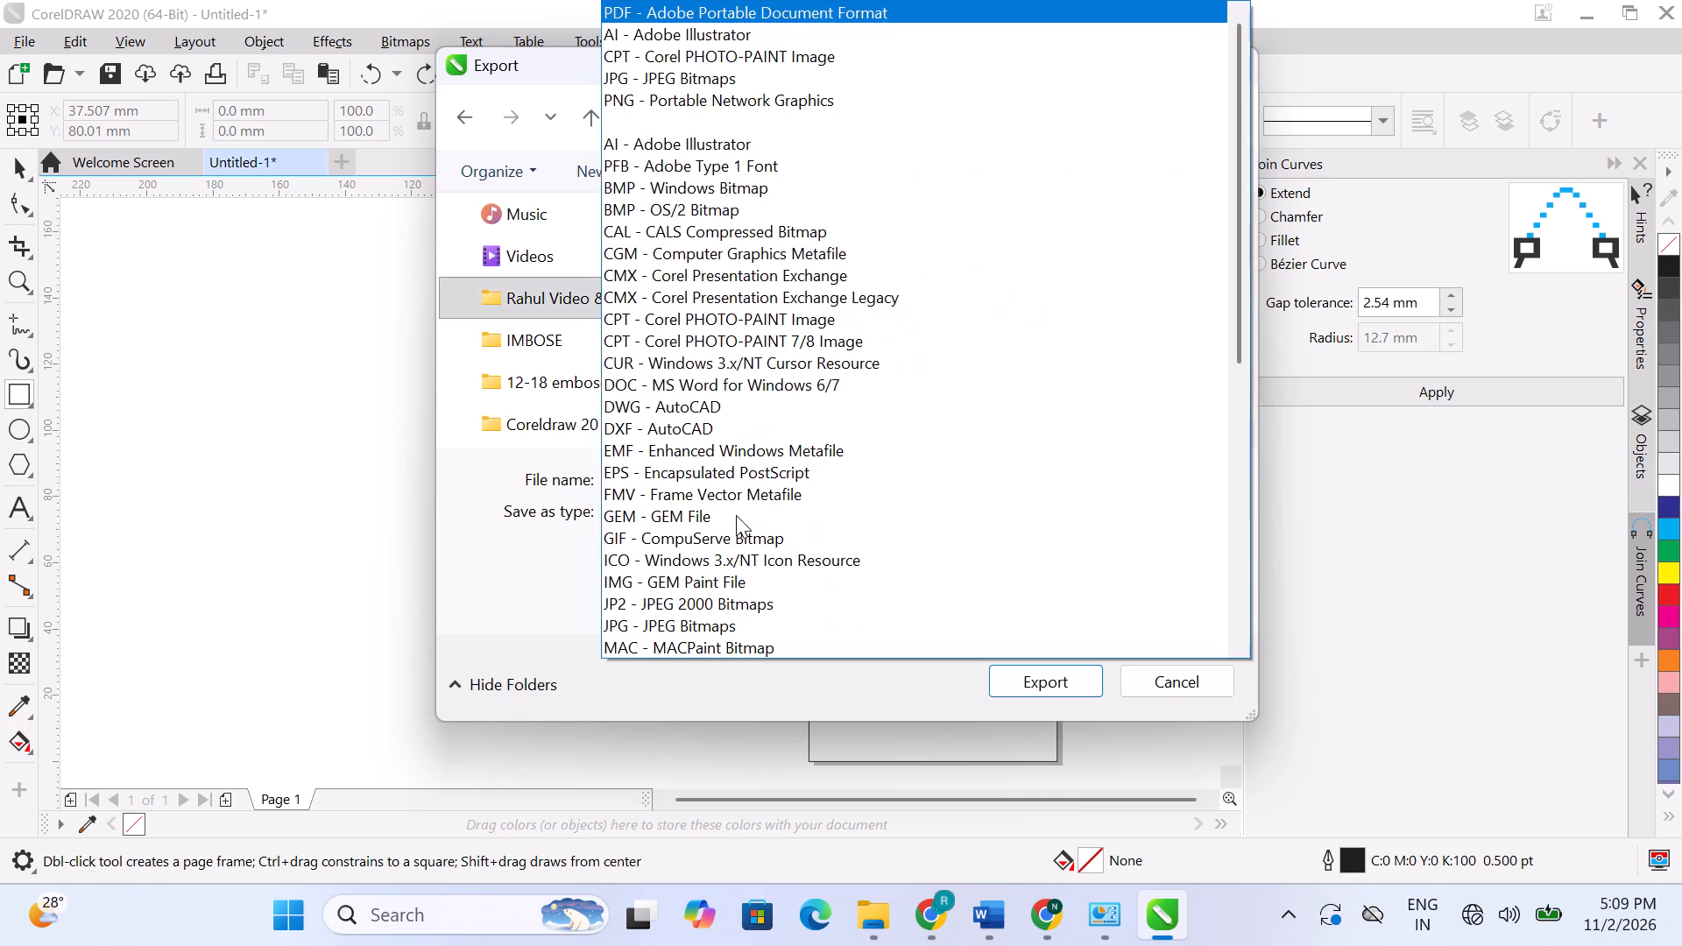
click(737, 0)
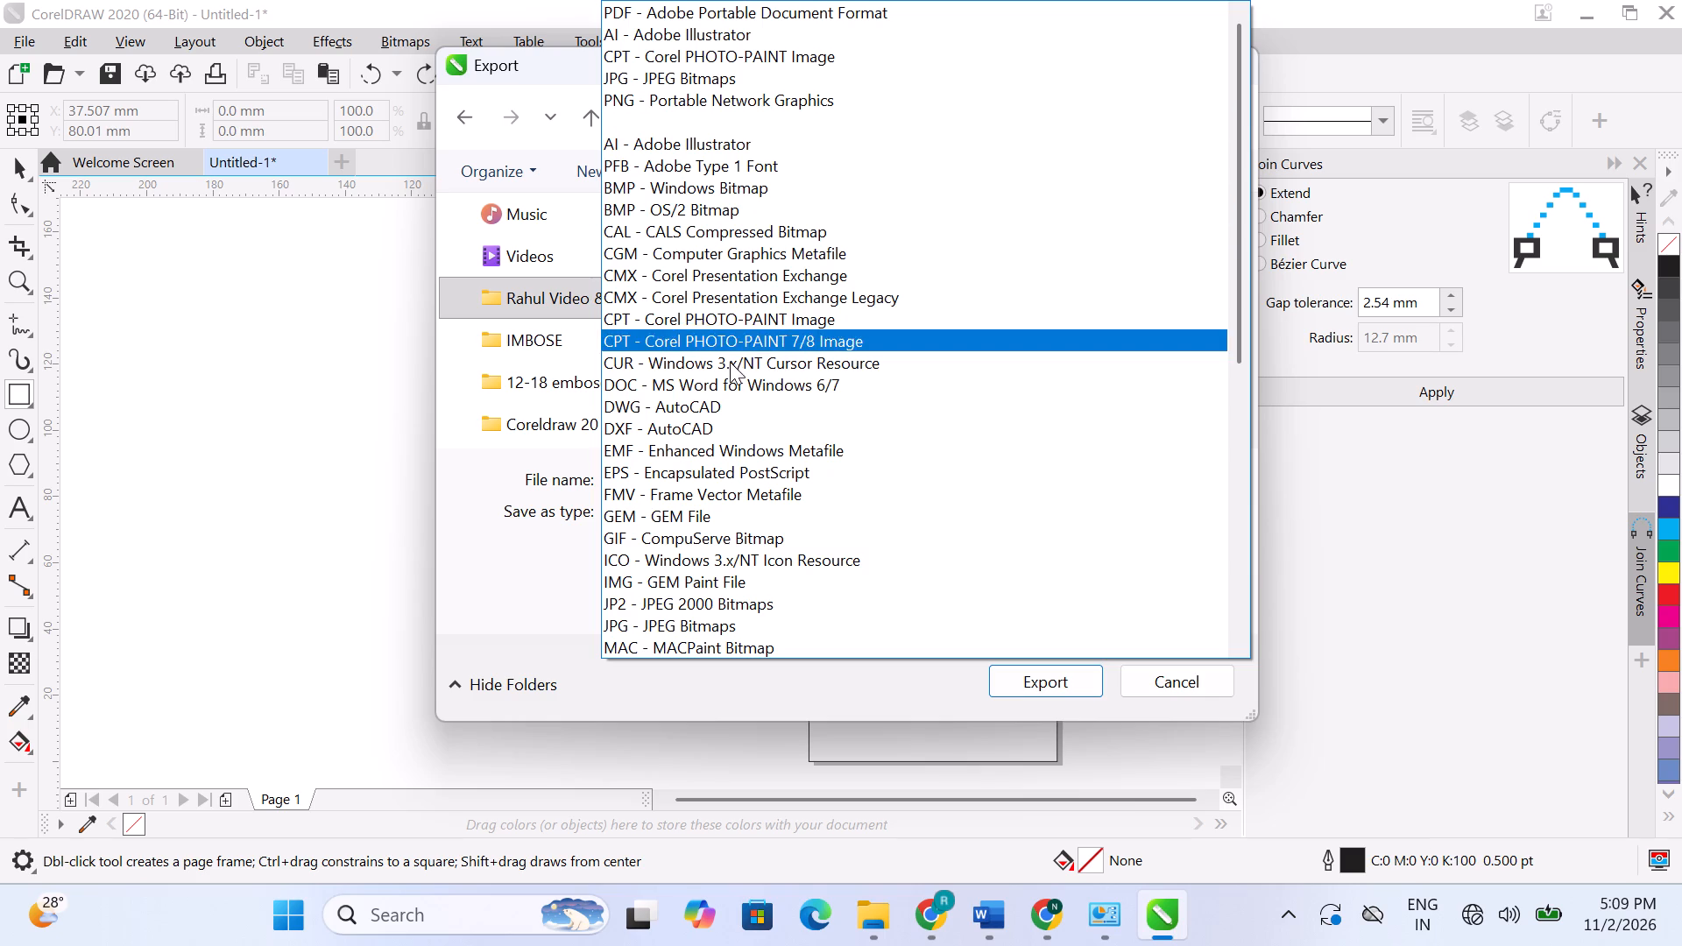
click(1169, 659)
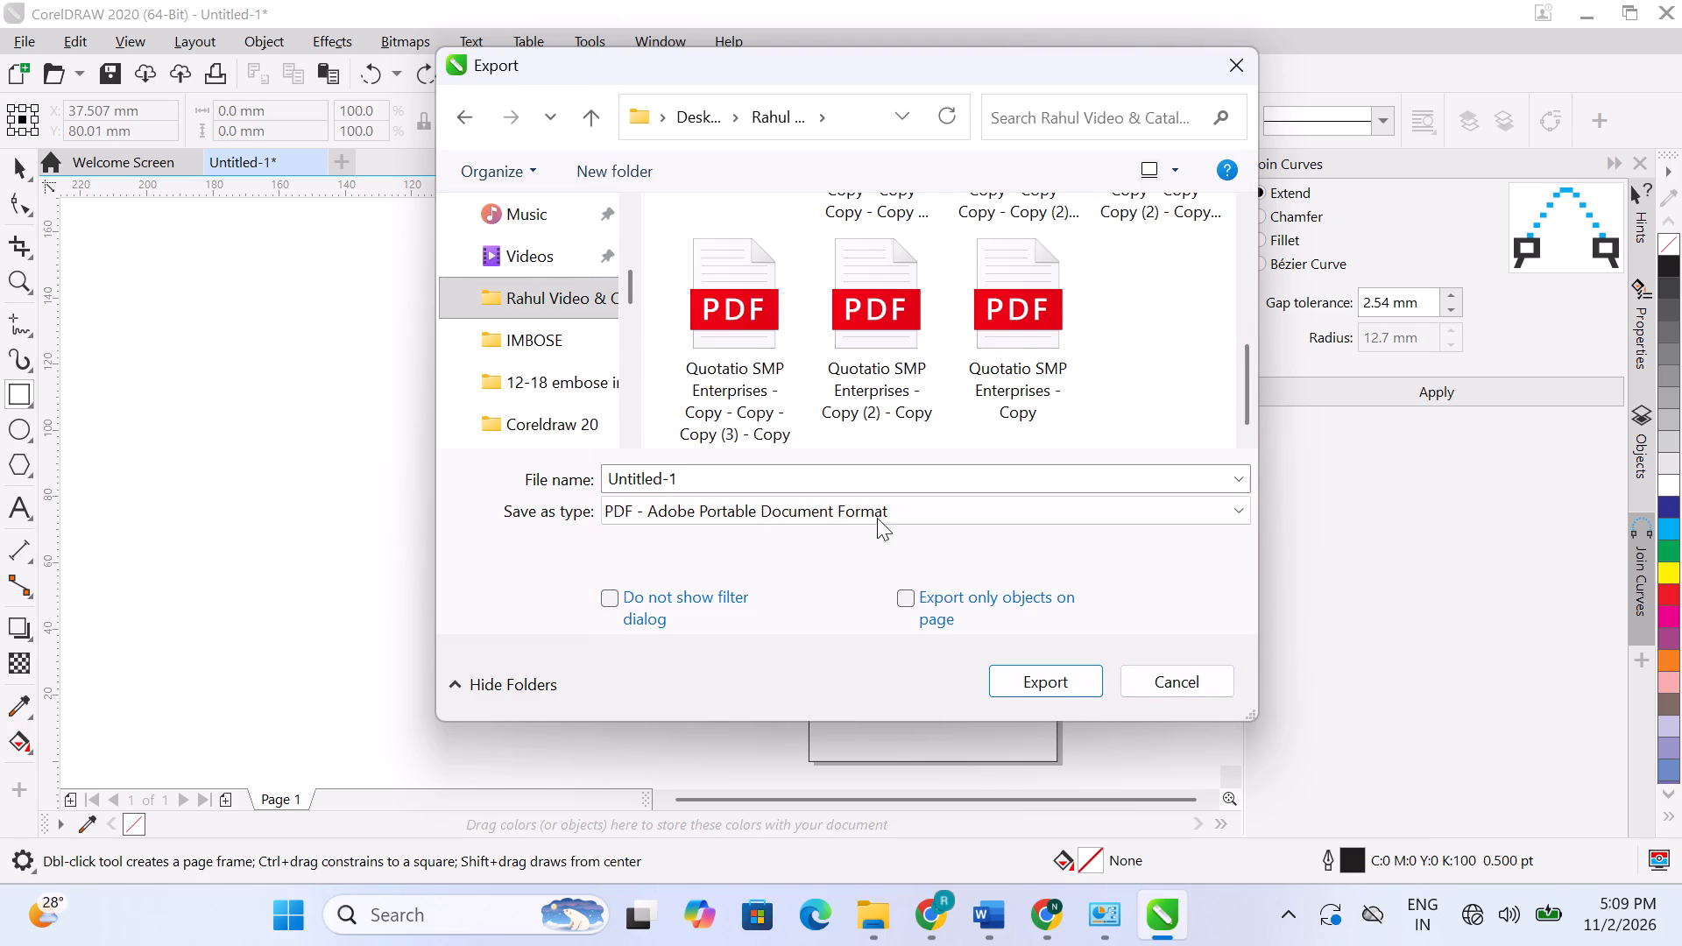
Export the PDF to the Downloads folder under the name "back cover" with the current PDF settings.
scroll(527, 272, up, 3)
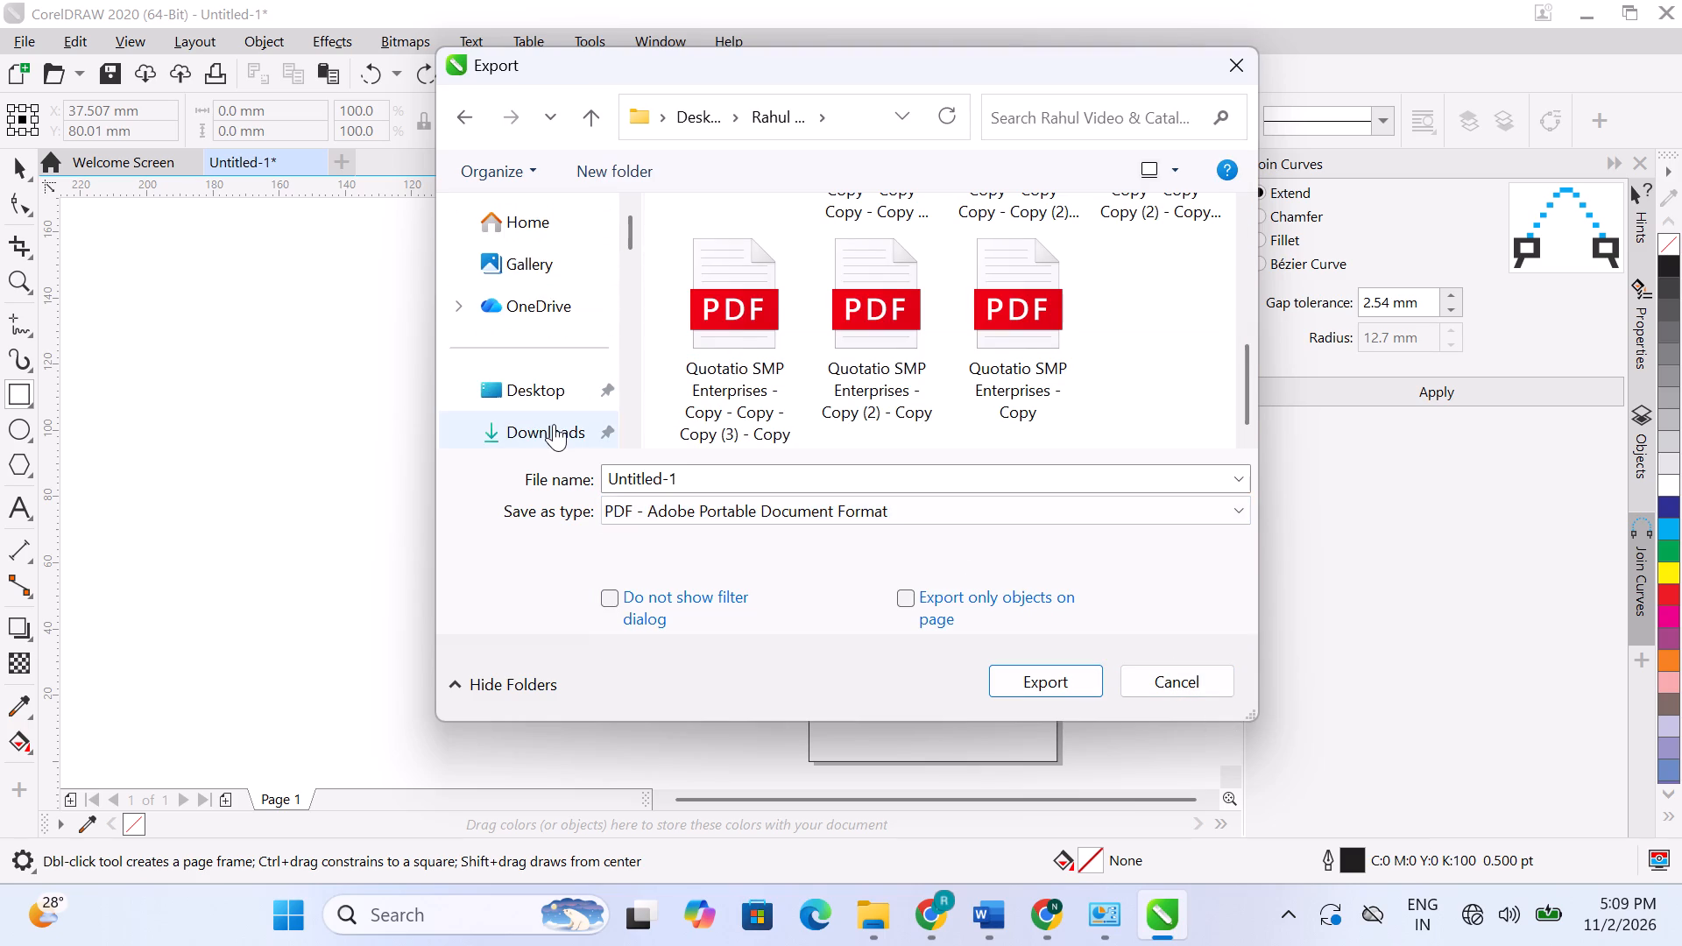
click(554, 424)
click(674, 466)
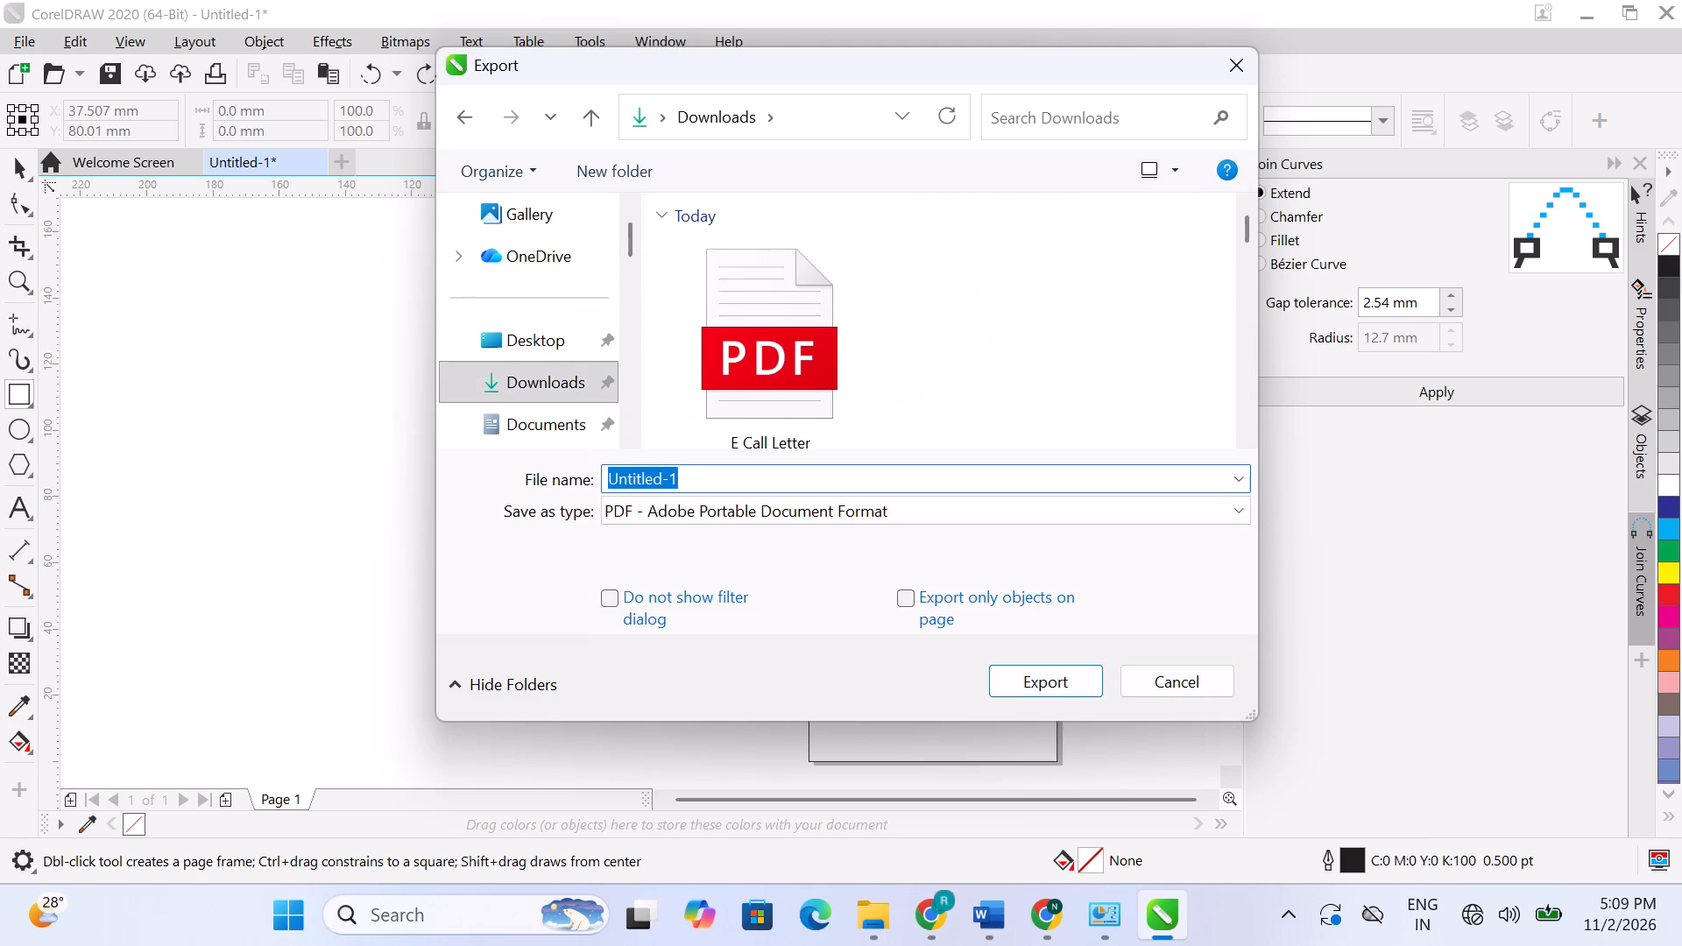
text(back ci)
key(BackSpace)
text(over)
click(716, 574)
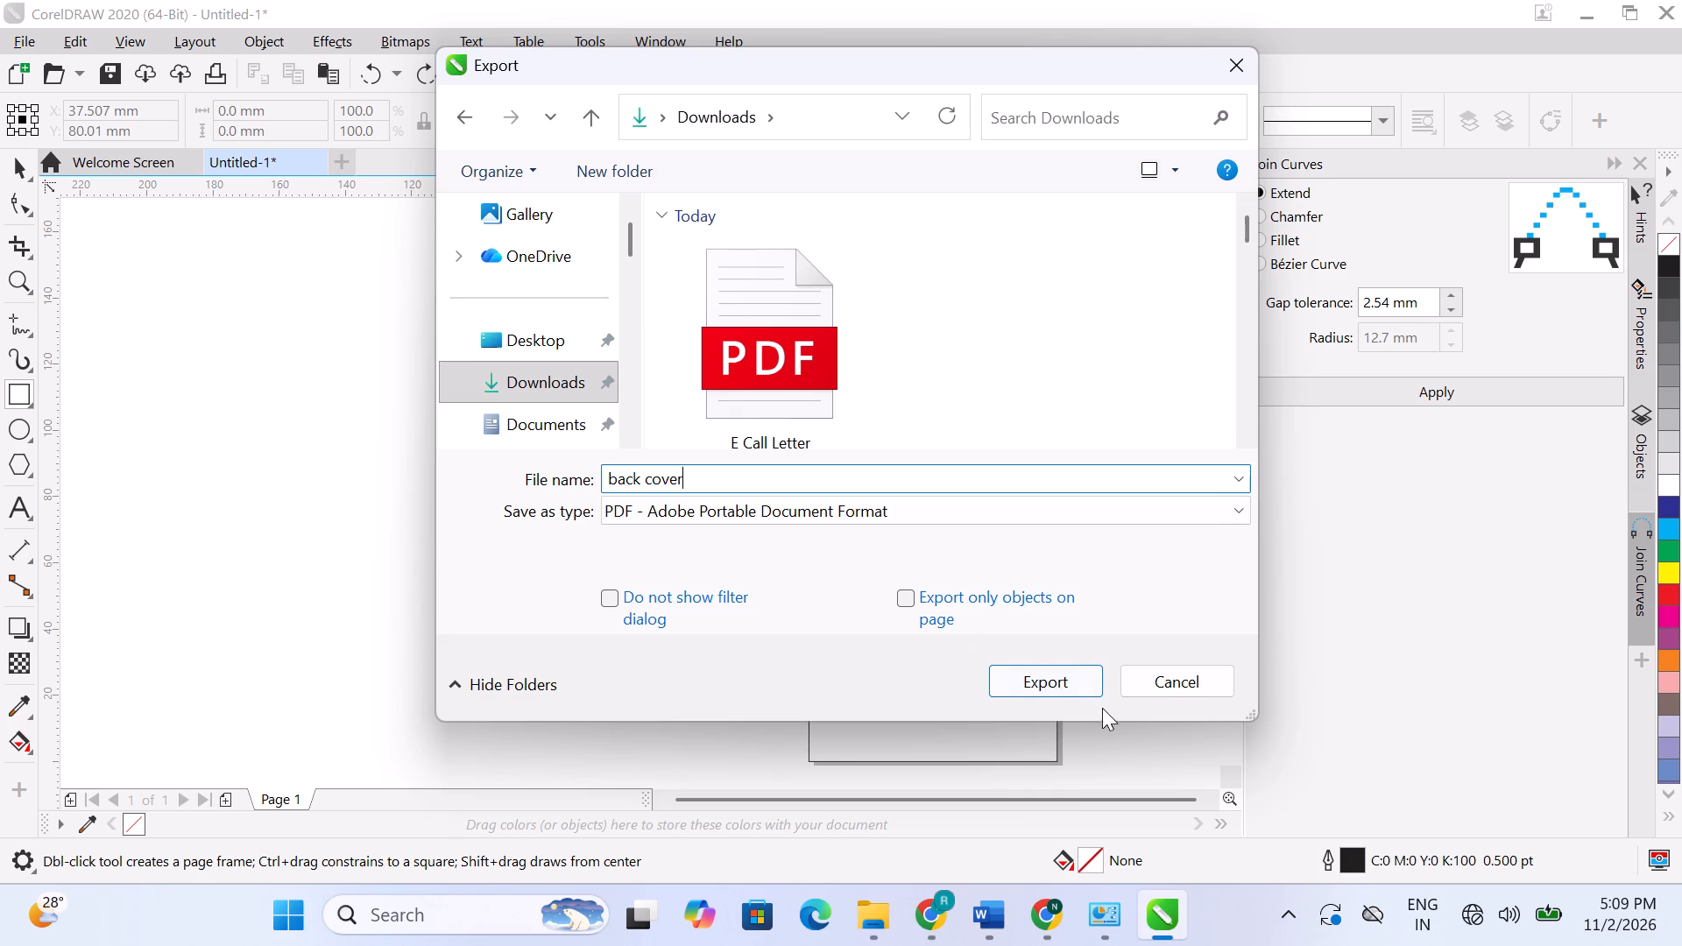
click(1085, 692)
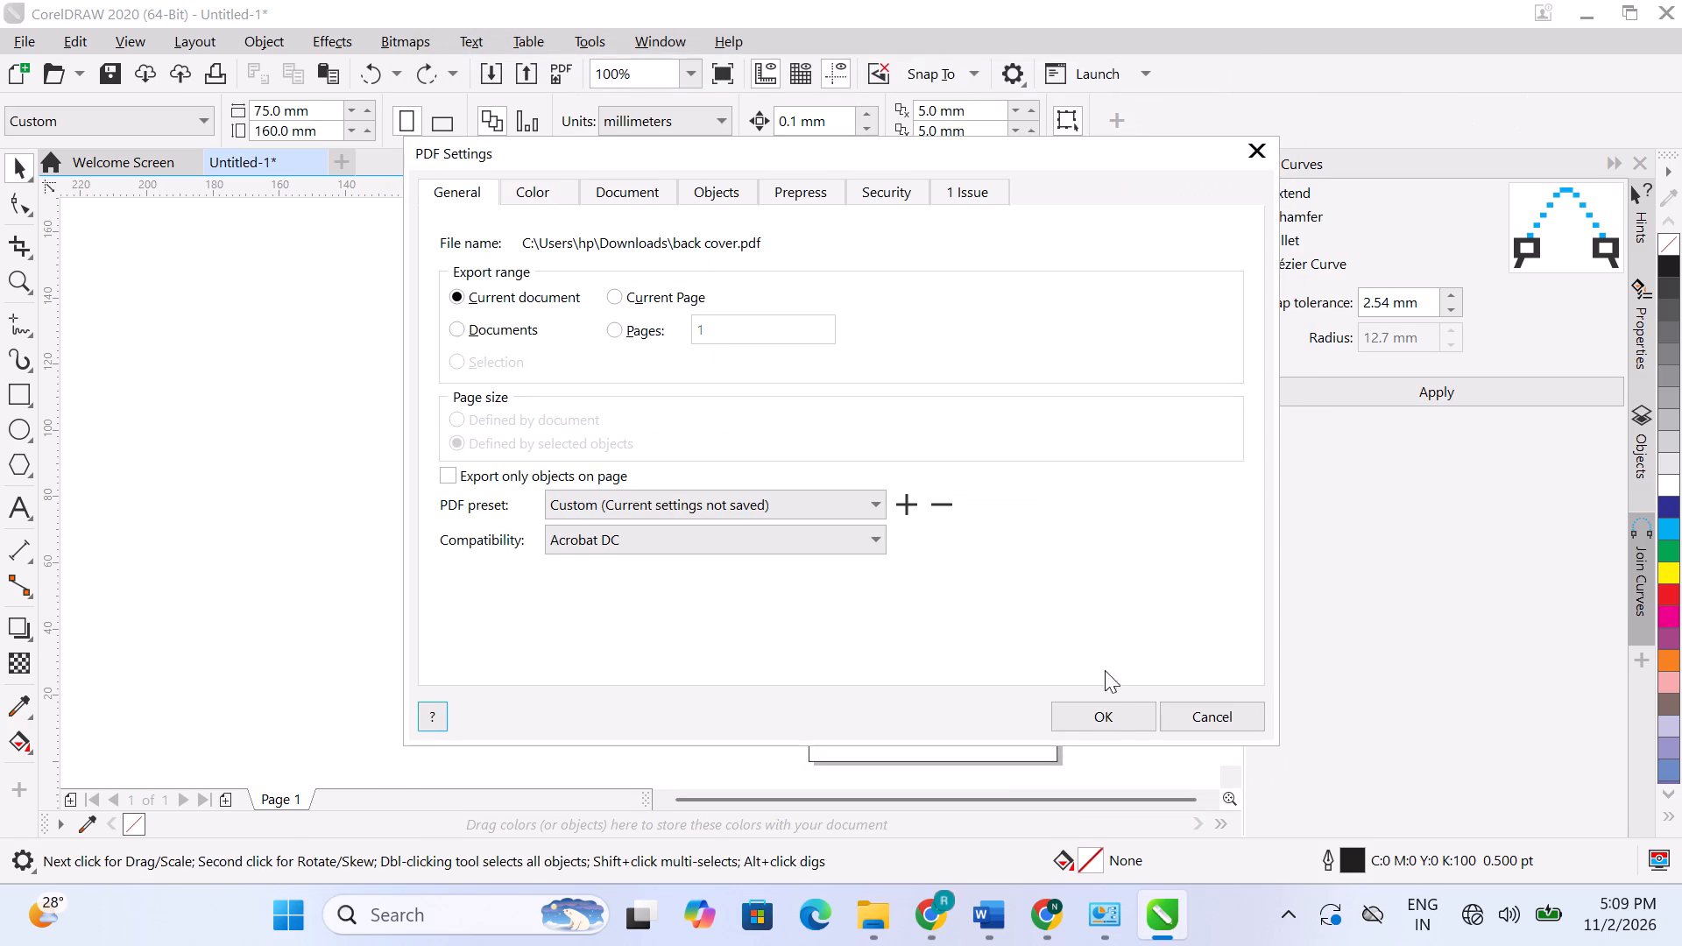
click(1113, 709)
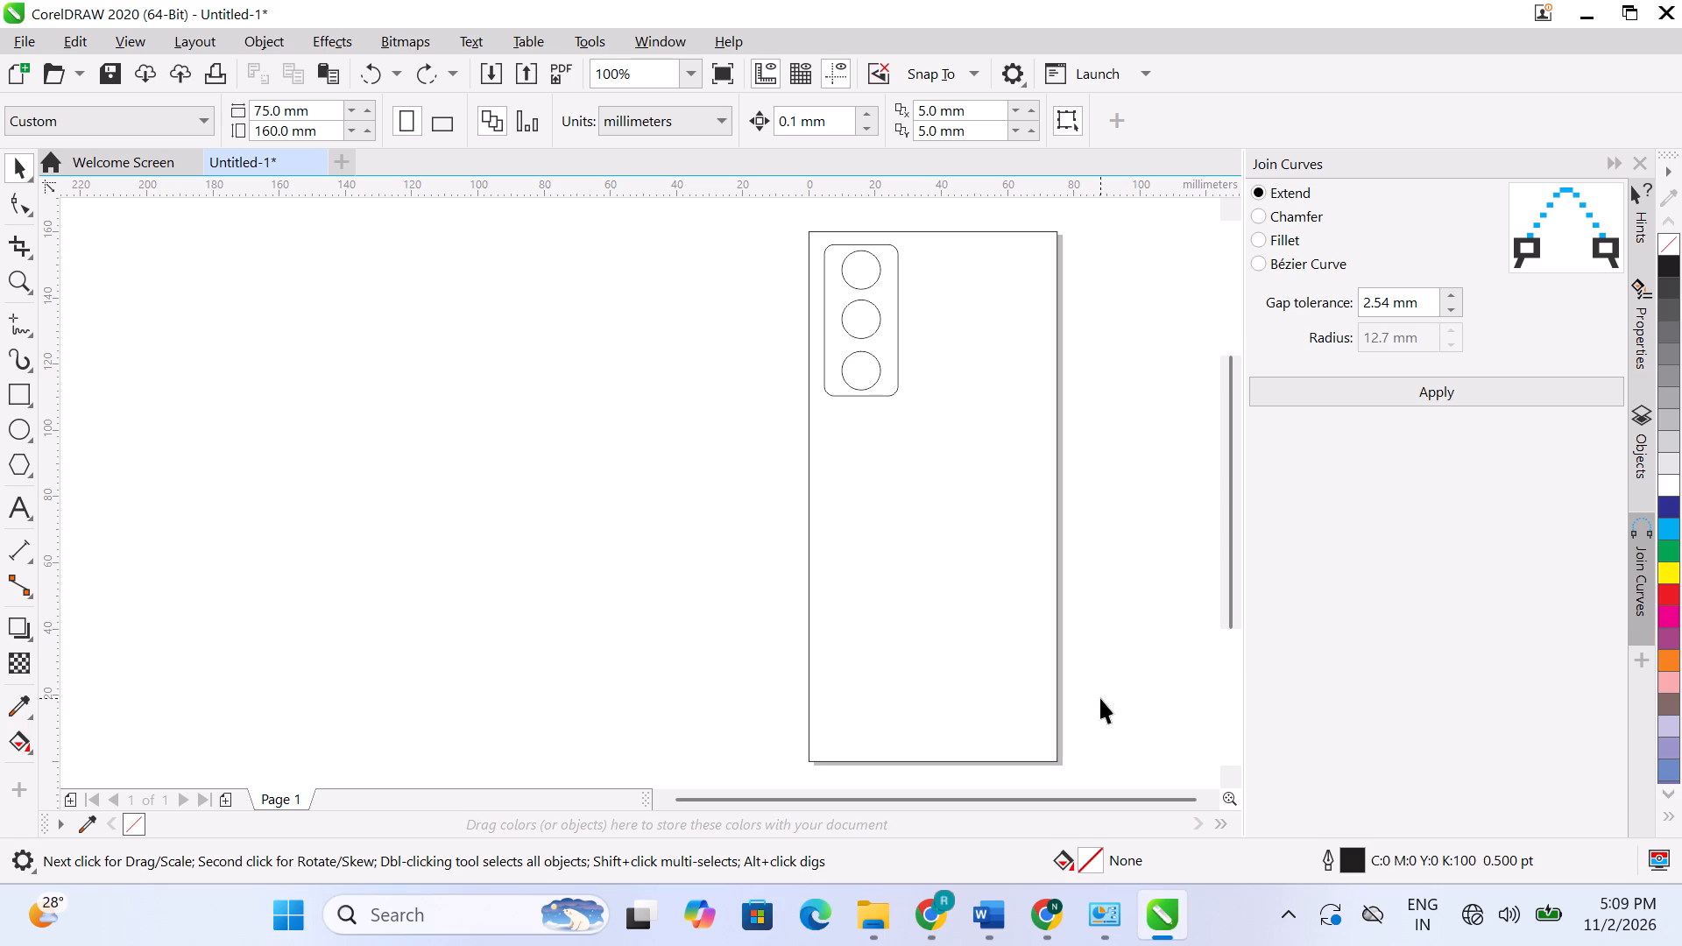
Check the Downloads folder in File Explorer for the exported back cover PDF.
click(870, 934)
click(736, 795)
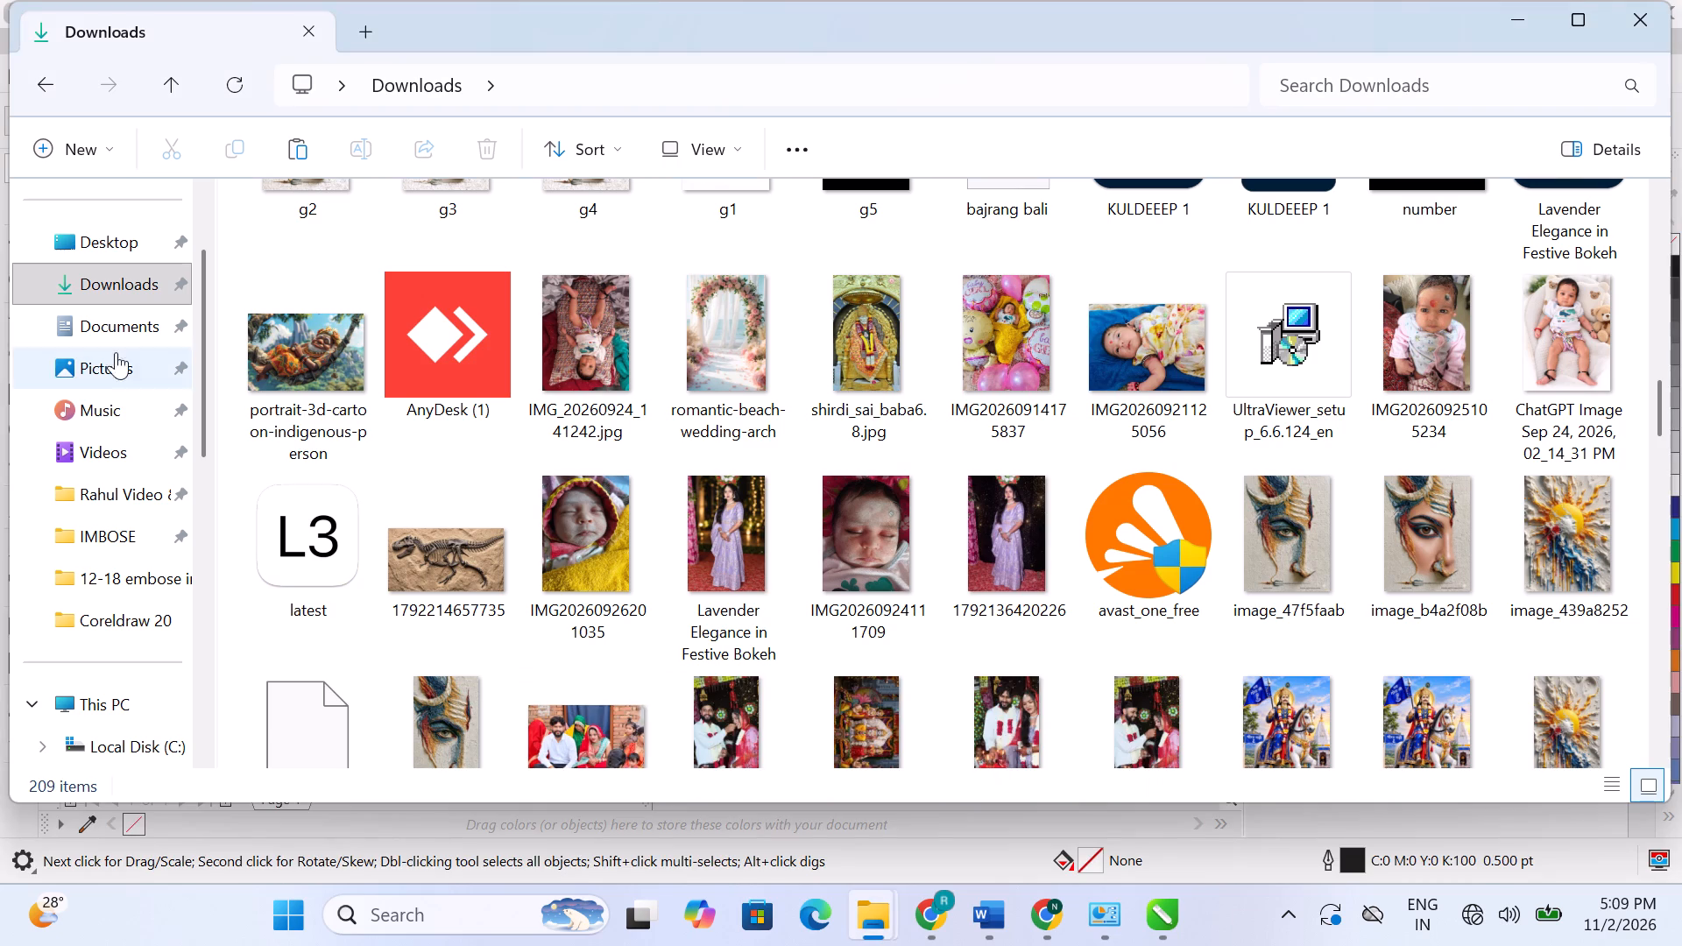
scroll(805, 404, up, 14)
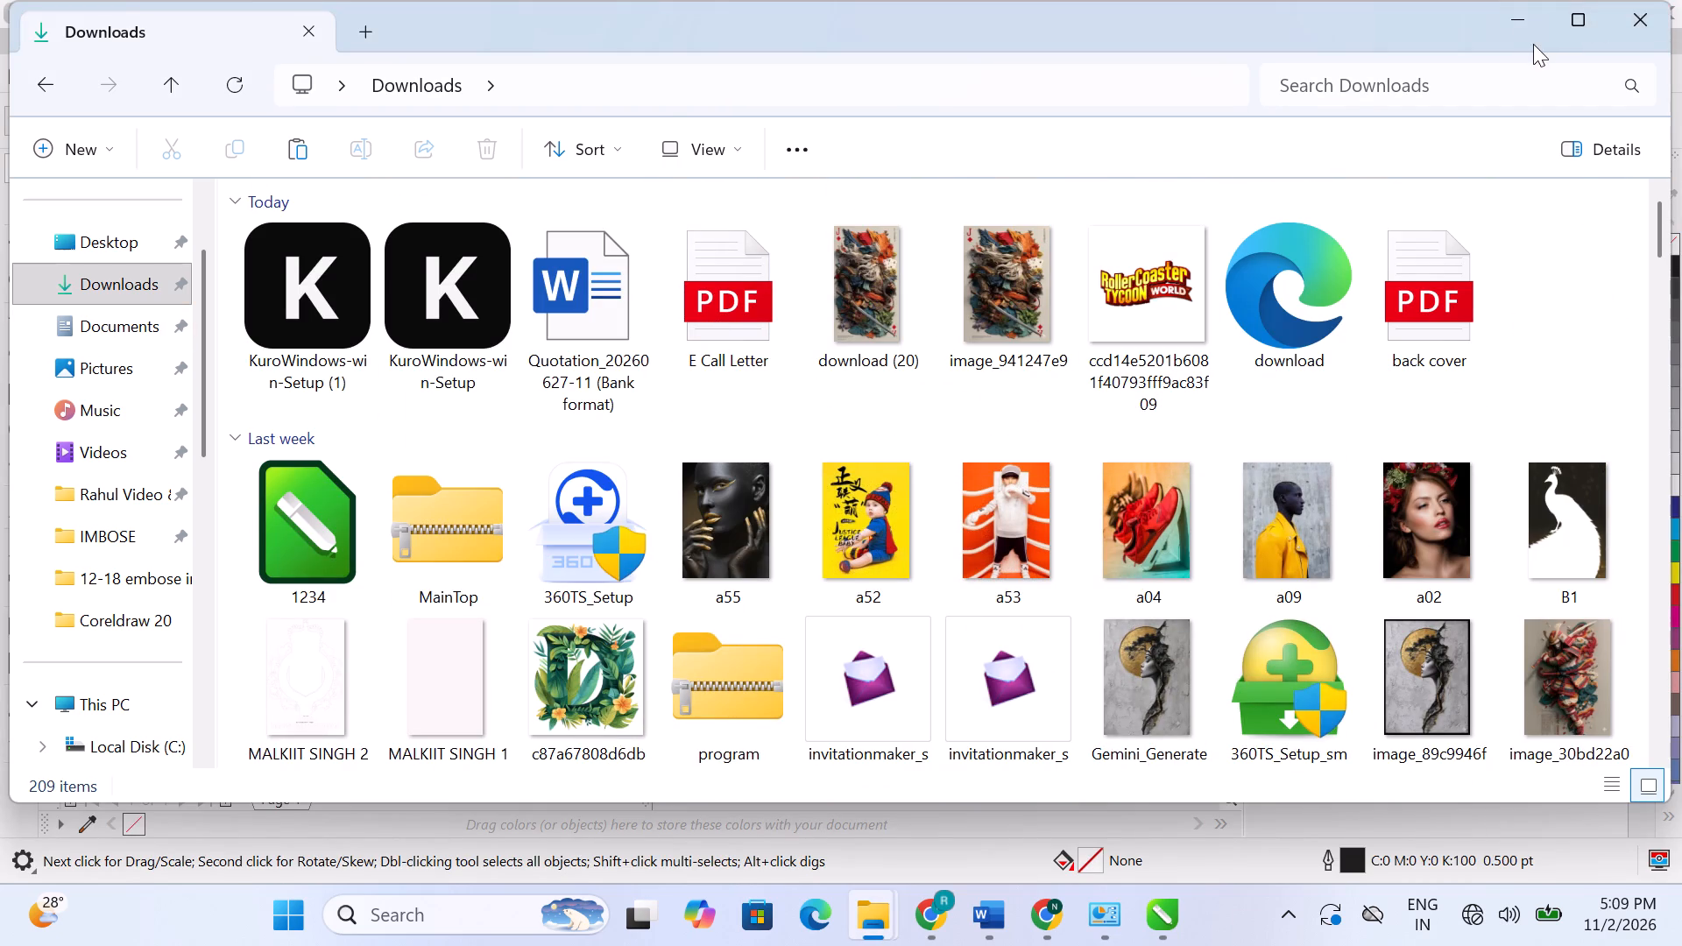
click(1517, 26)
Minimize the drawing window and launch Adobe Photoshop 2026.
click(1609, 22)
click(1574, 14)
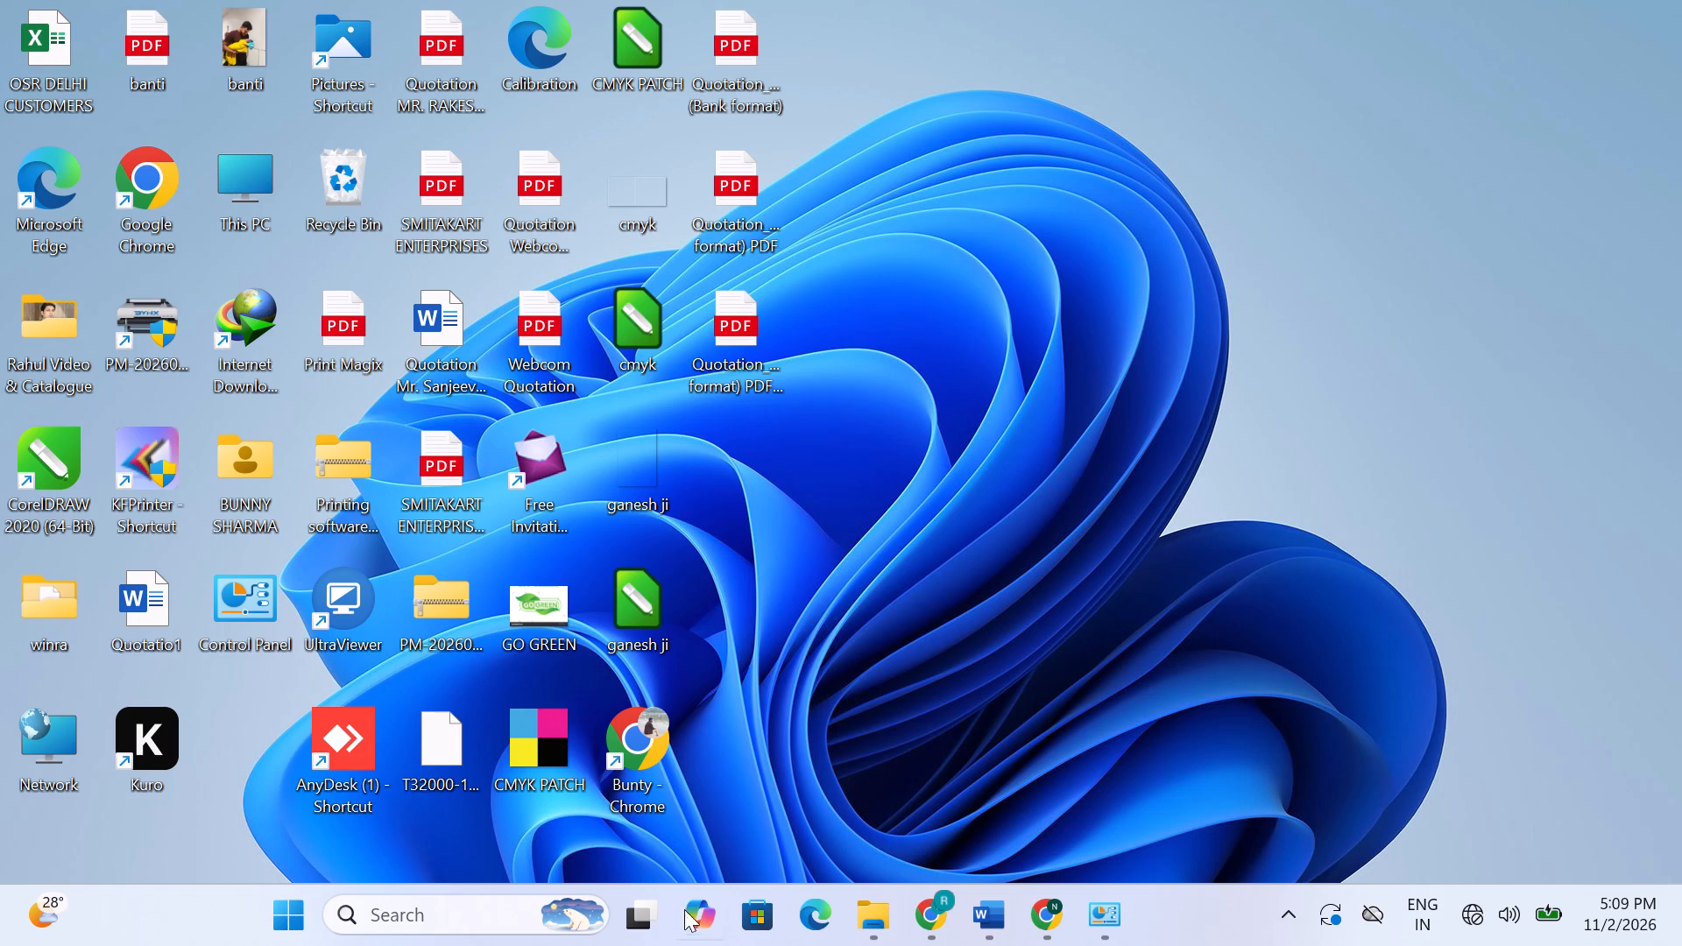
click(479, 914)
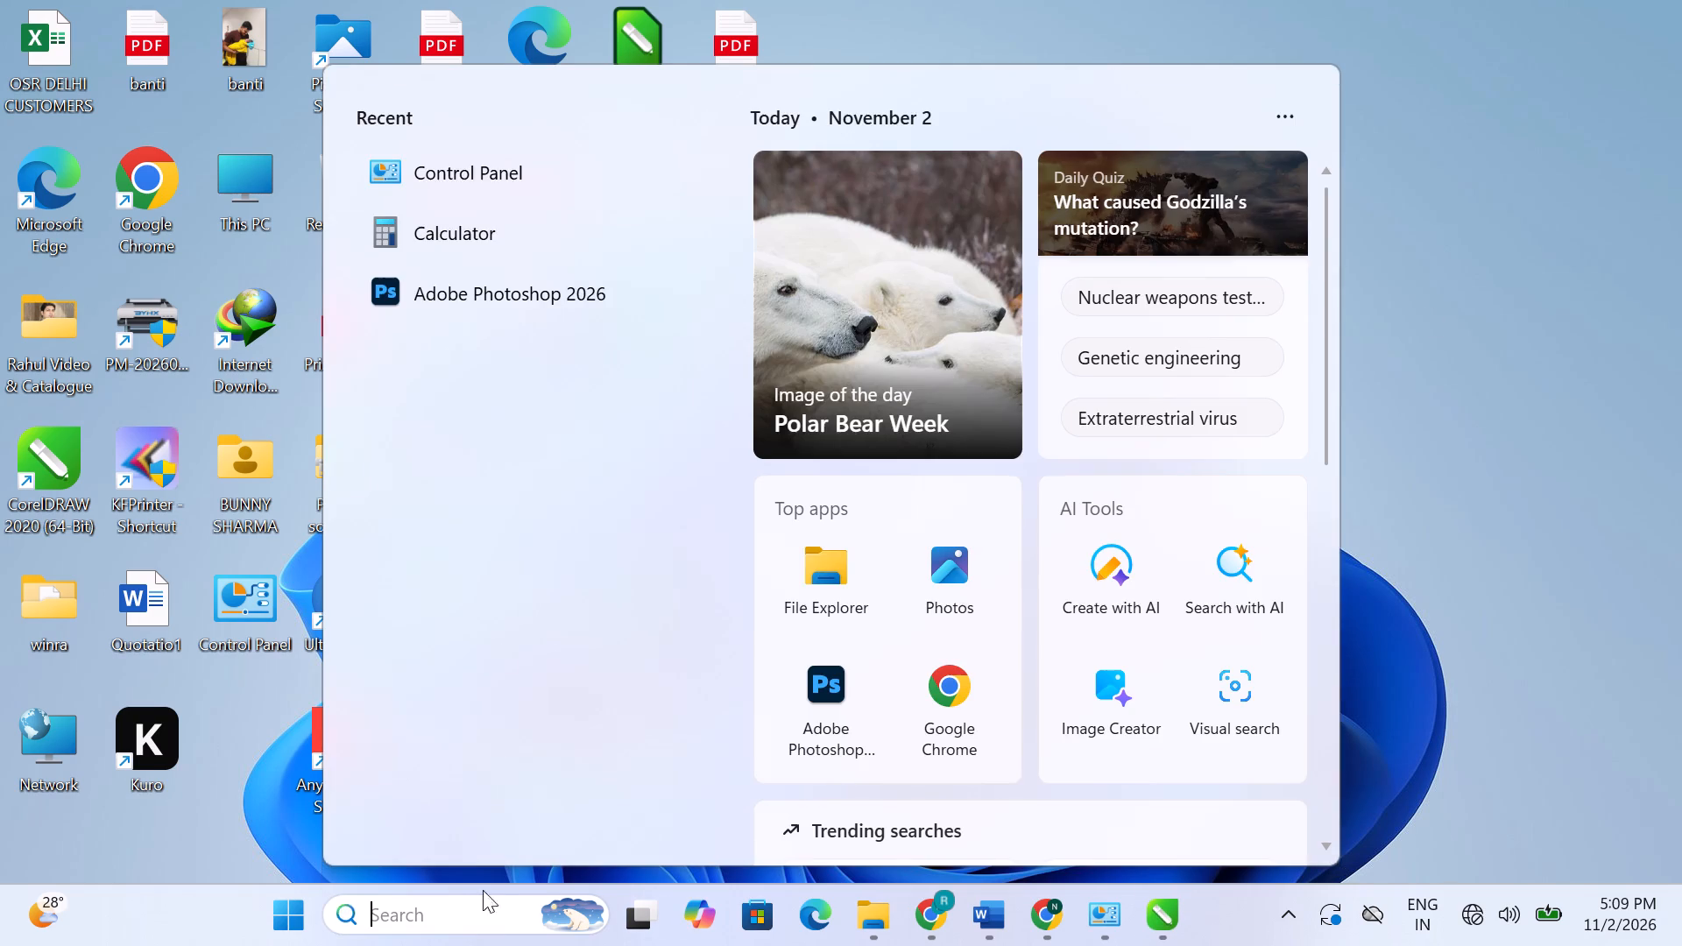
click(454, 307)
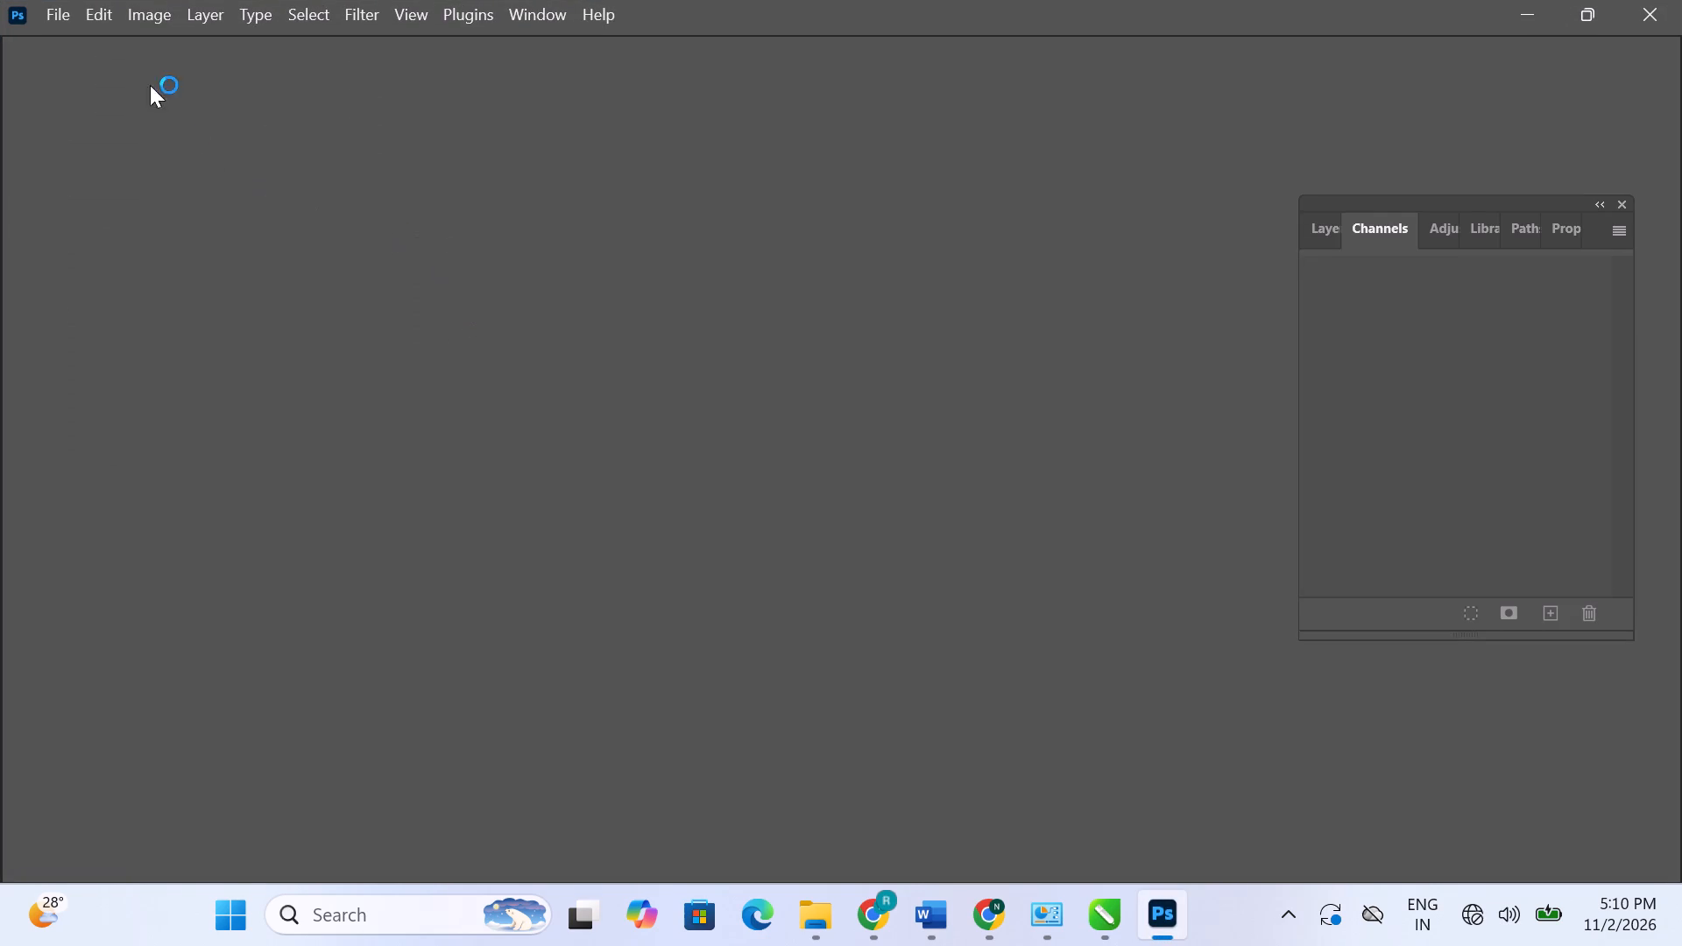
Open back cover.pdf in Photoshop, importing its page in CMYK Color mode.
click(50, 16)
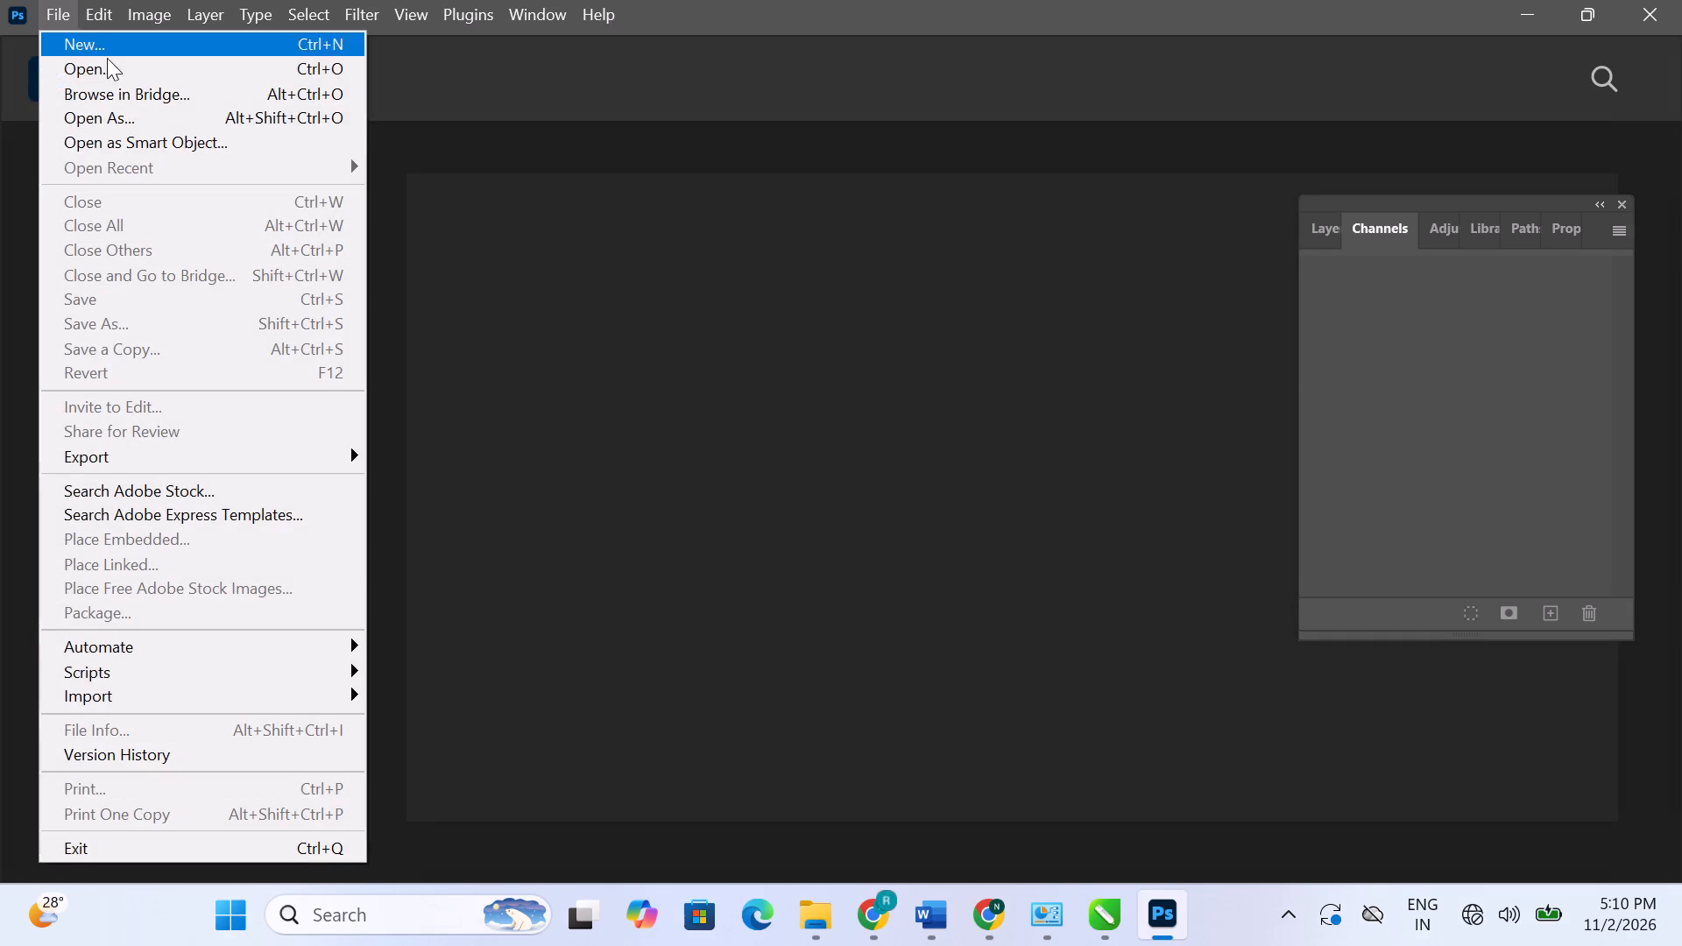
click(107, 60)
double_click(604, 322)
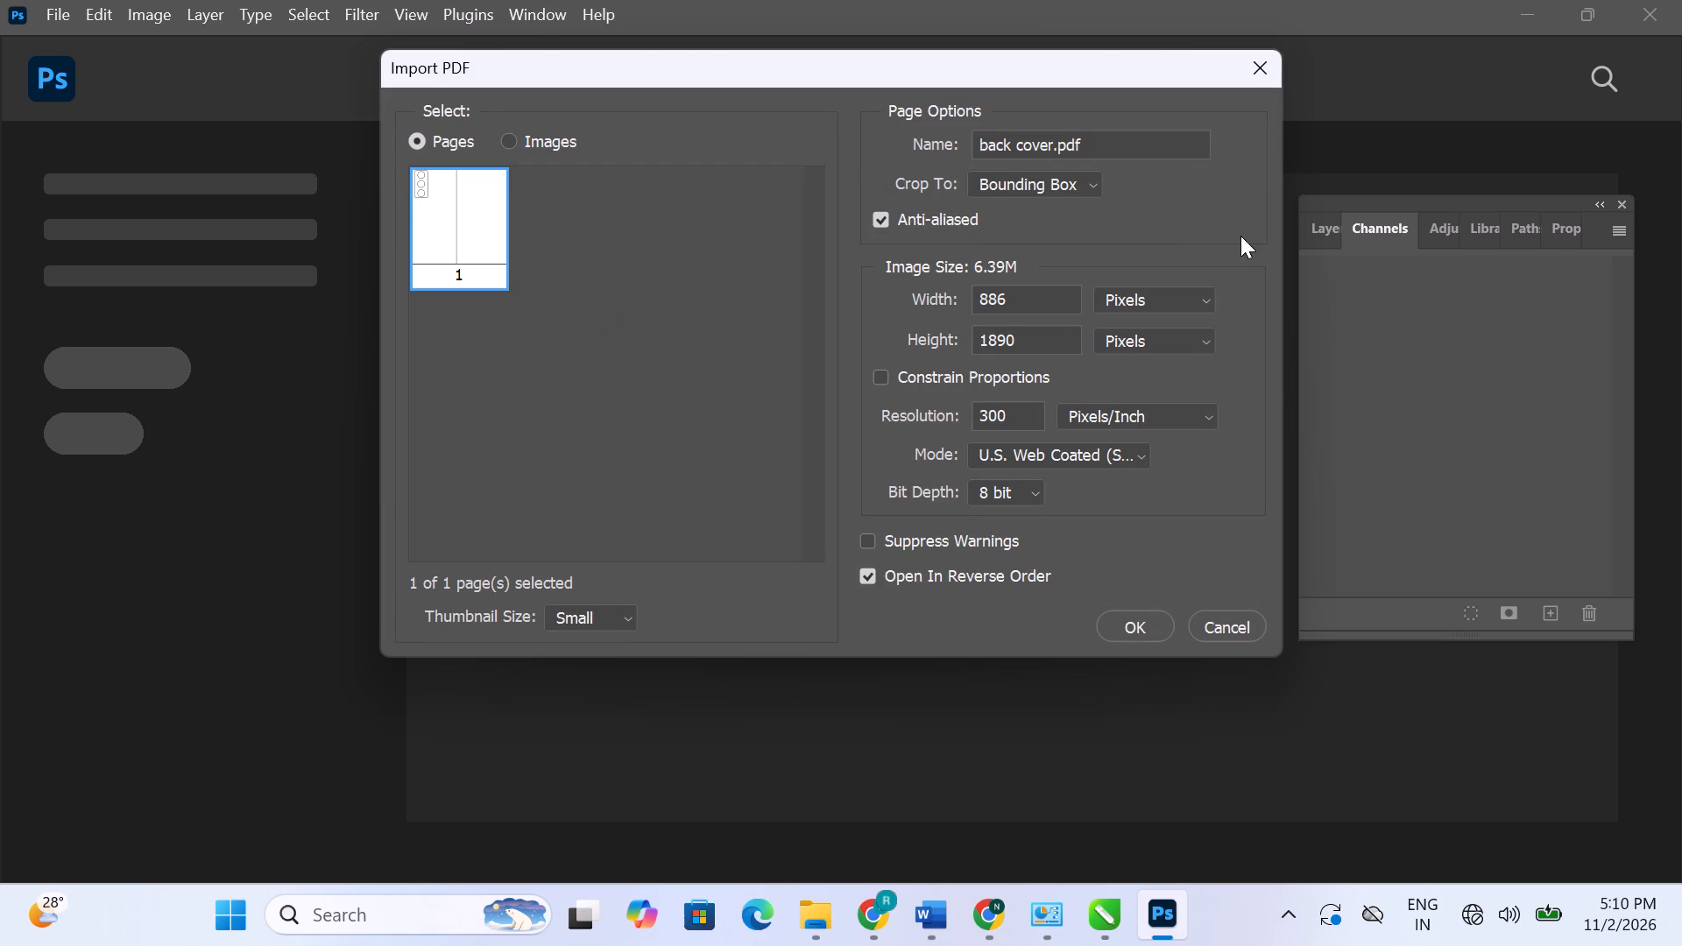
click(1038, 457)
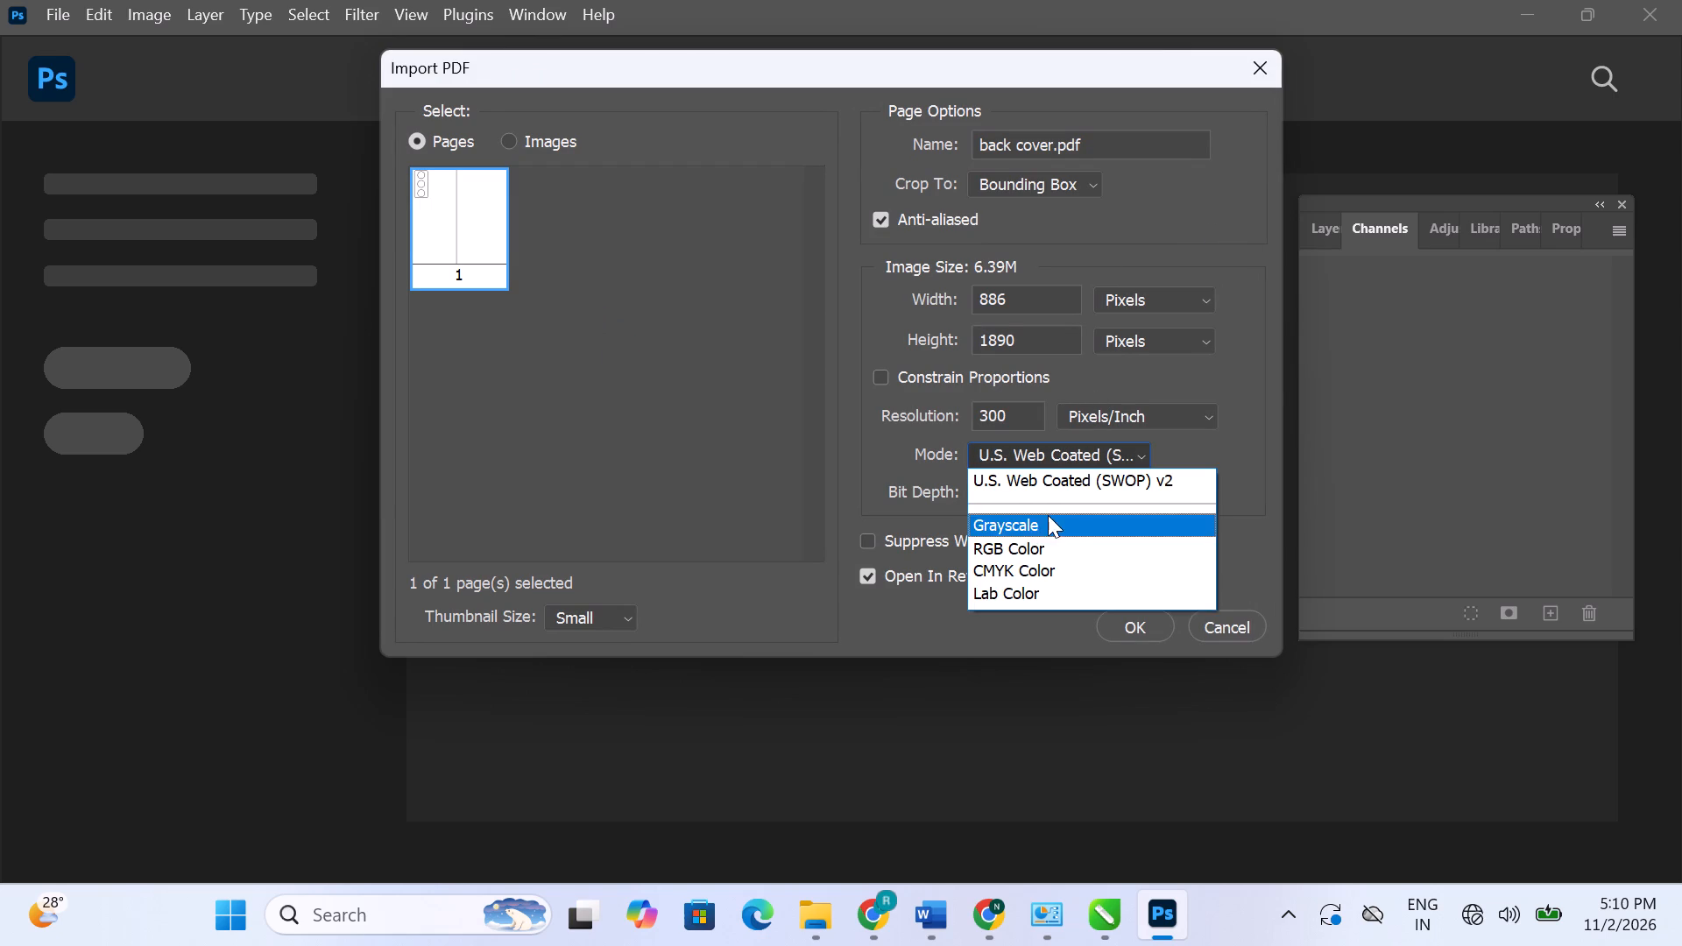
click(1051, 576)
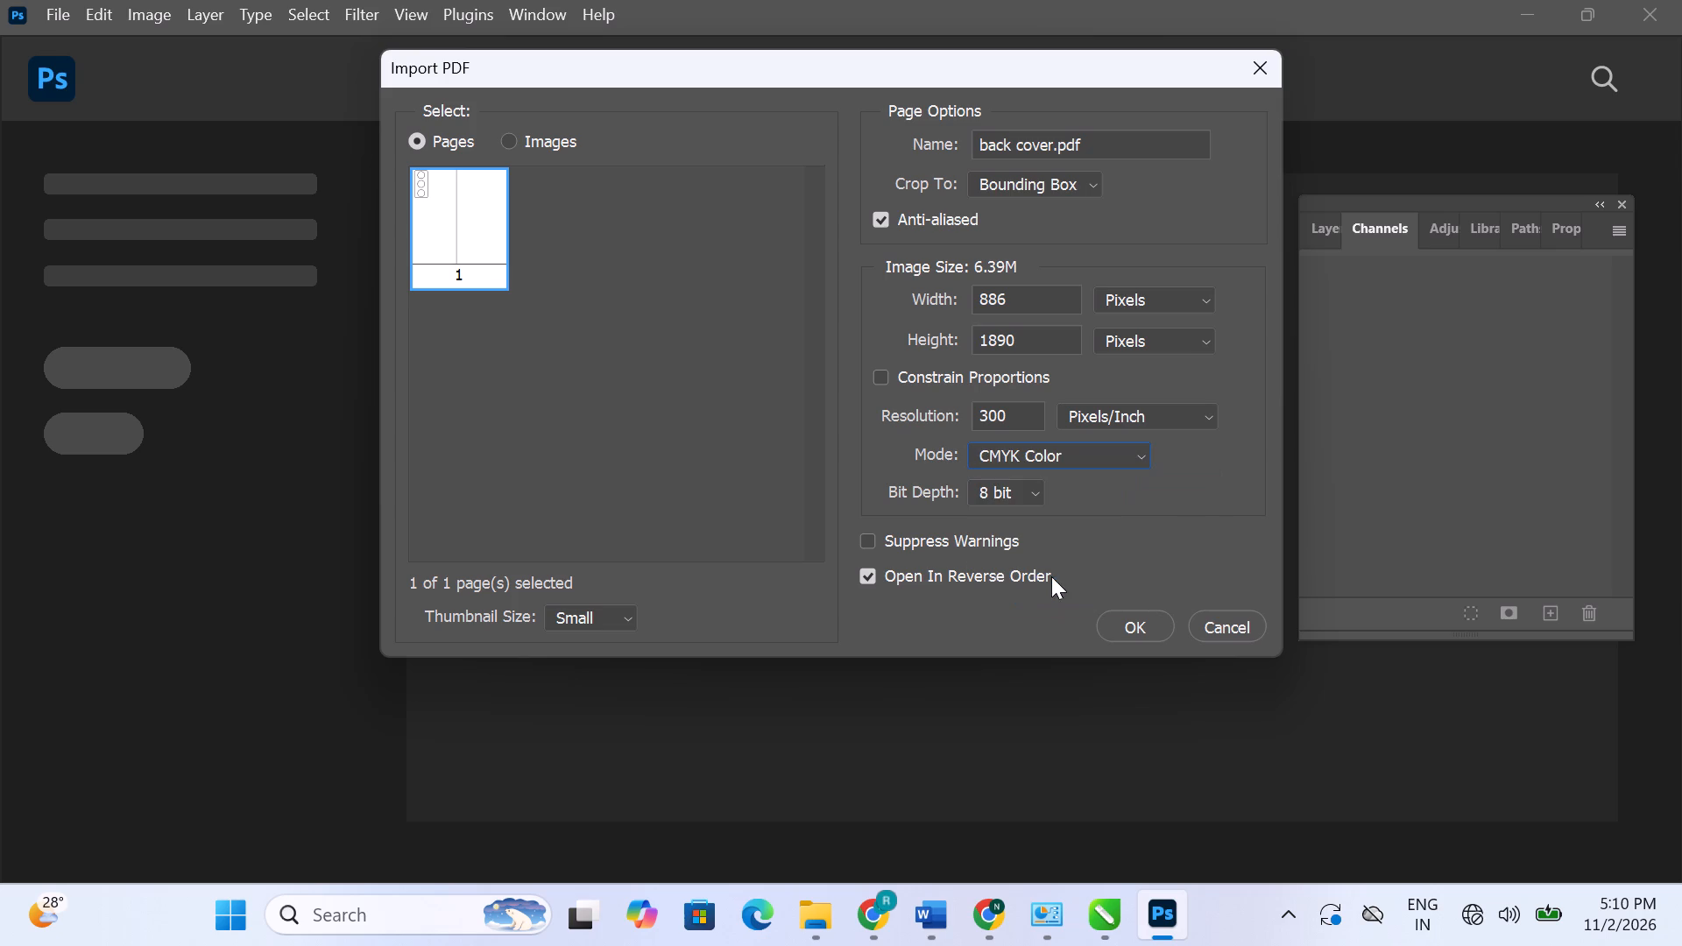
click(1144, 627)
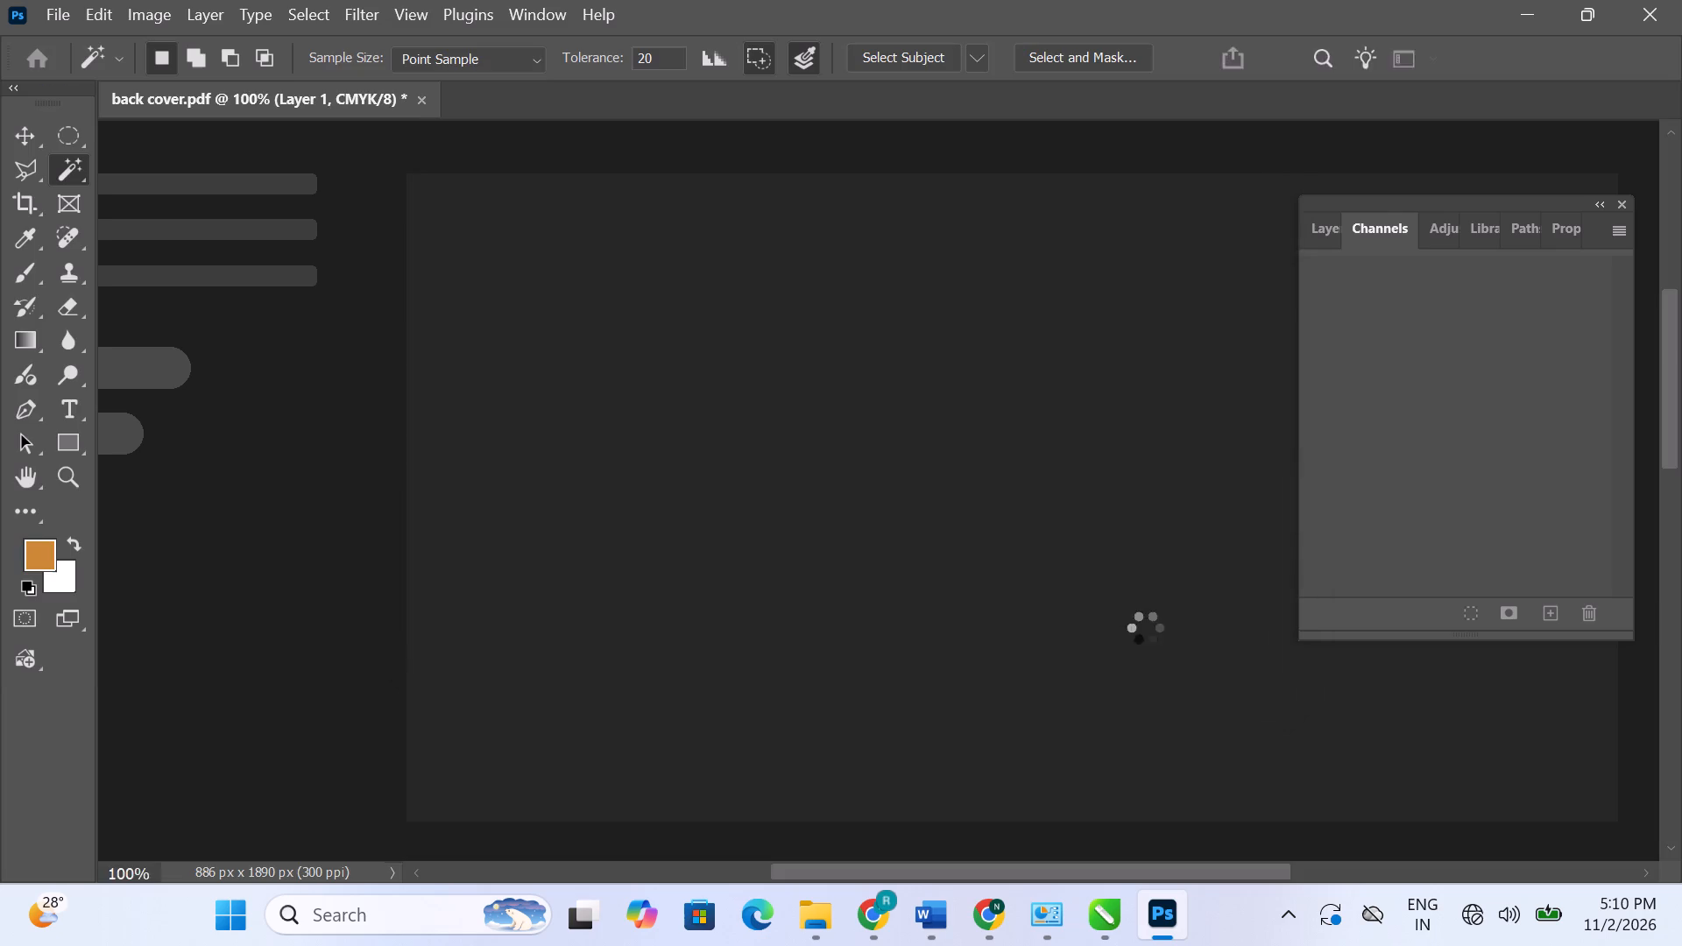
Check the back cover document's width, height and resolution in Image Size, leaving no area selected.
alt+scroll(972, 568, down, 1)
alt+scroll(972, 568, up, 1)
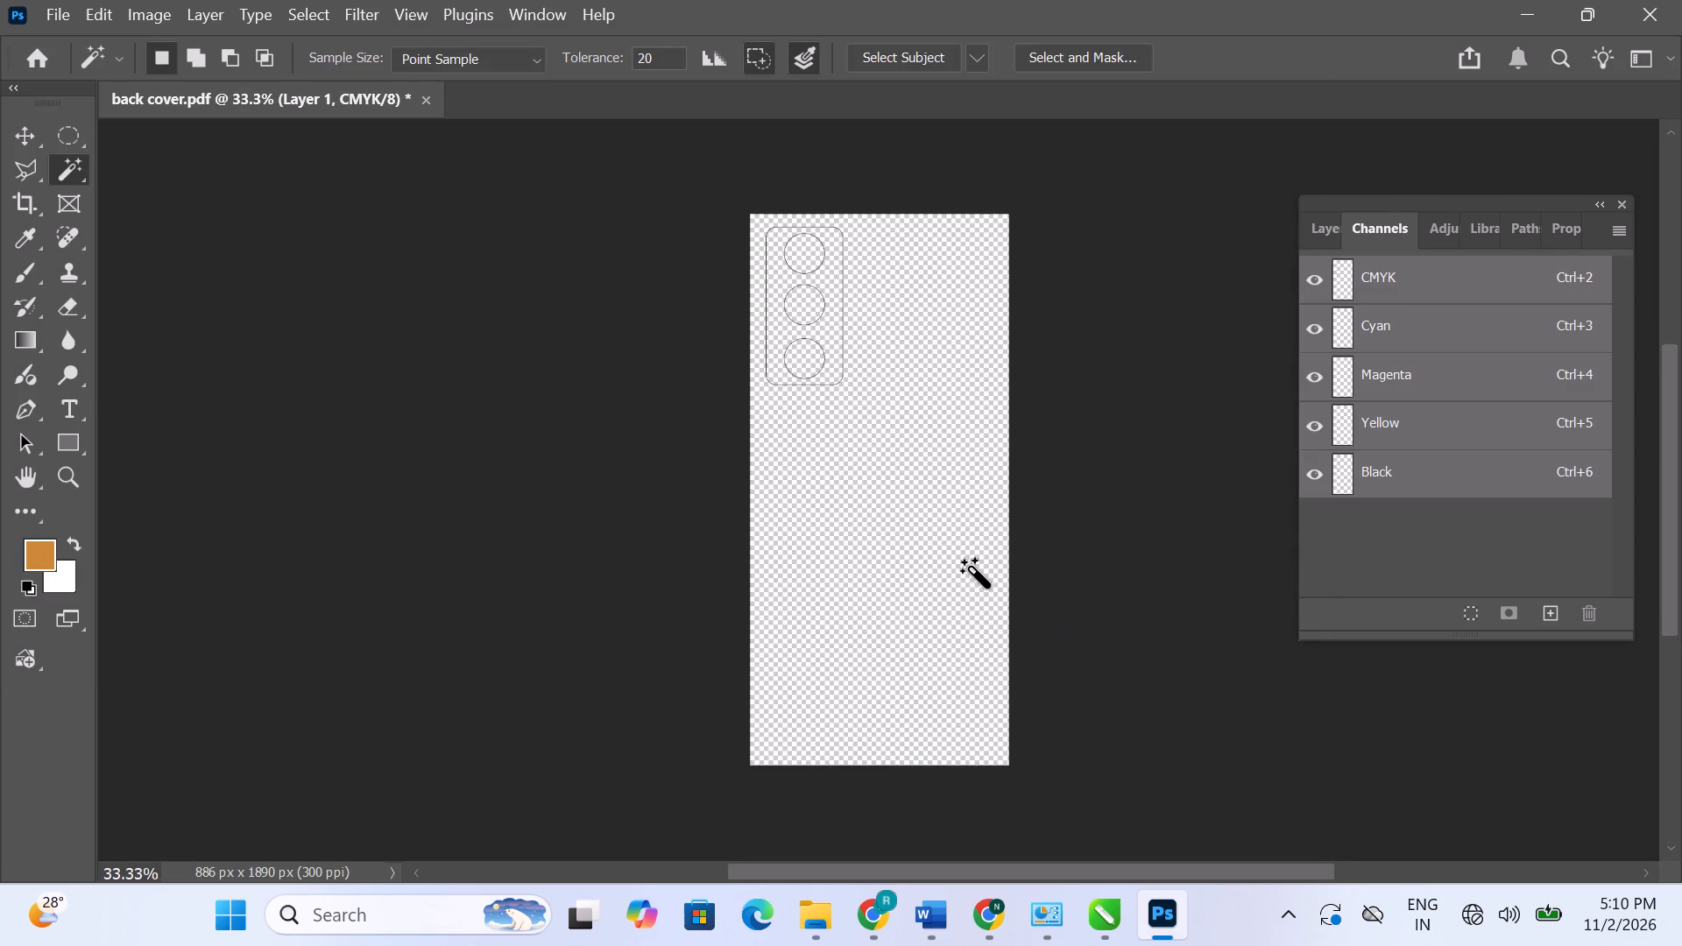
alt+scroll(972, 568, down, 1)
alt+scroll(972, 568, up, 1)
click(133, 3)
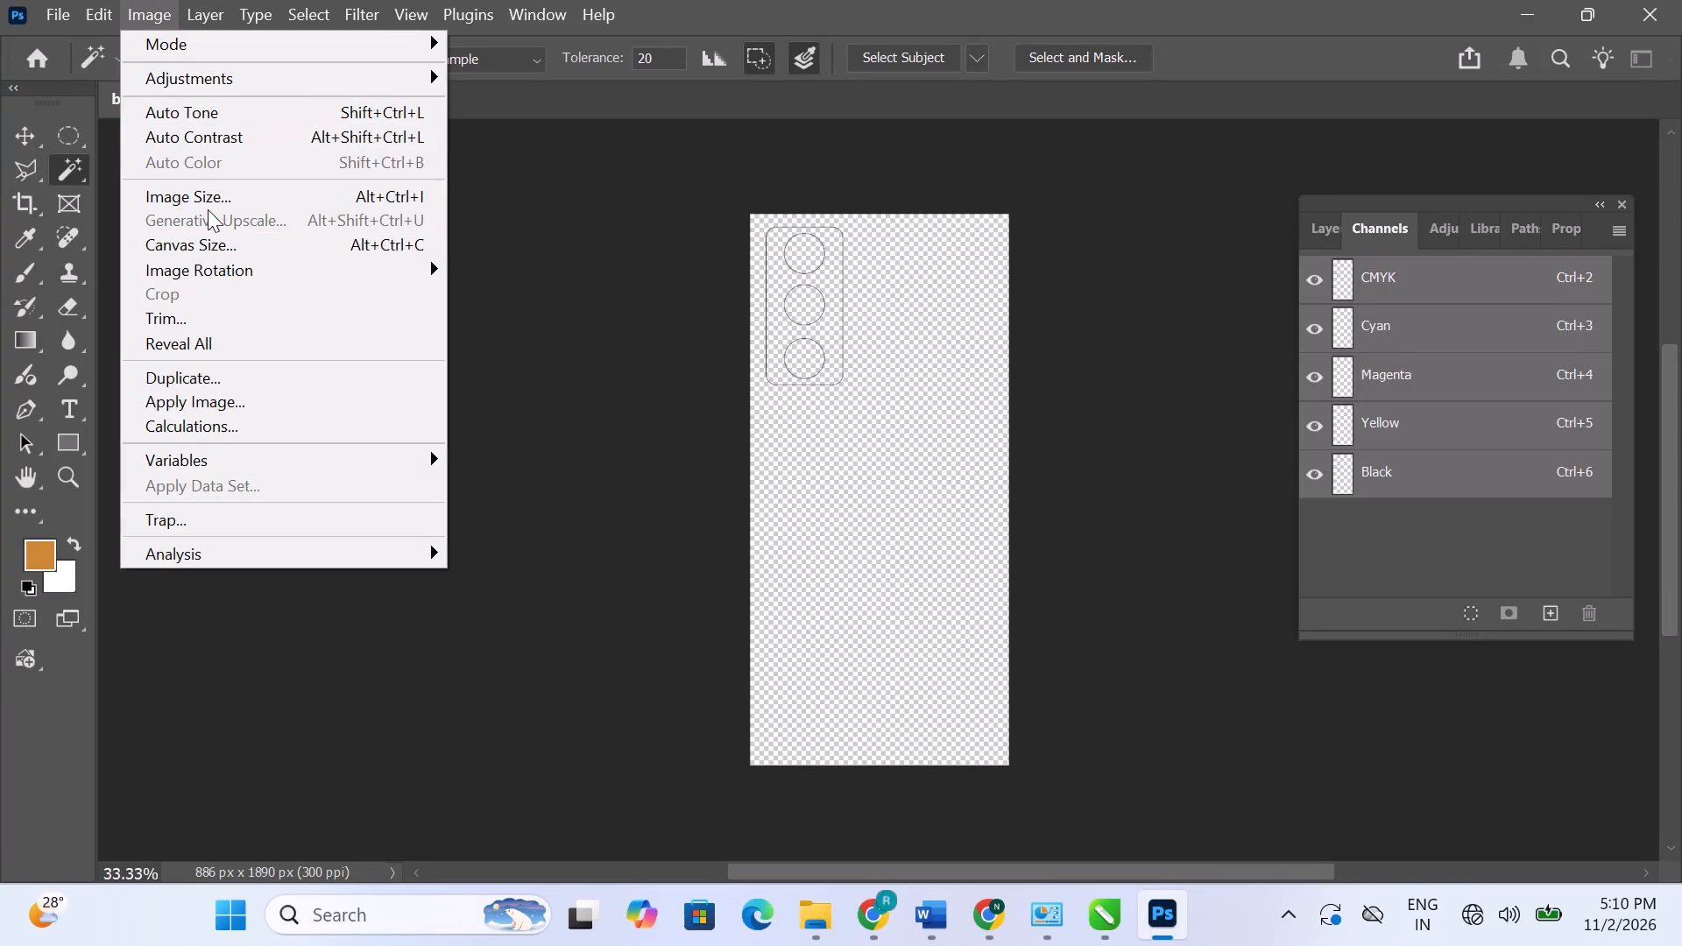
click(208, 208)
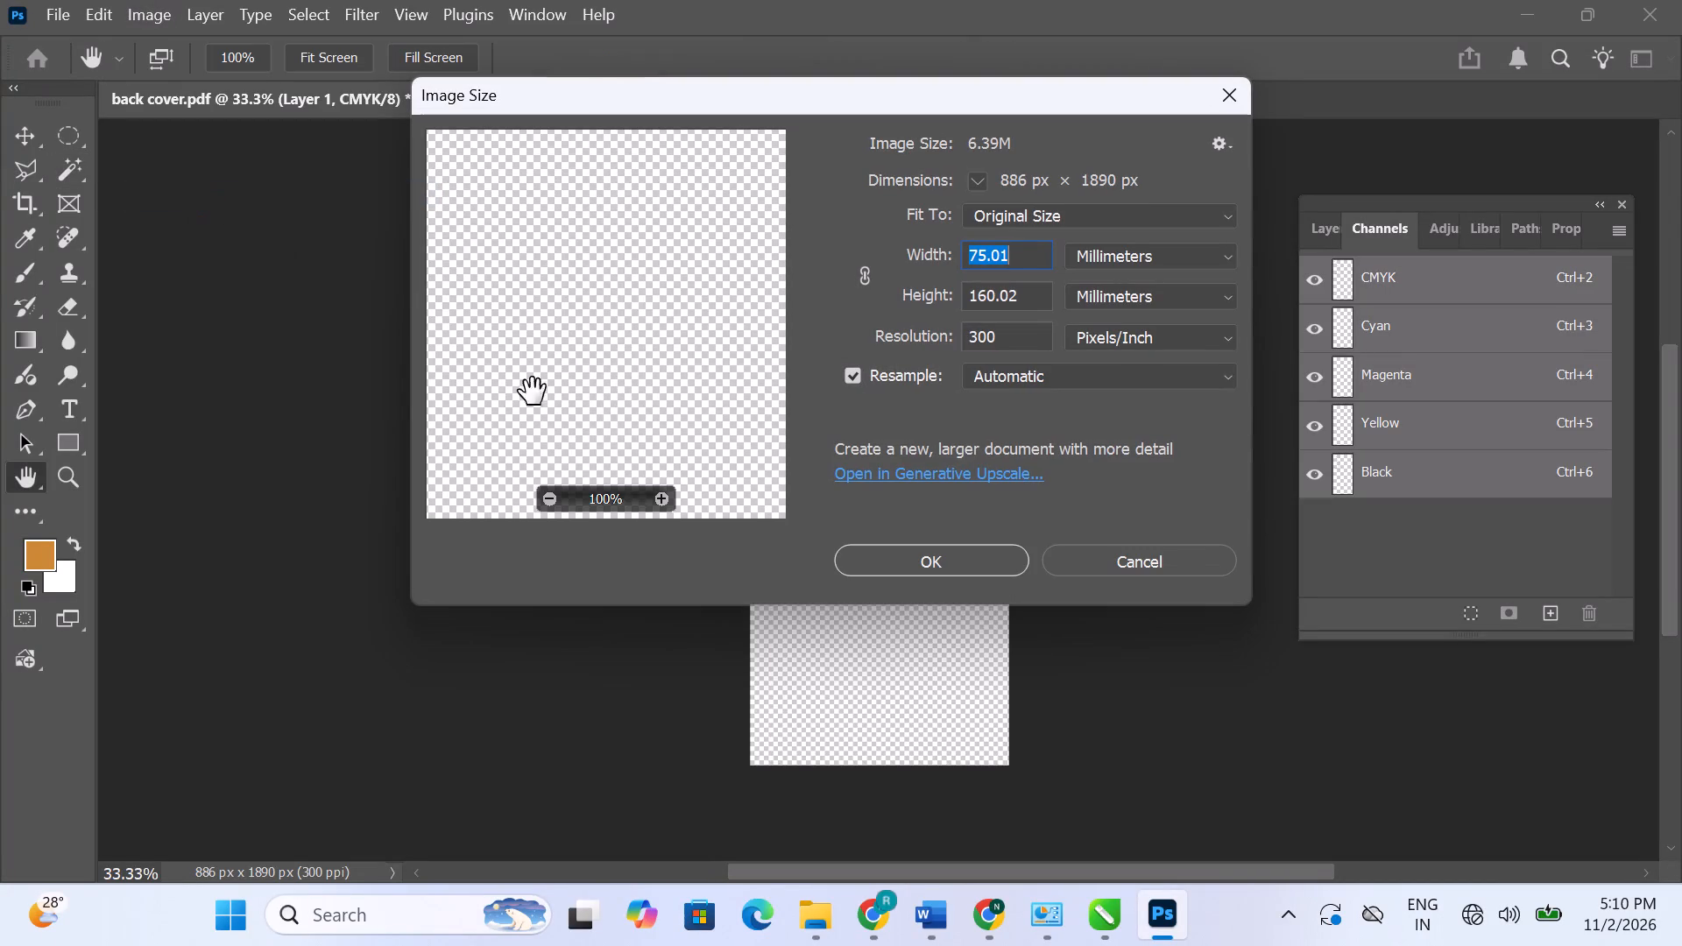
click(969, 563)
click(969, 563)
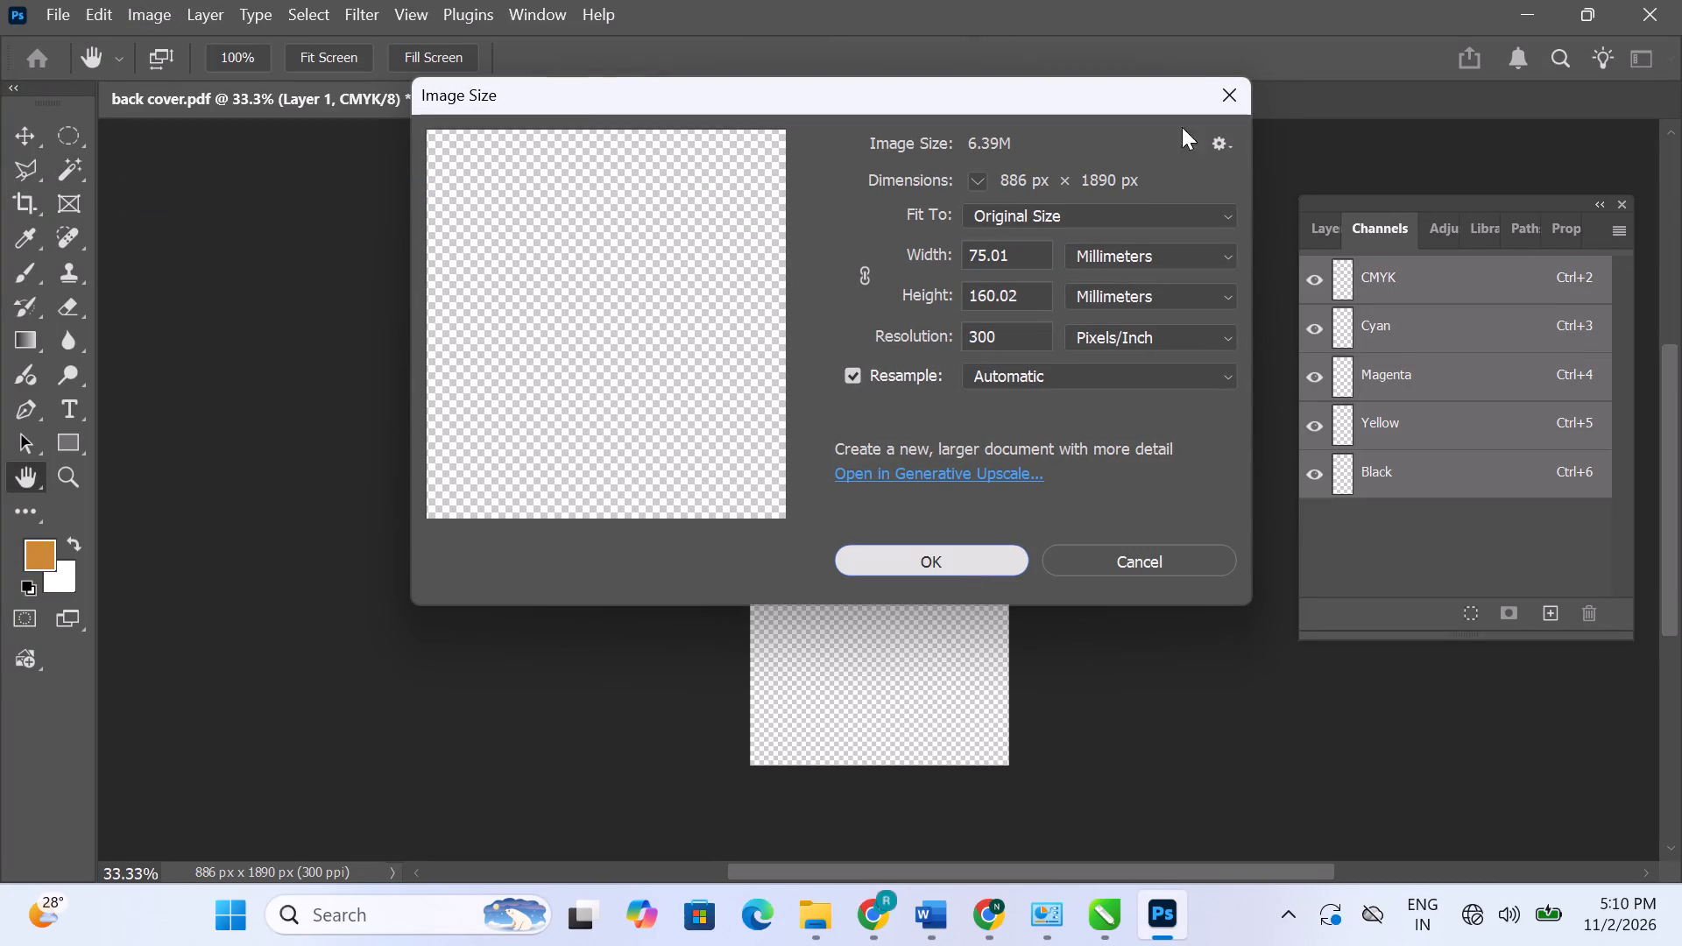
click(1240, 105)
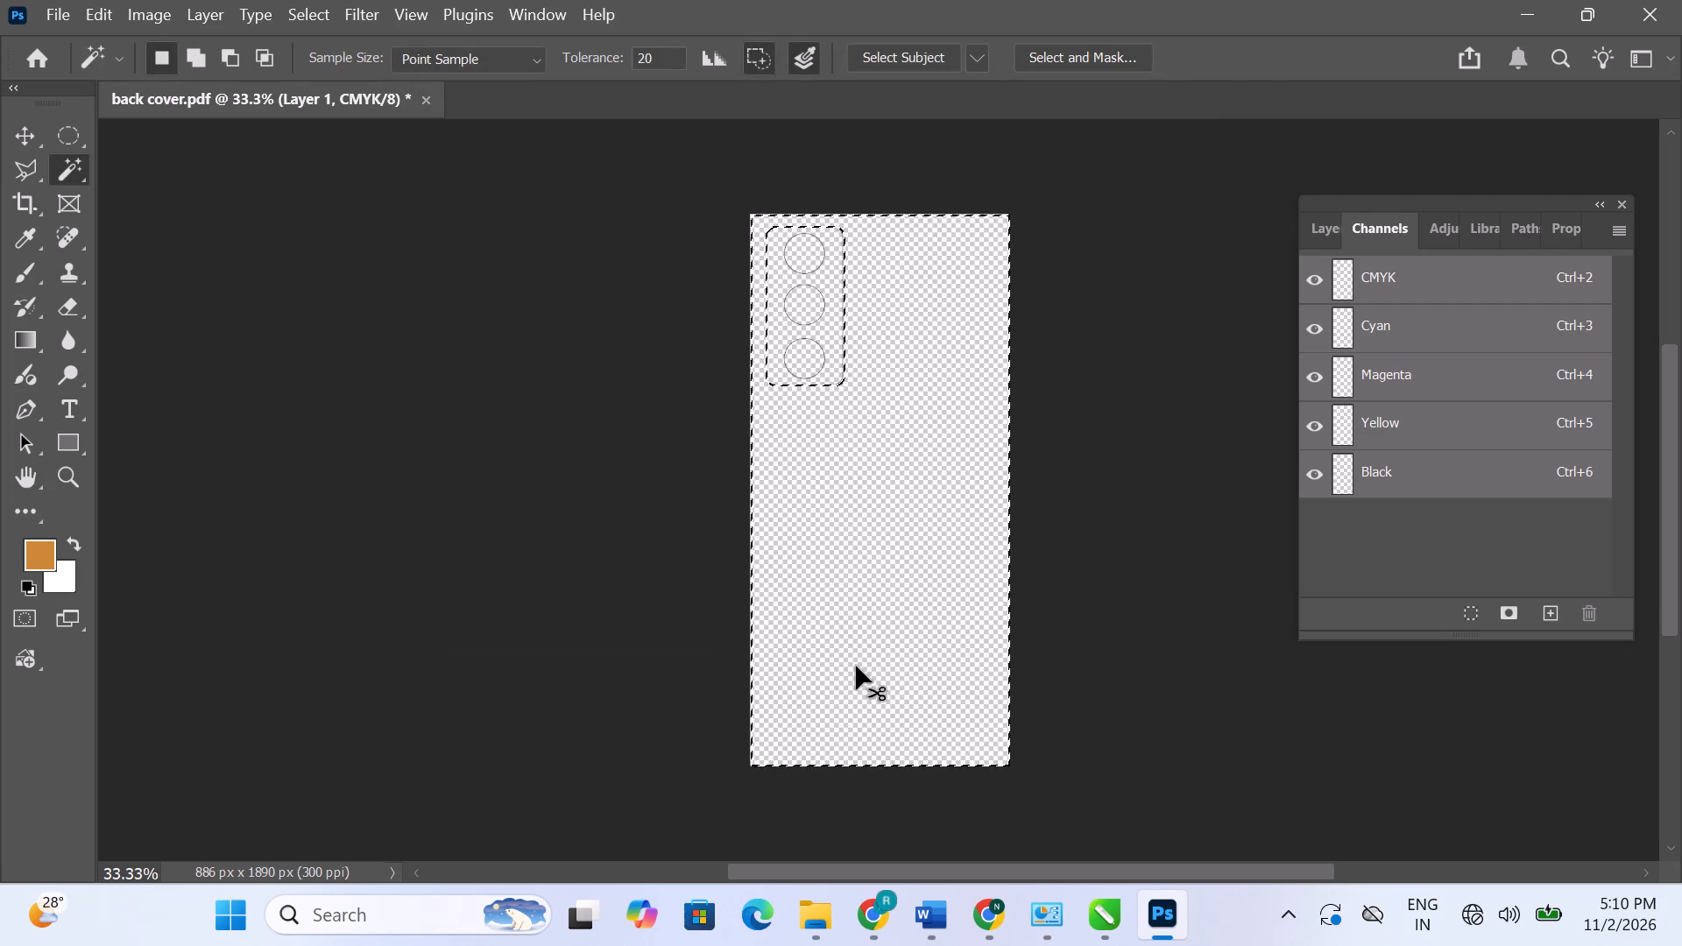
key(ctrl+d)
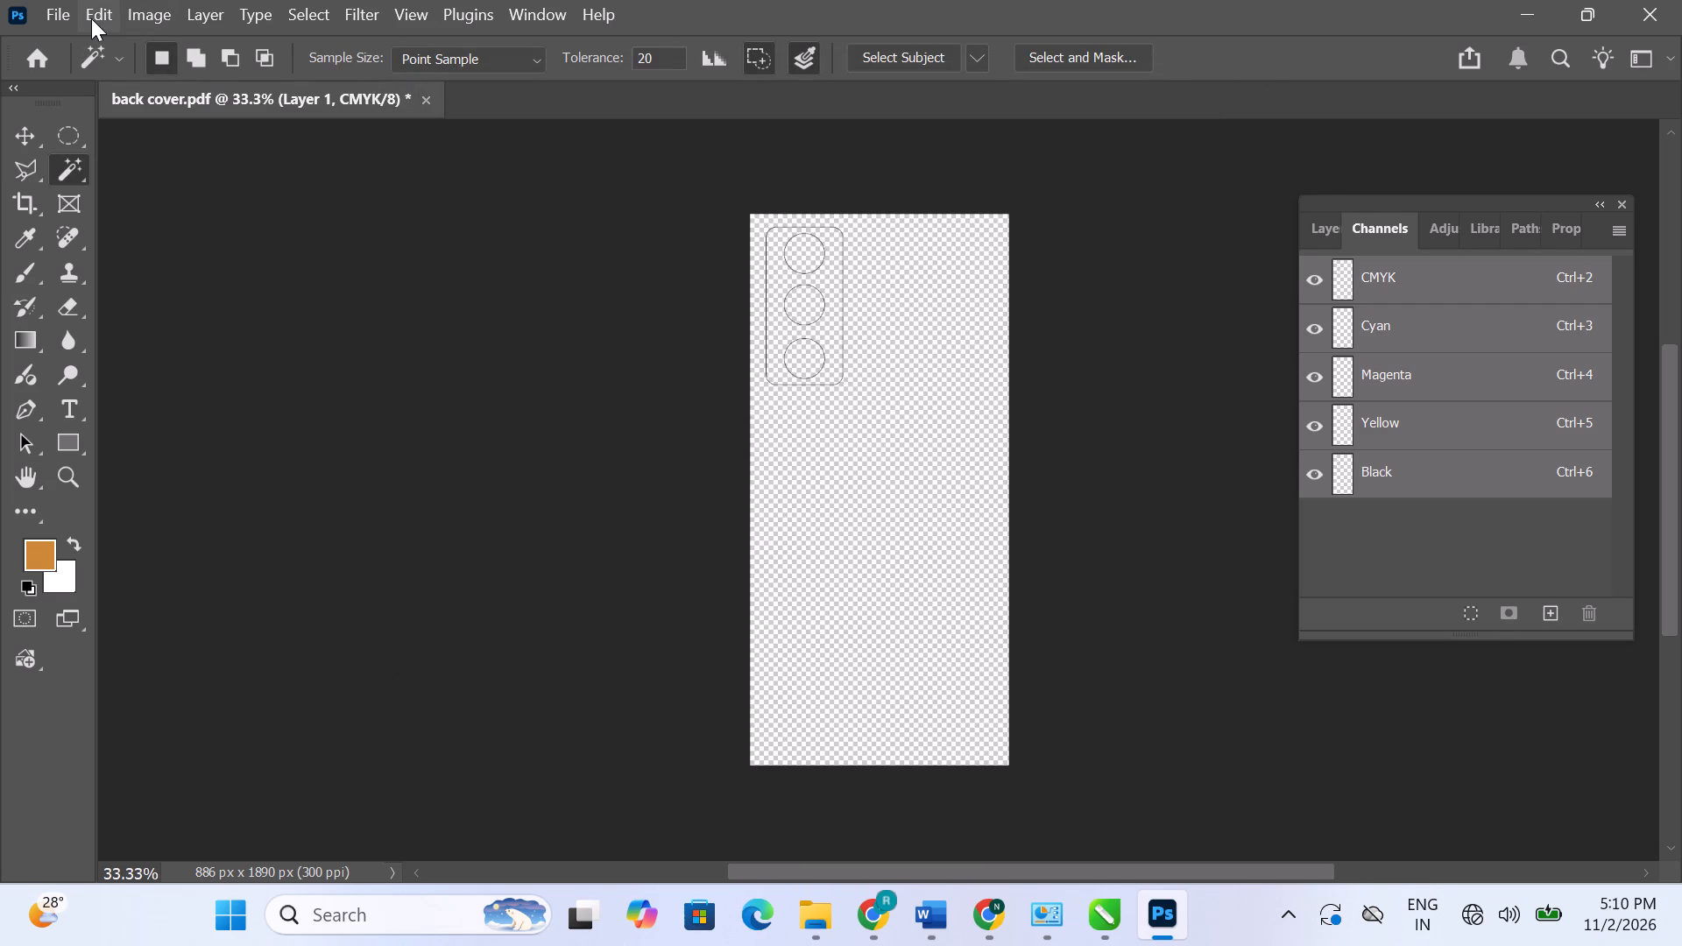
Open the whisky bottle image "download (6)" from the Downloads folder.
click(53, 8)
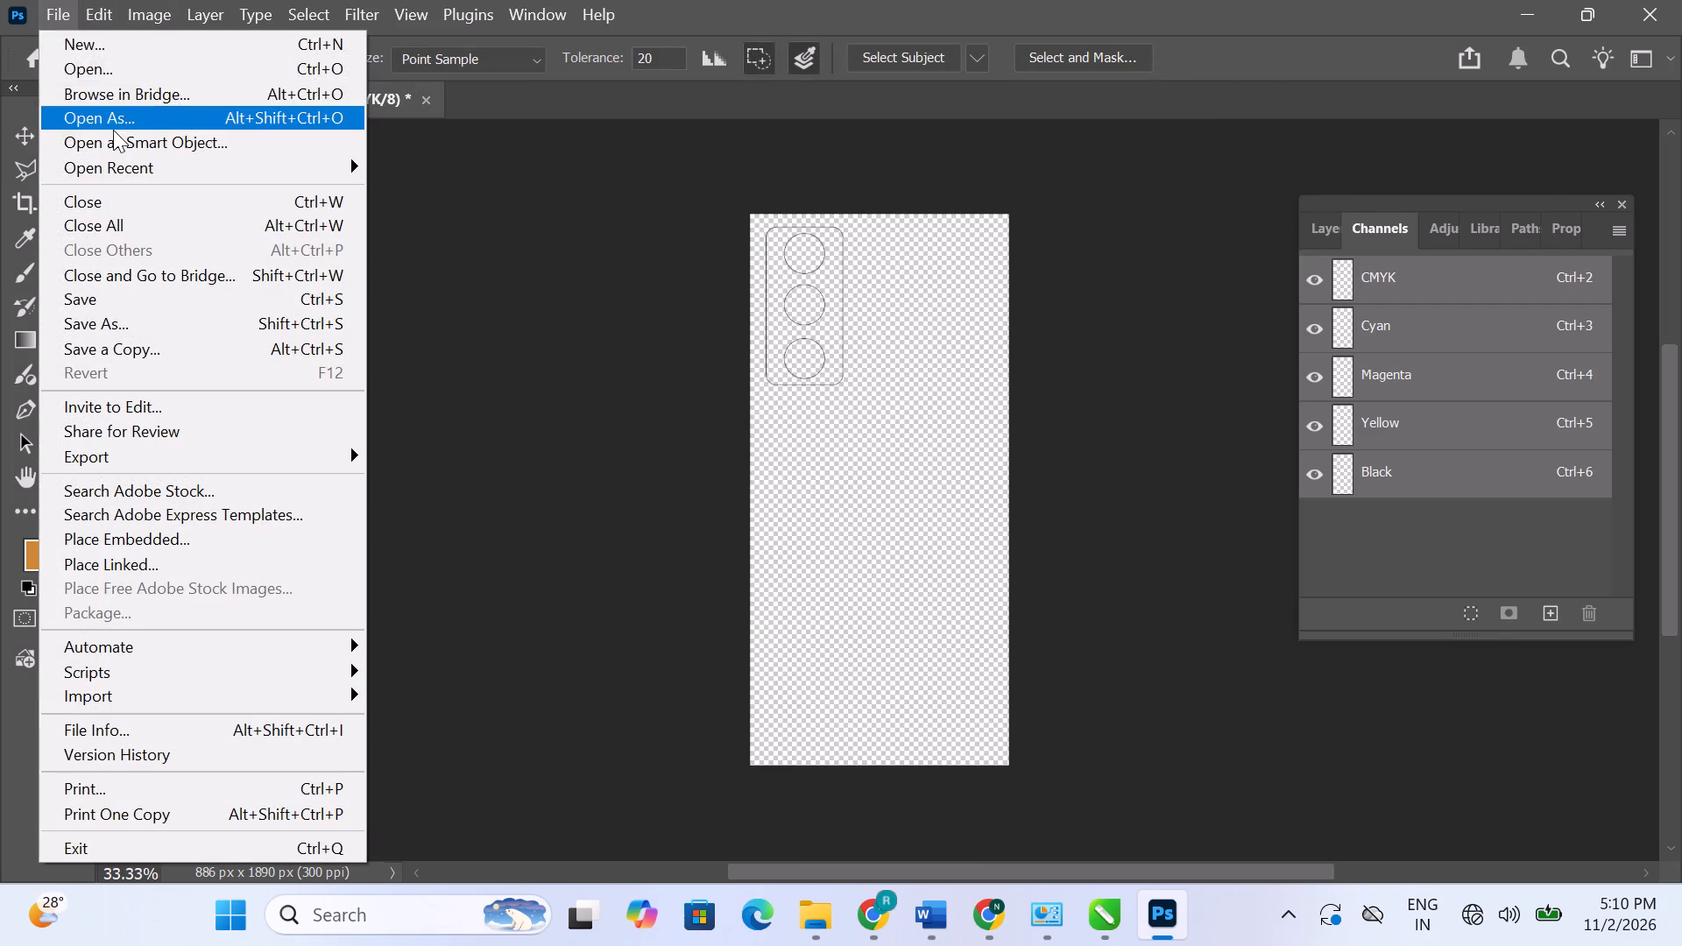
click(94, 77)
scroll(551, 459, down, 1)
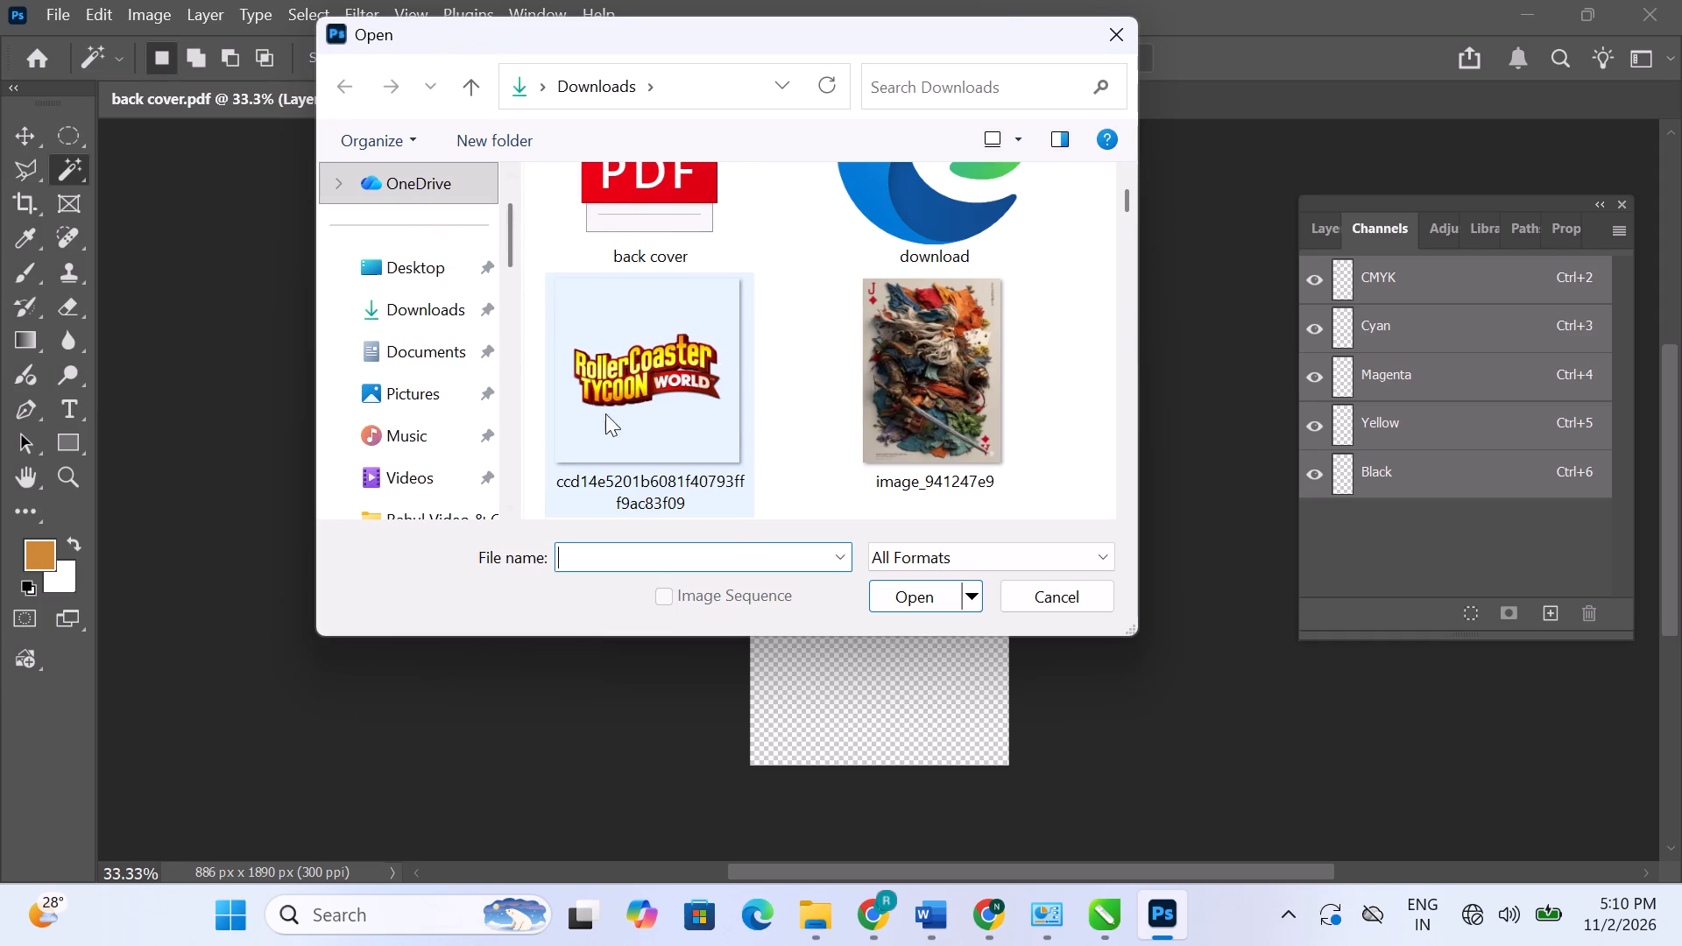
scroll(636, 385, down, 3)
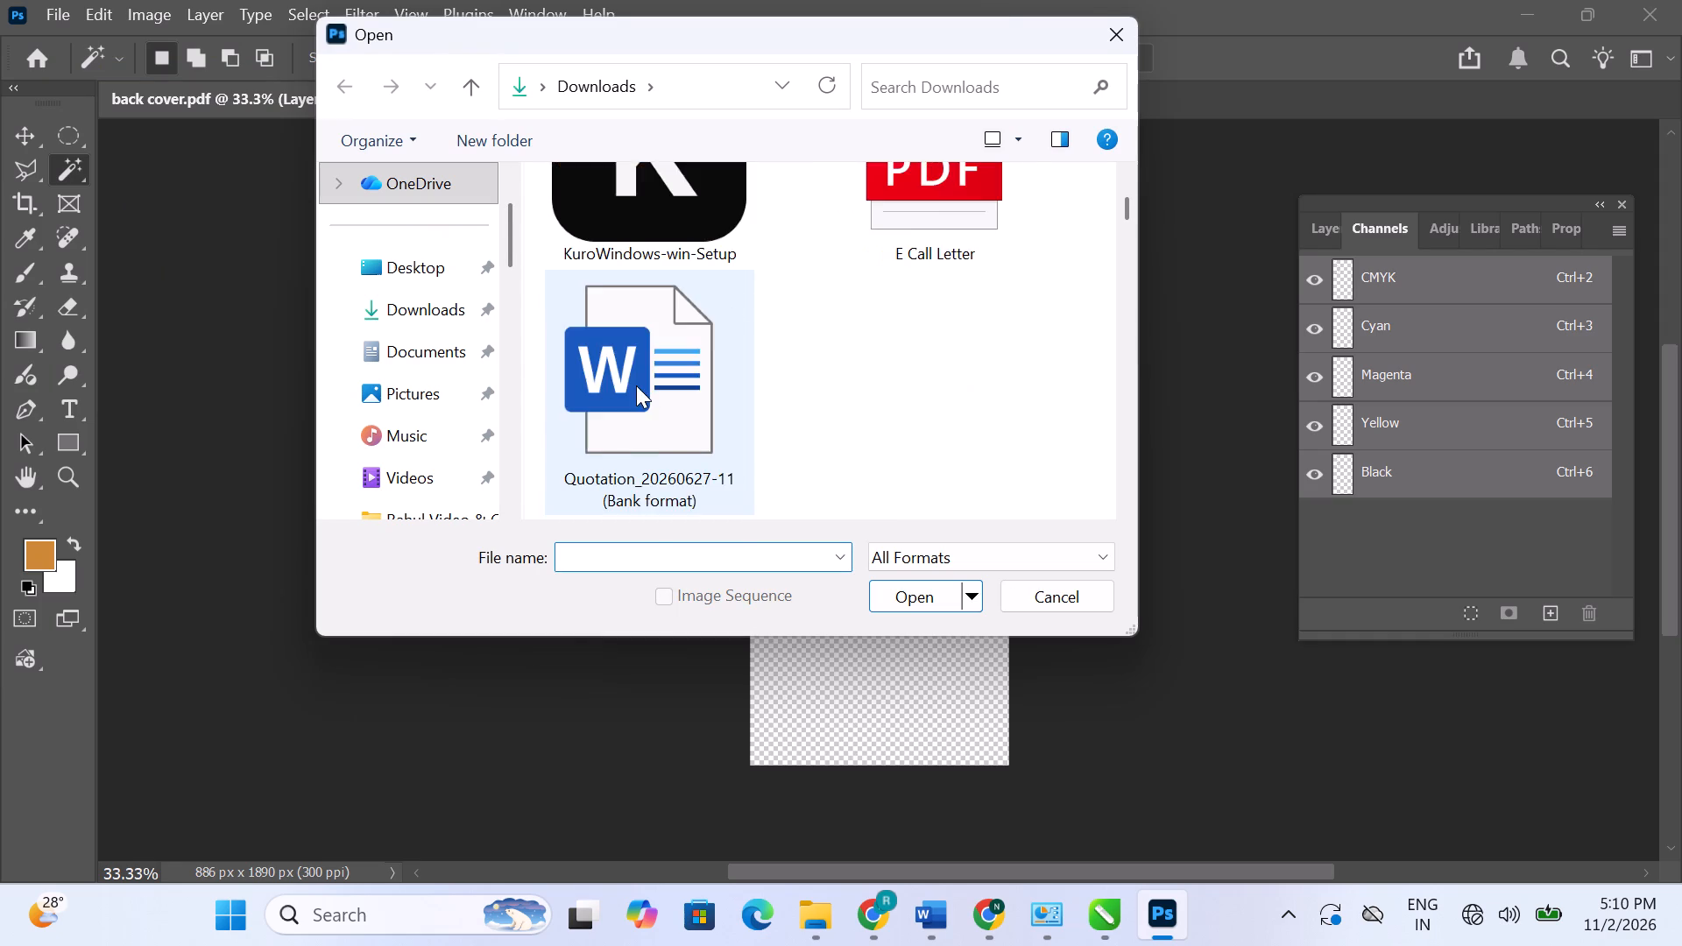
scroll(636, 385, down, 5)
click(455, 295)
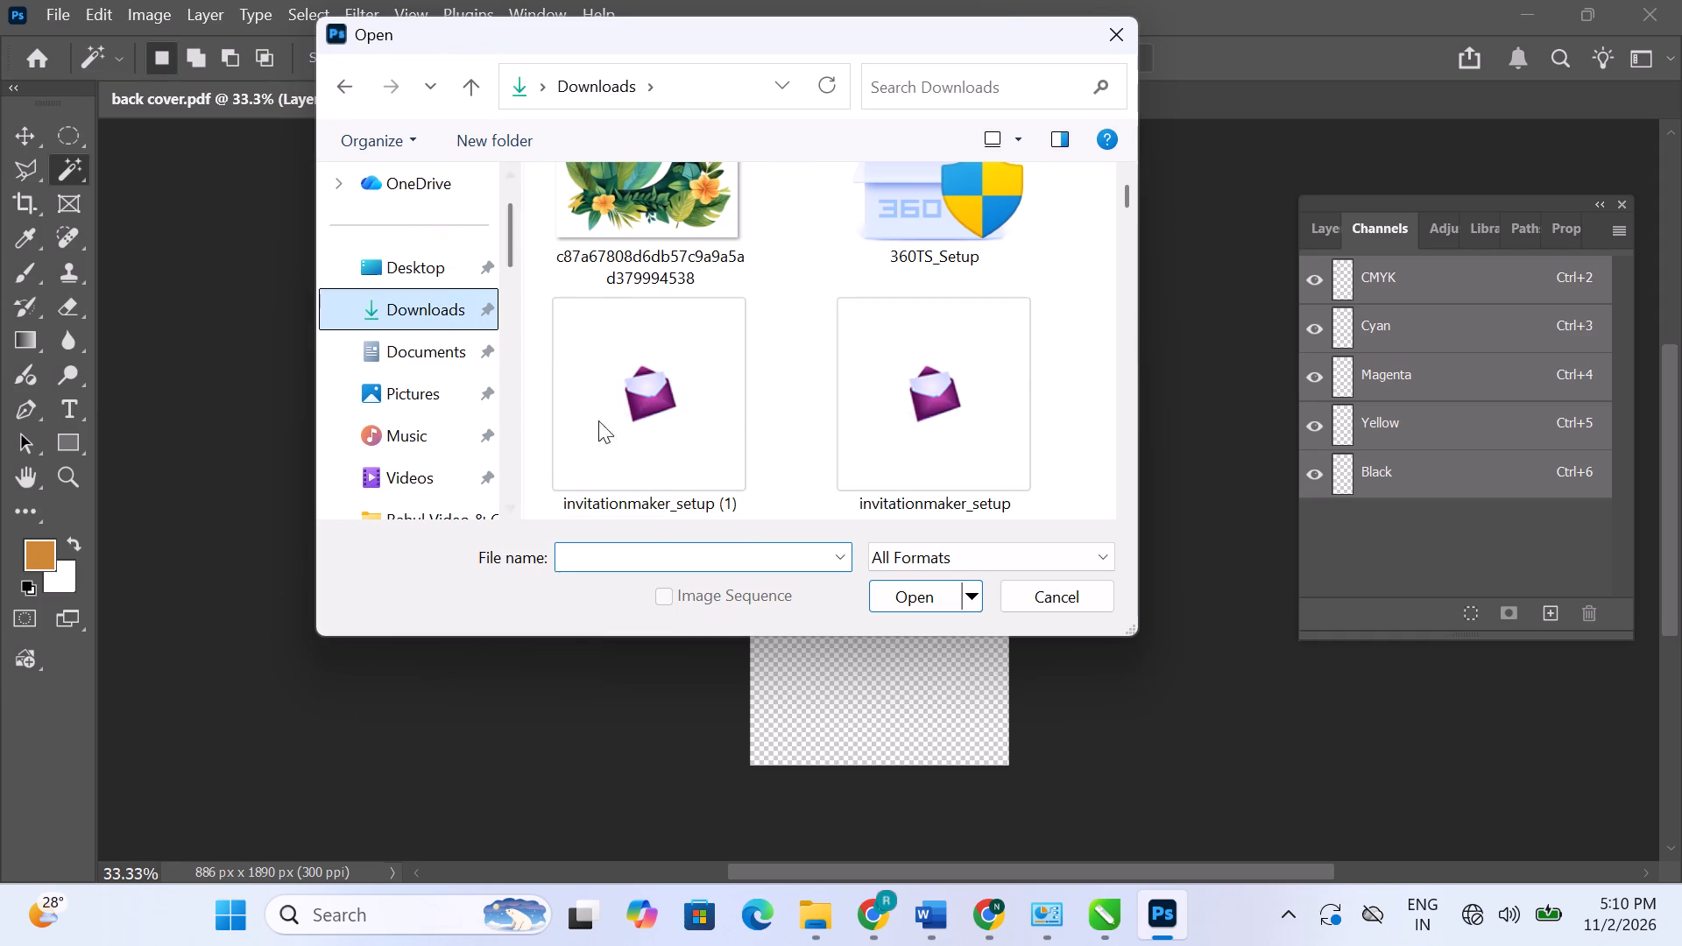
scroll(710, 417, down, 18)
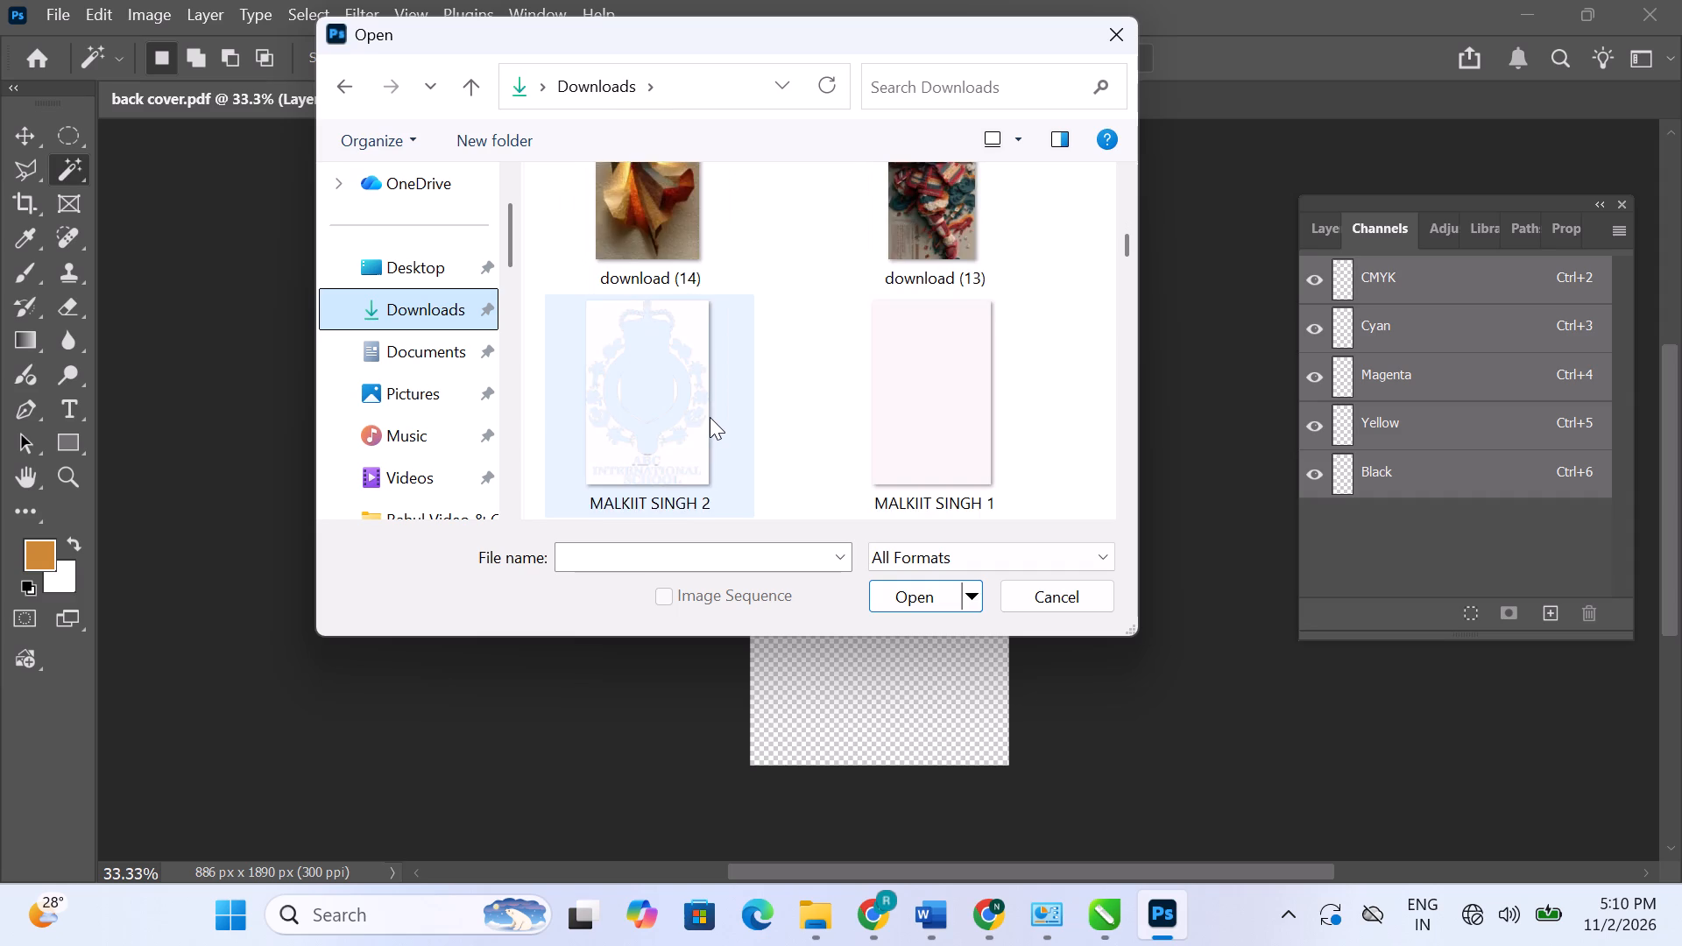
scroll(710, 417, down, 5)
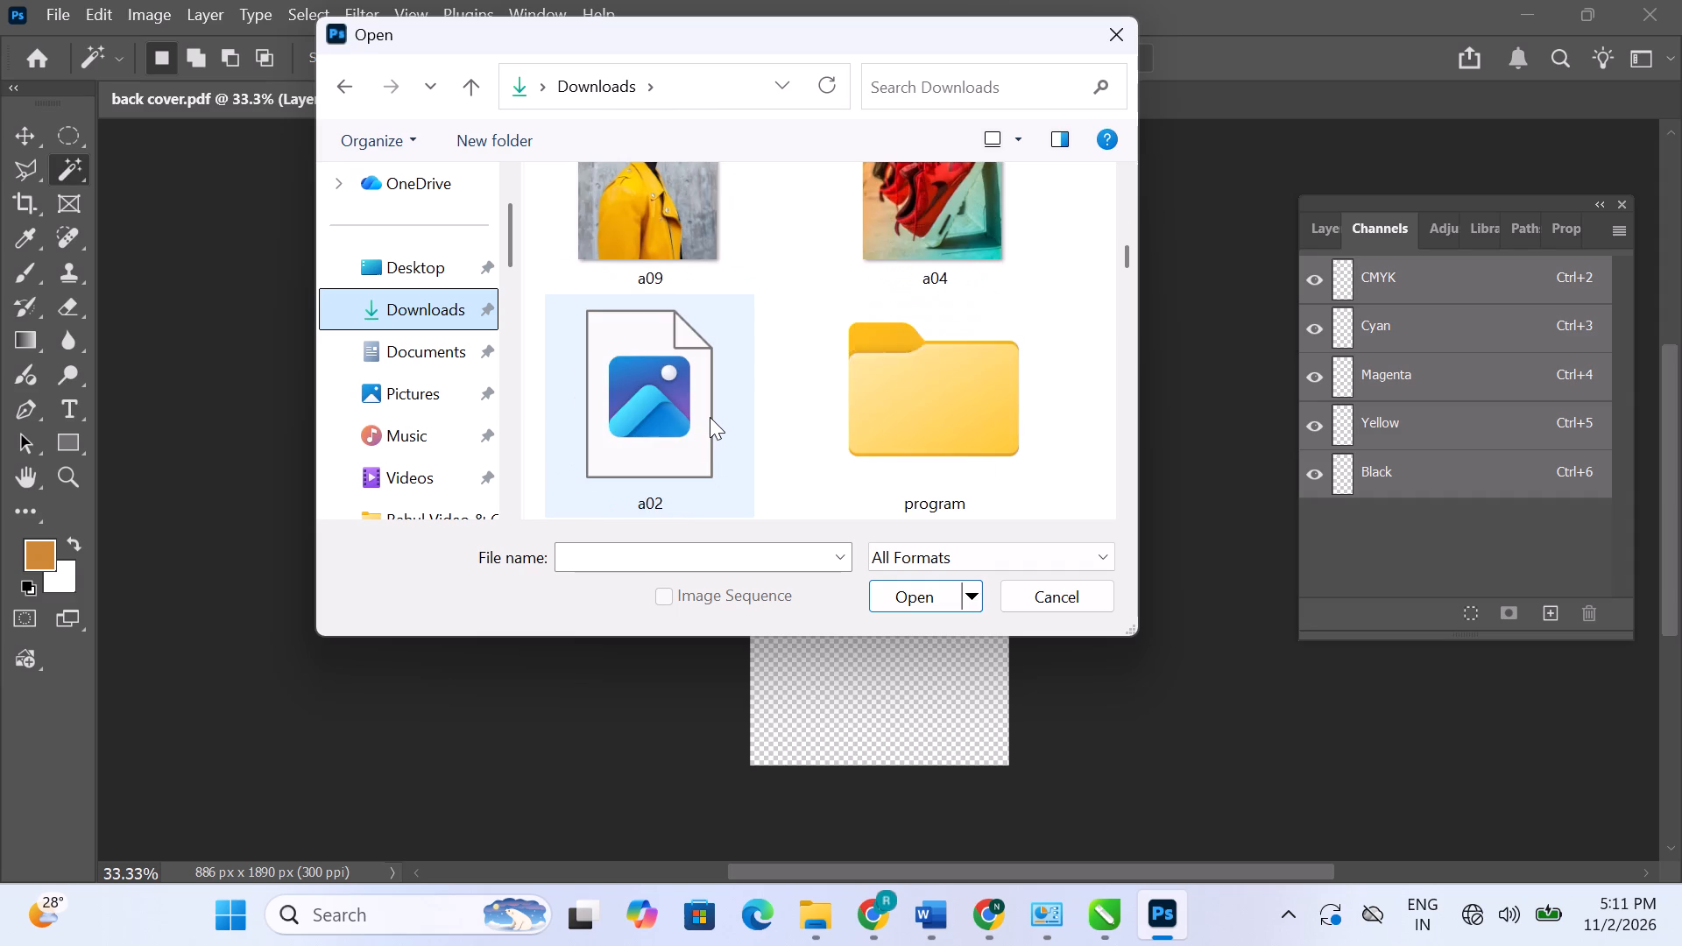
scroll(710, 417, down, 5)
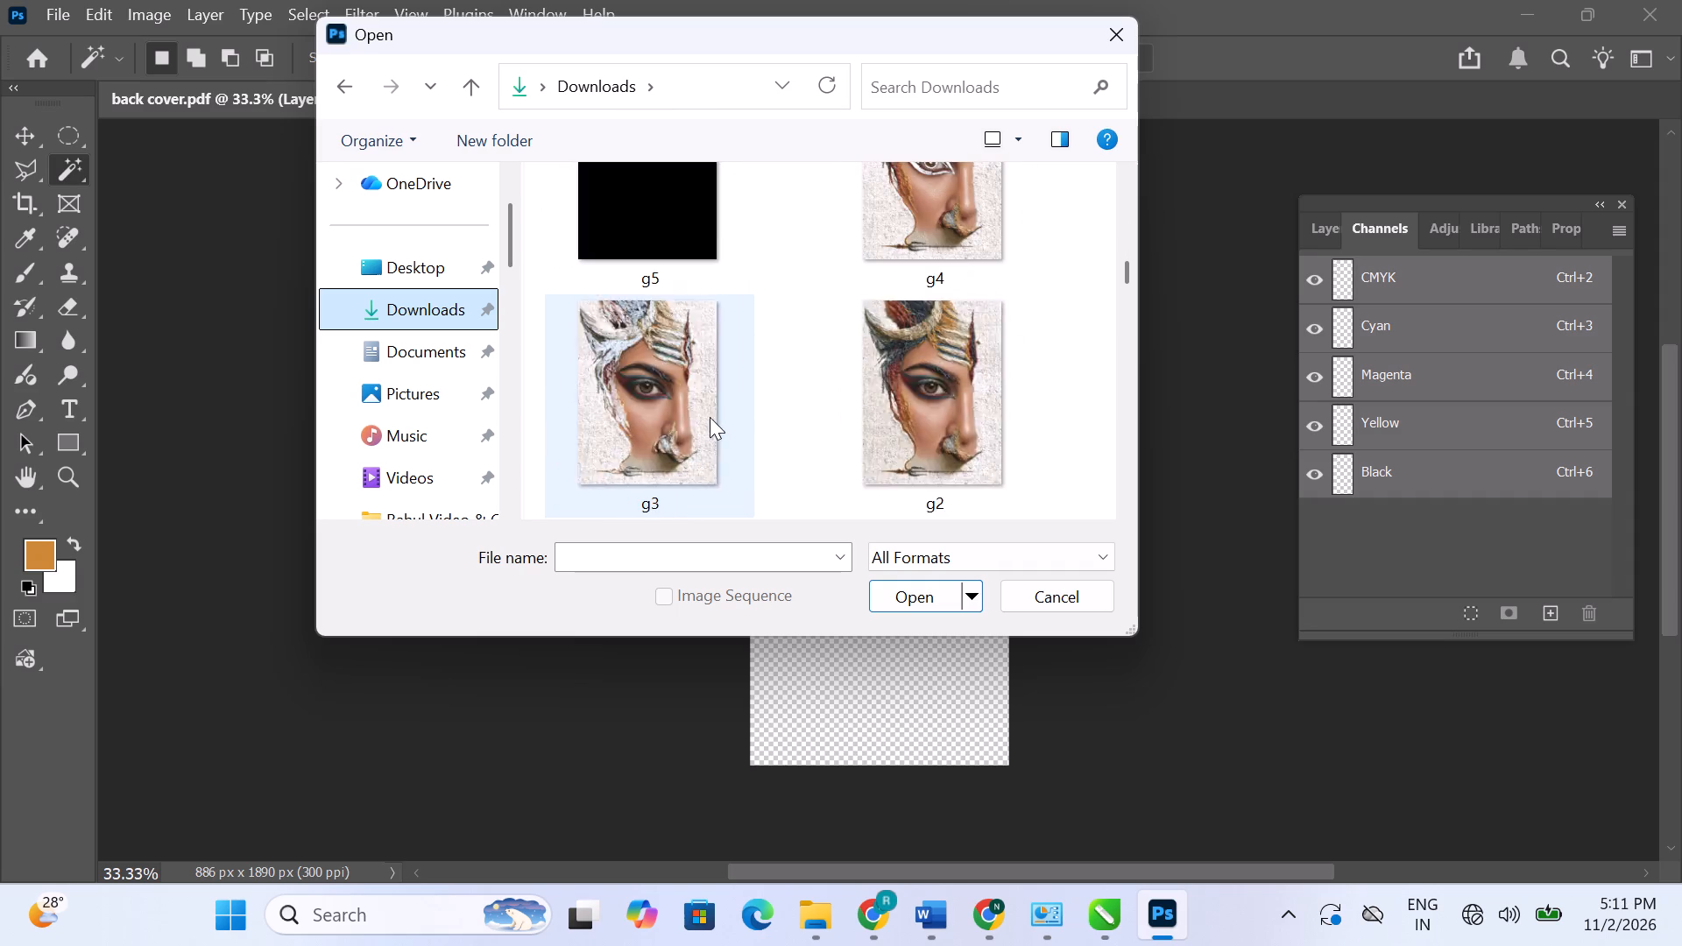
scroll(710, 417, down, 7)
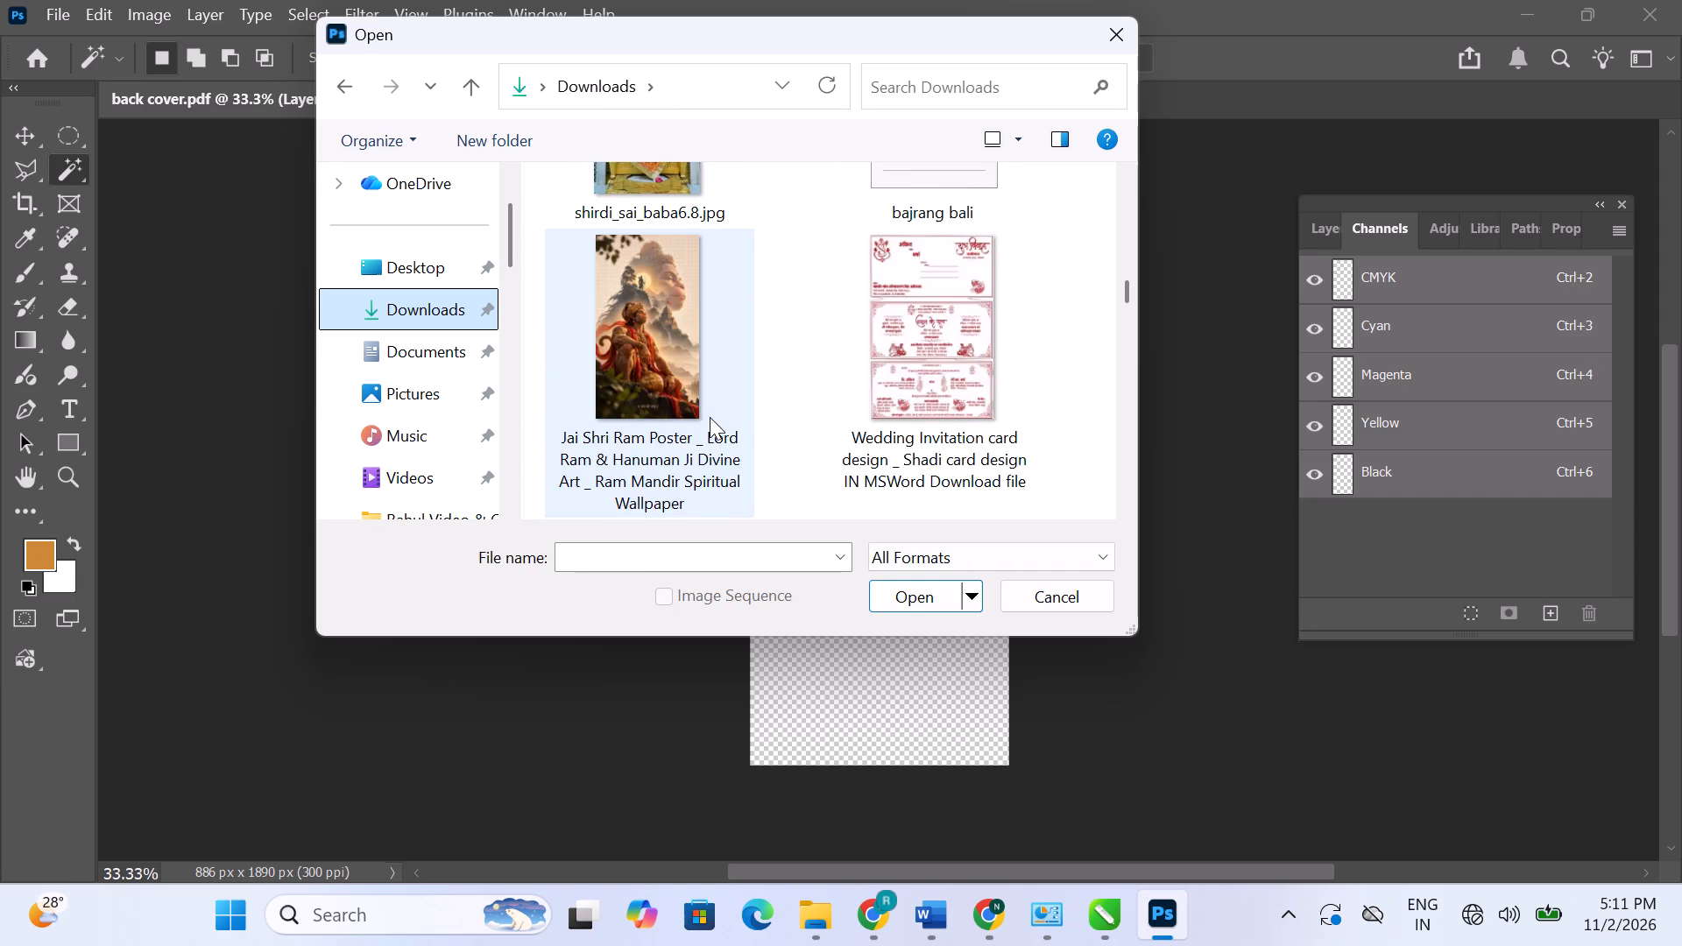
scroll(710, 417, down, 9)
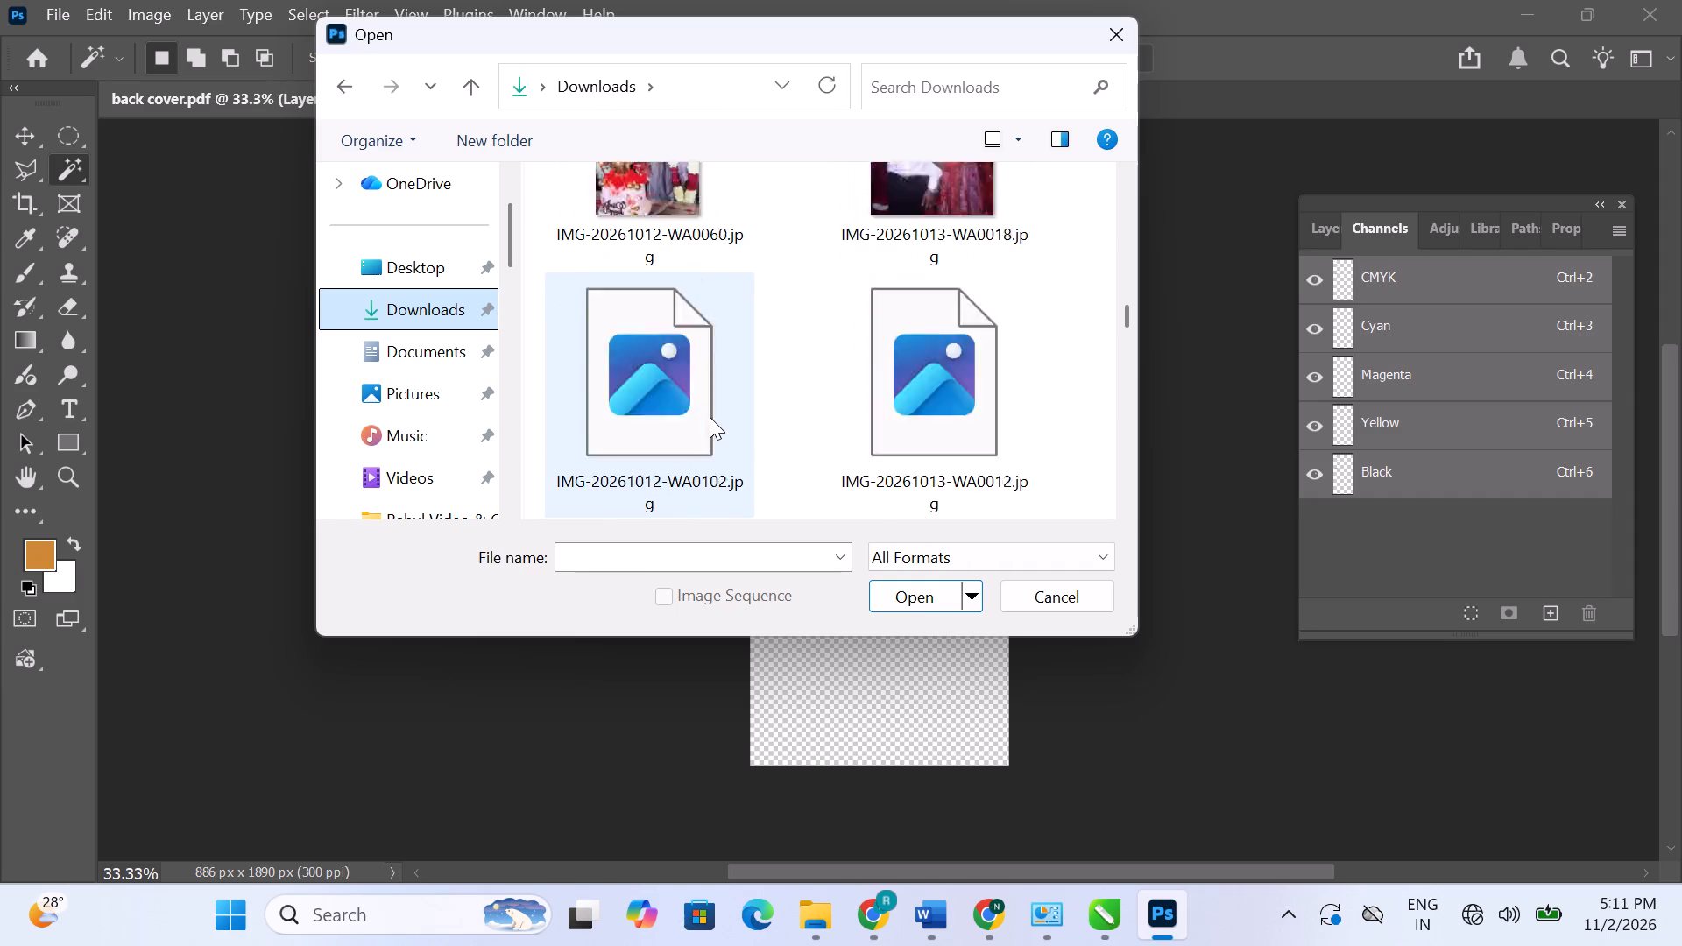
scroll(710, 417, down, 6)
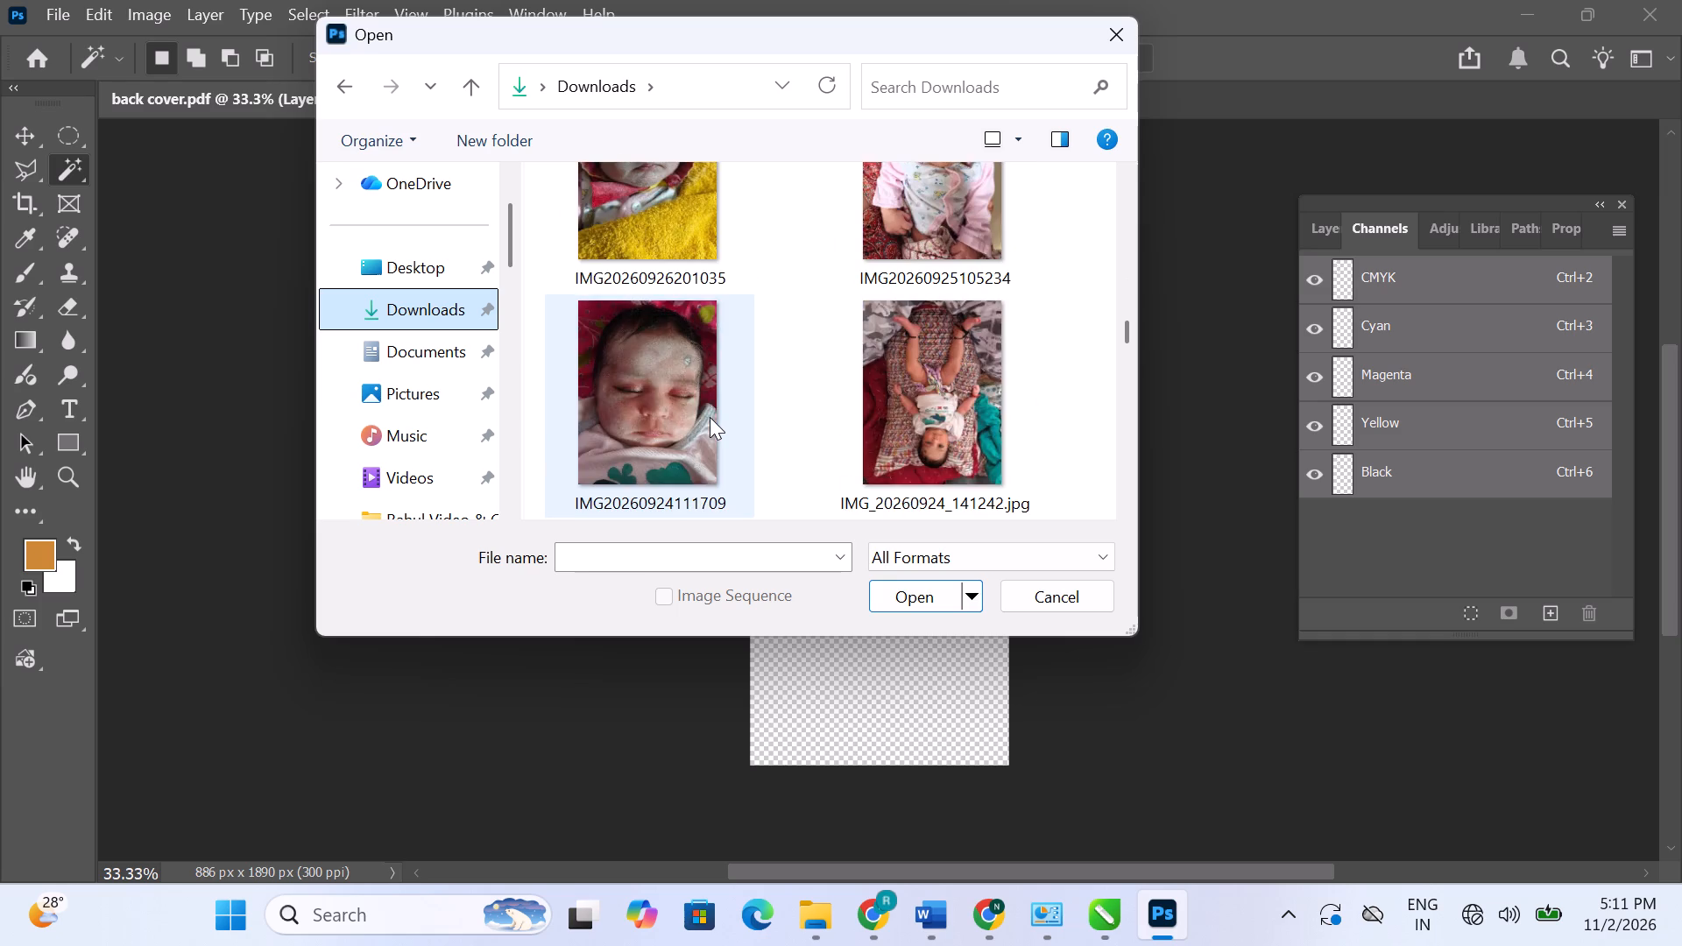
scroll(710, 417, down, 5)
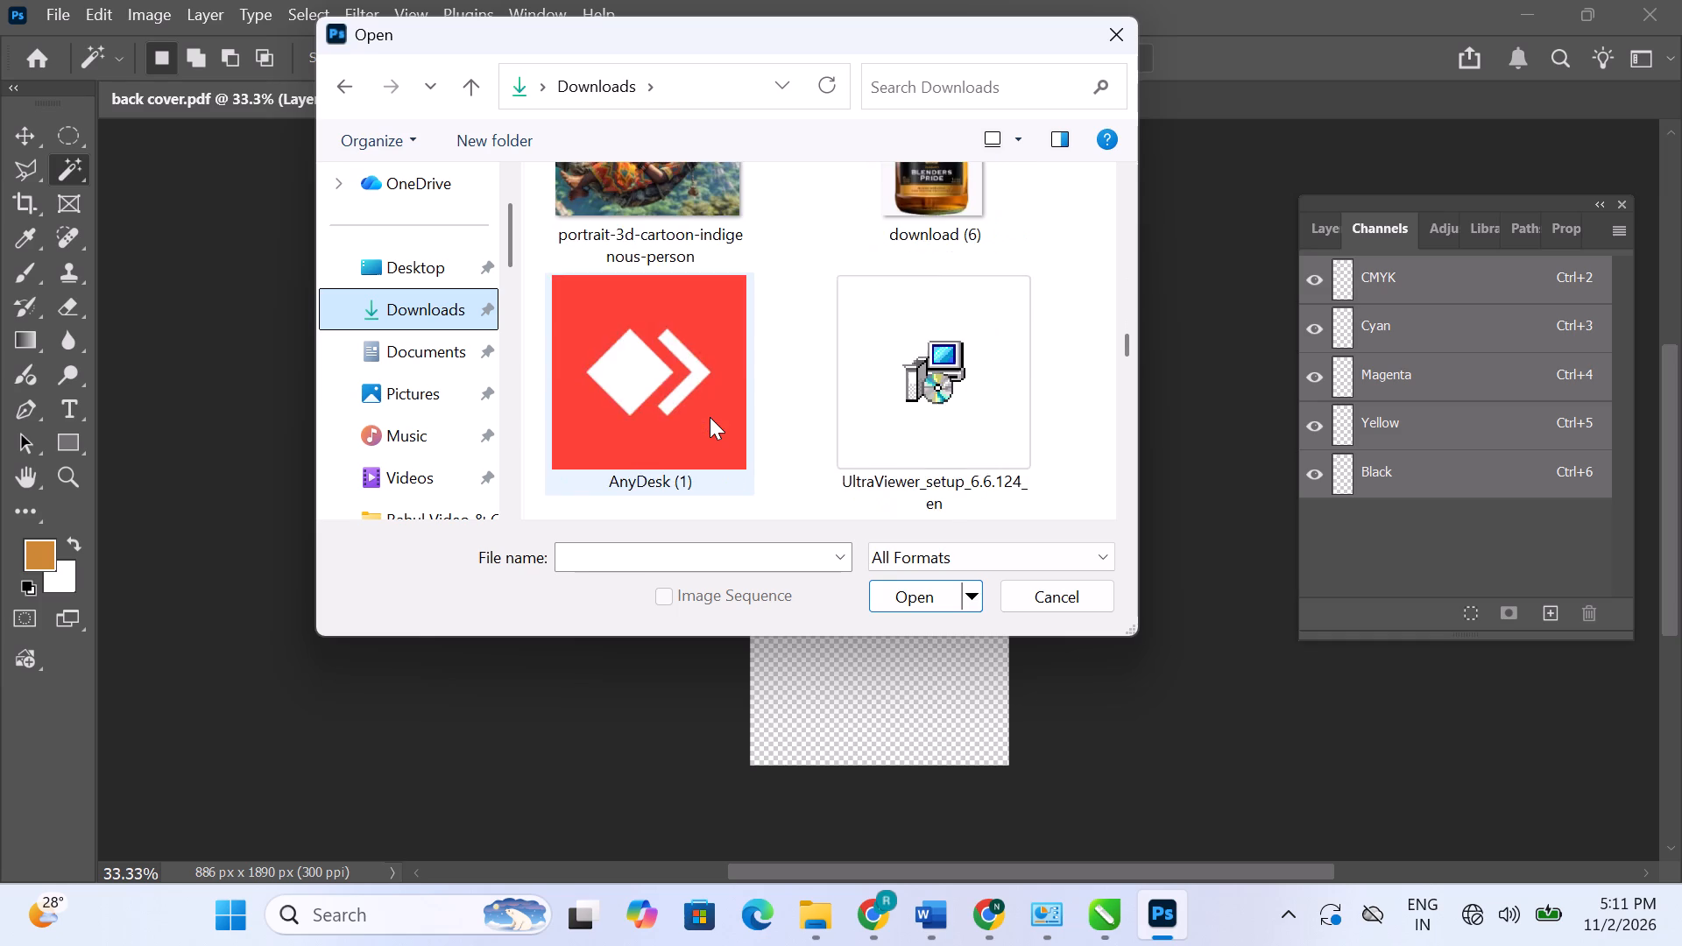
scroll(710, 417, up, 1)
scroll(710, 417, down, 4)
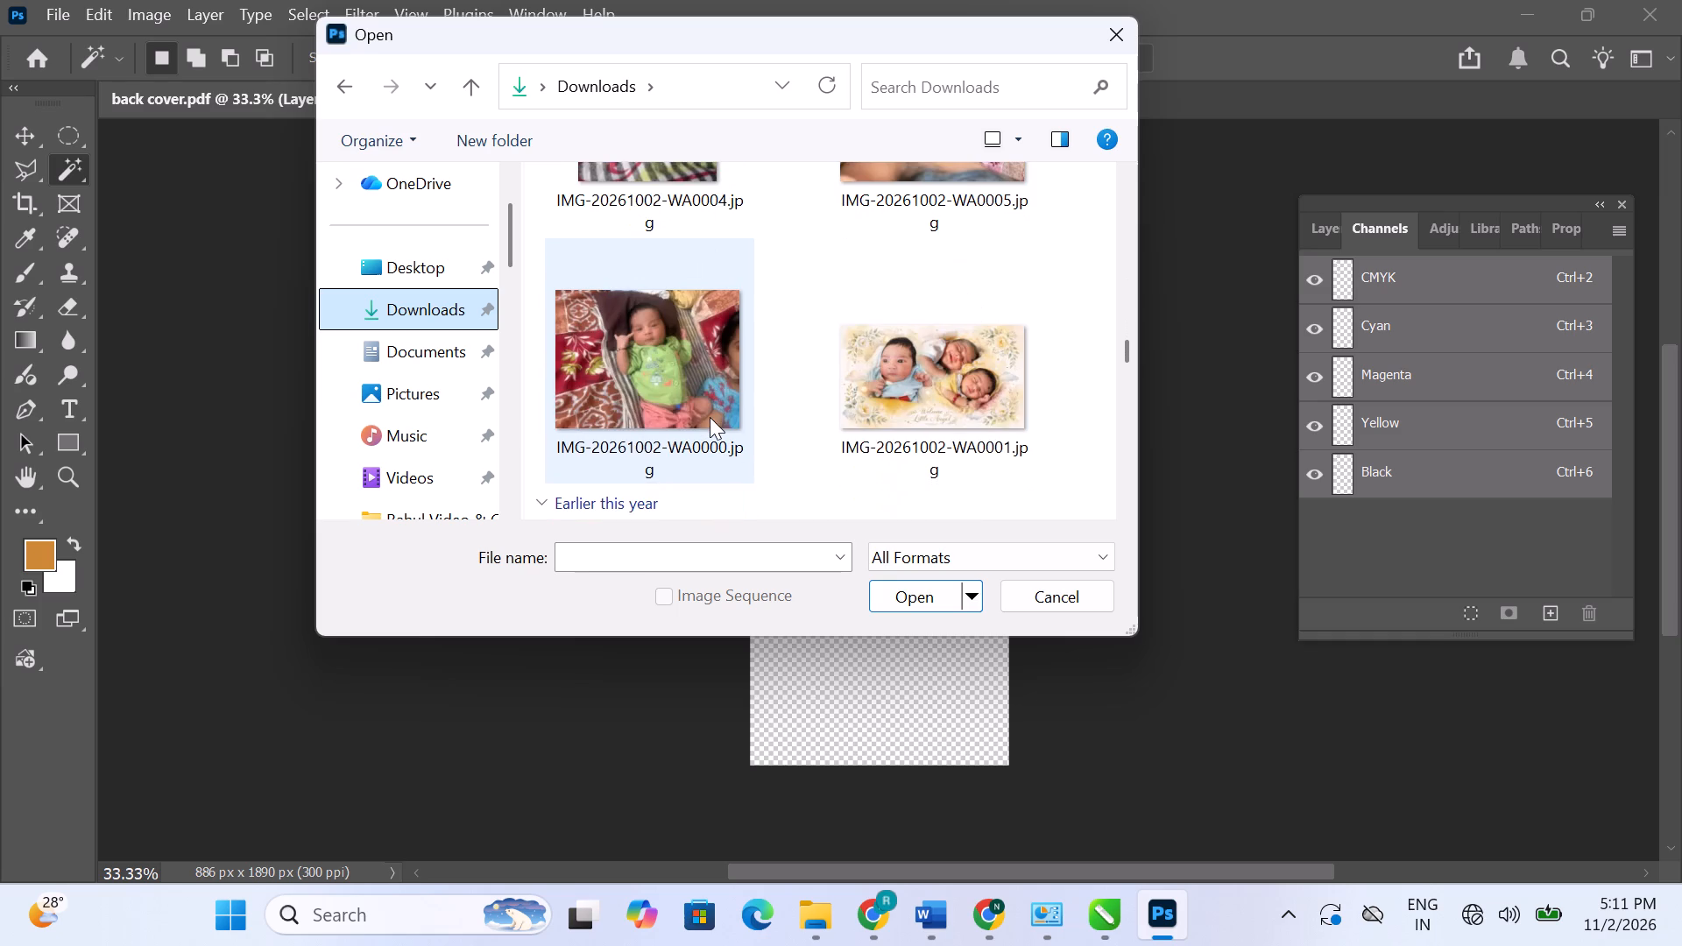
scroll(710, 417, down, 1)
scroll(710, 417, up, 5)
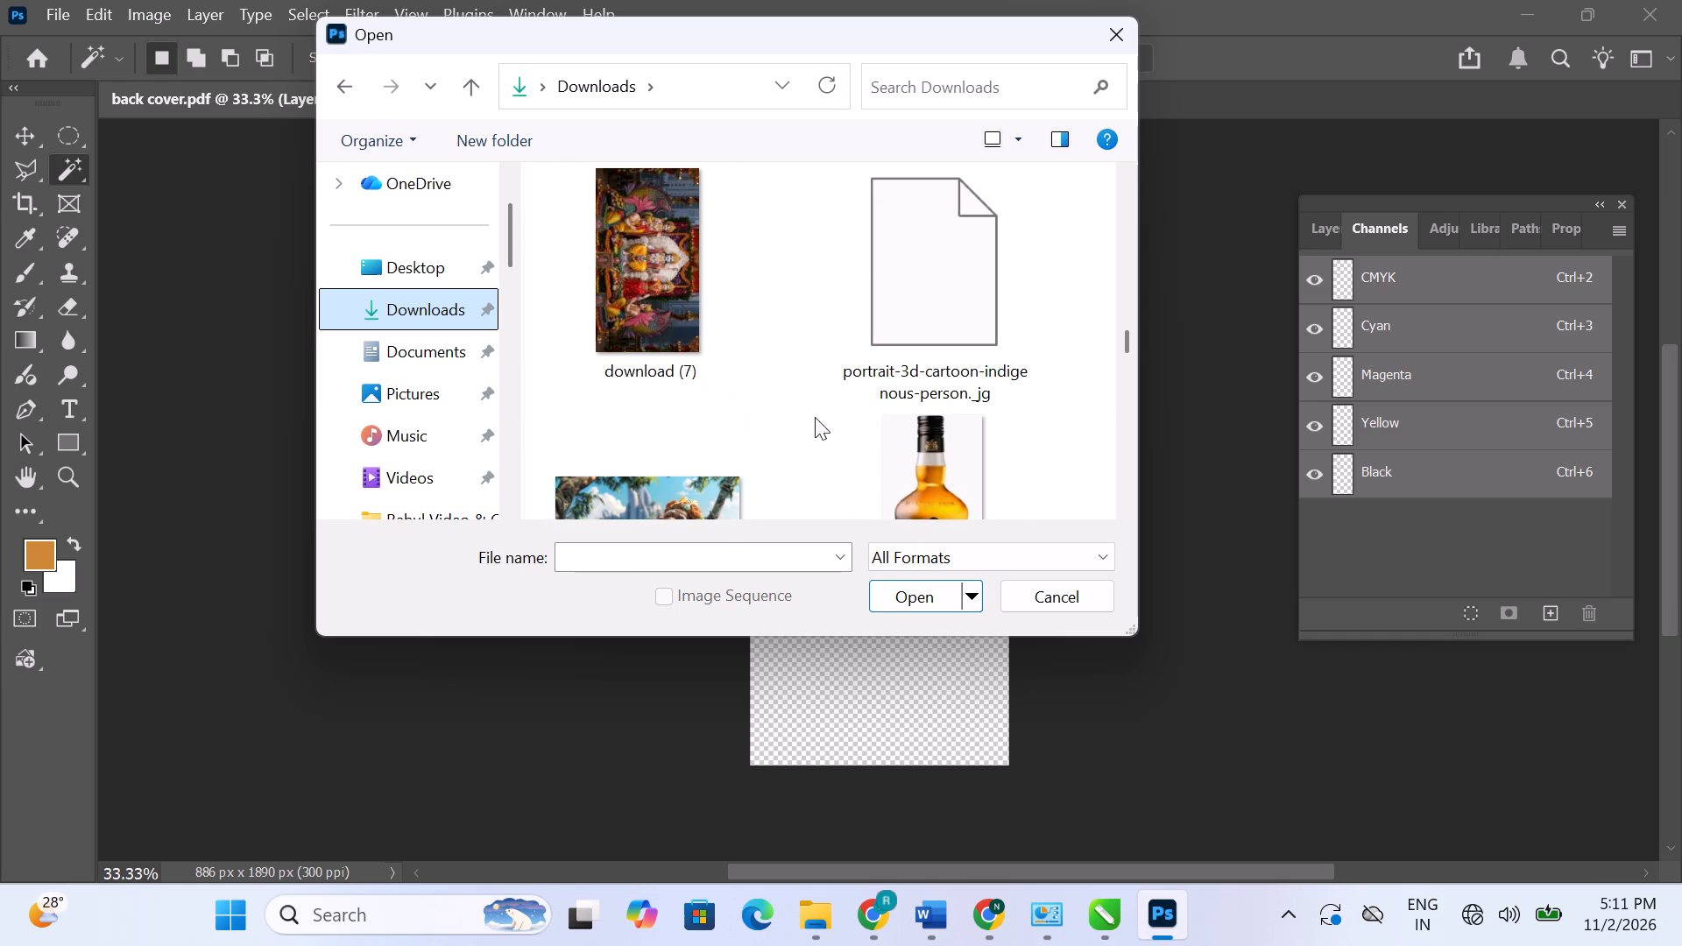
click(901, 493)
double_click(901, 469)
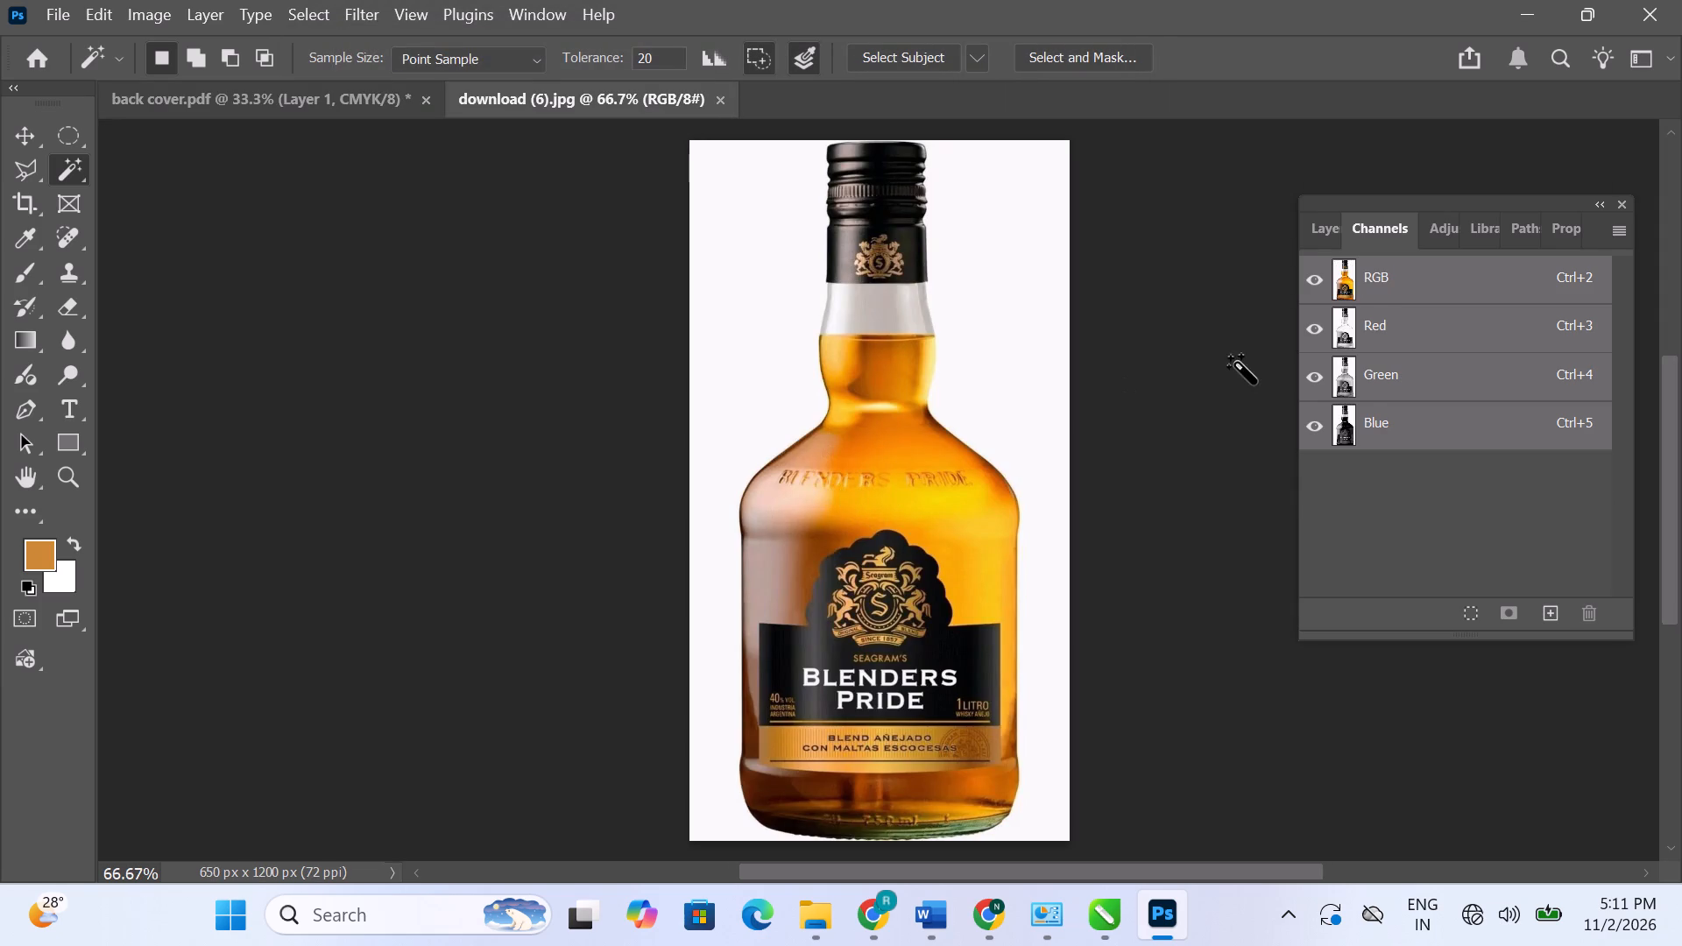
Unlock the bottle image's Background layer, delete the white area around the bottle with a Magic Wand selection, and deselect.
click(1315, 238)
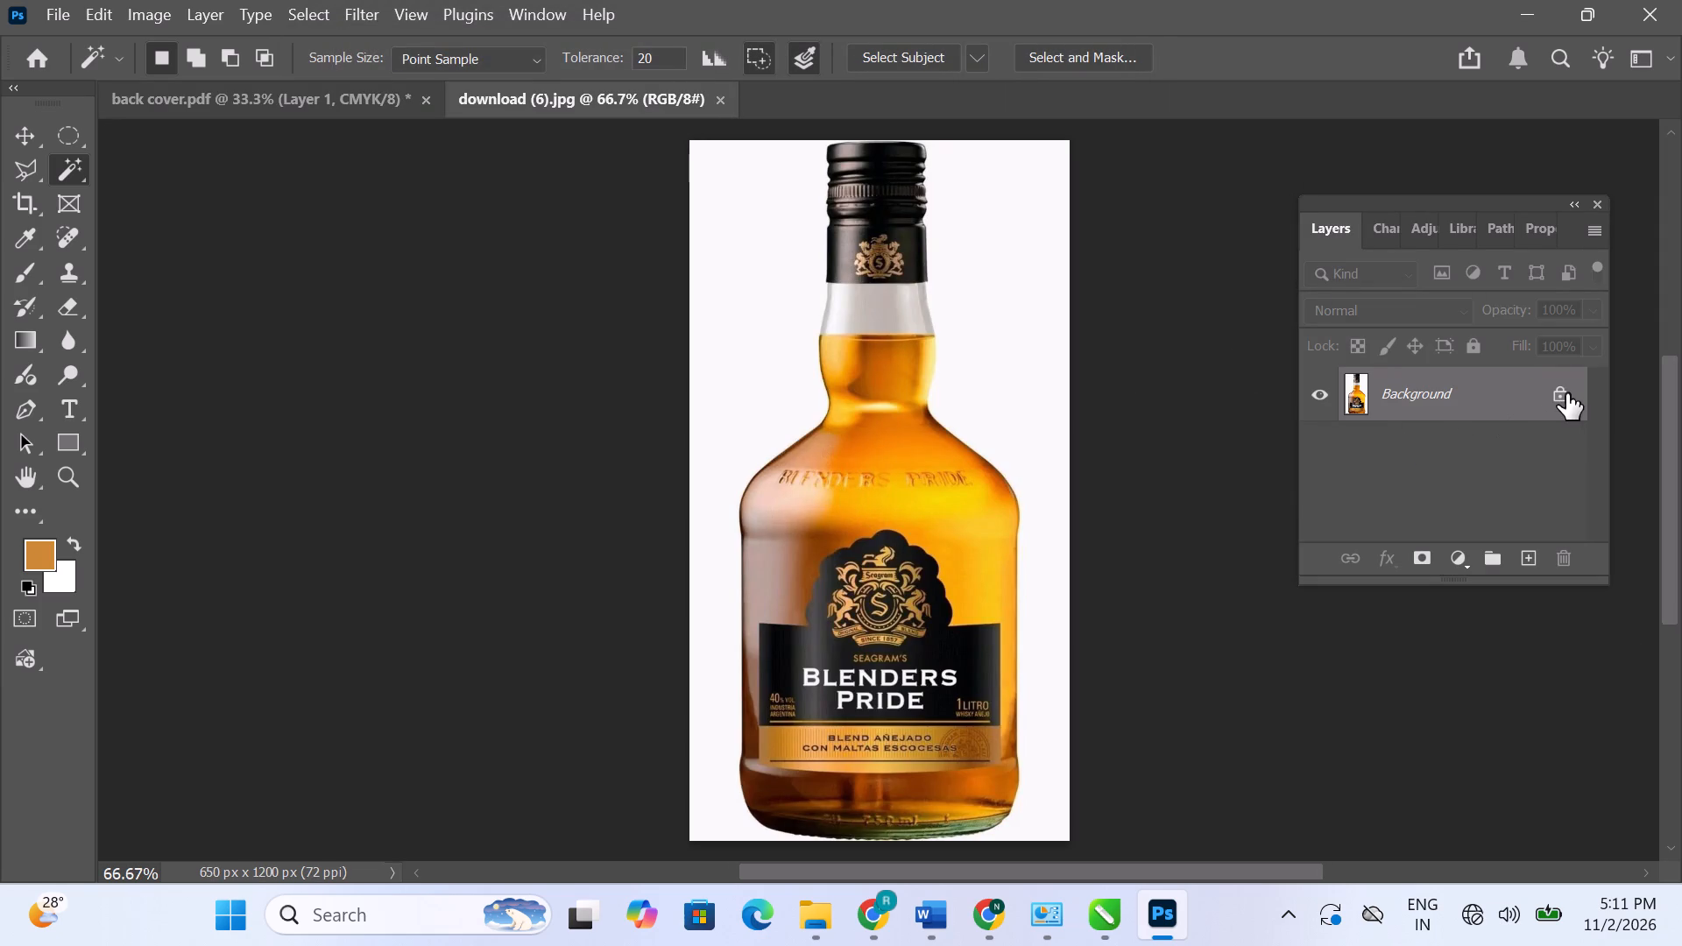
click(1566, 393)
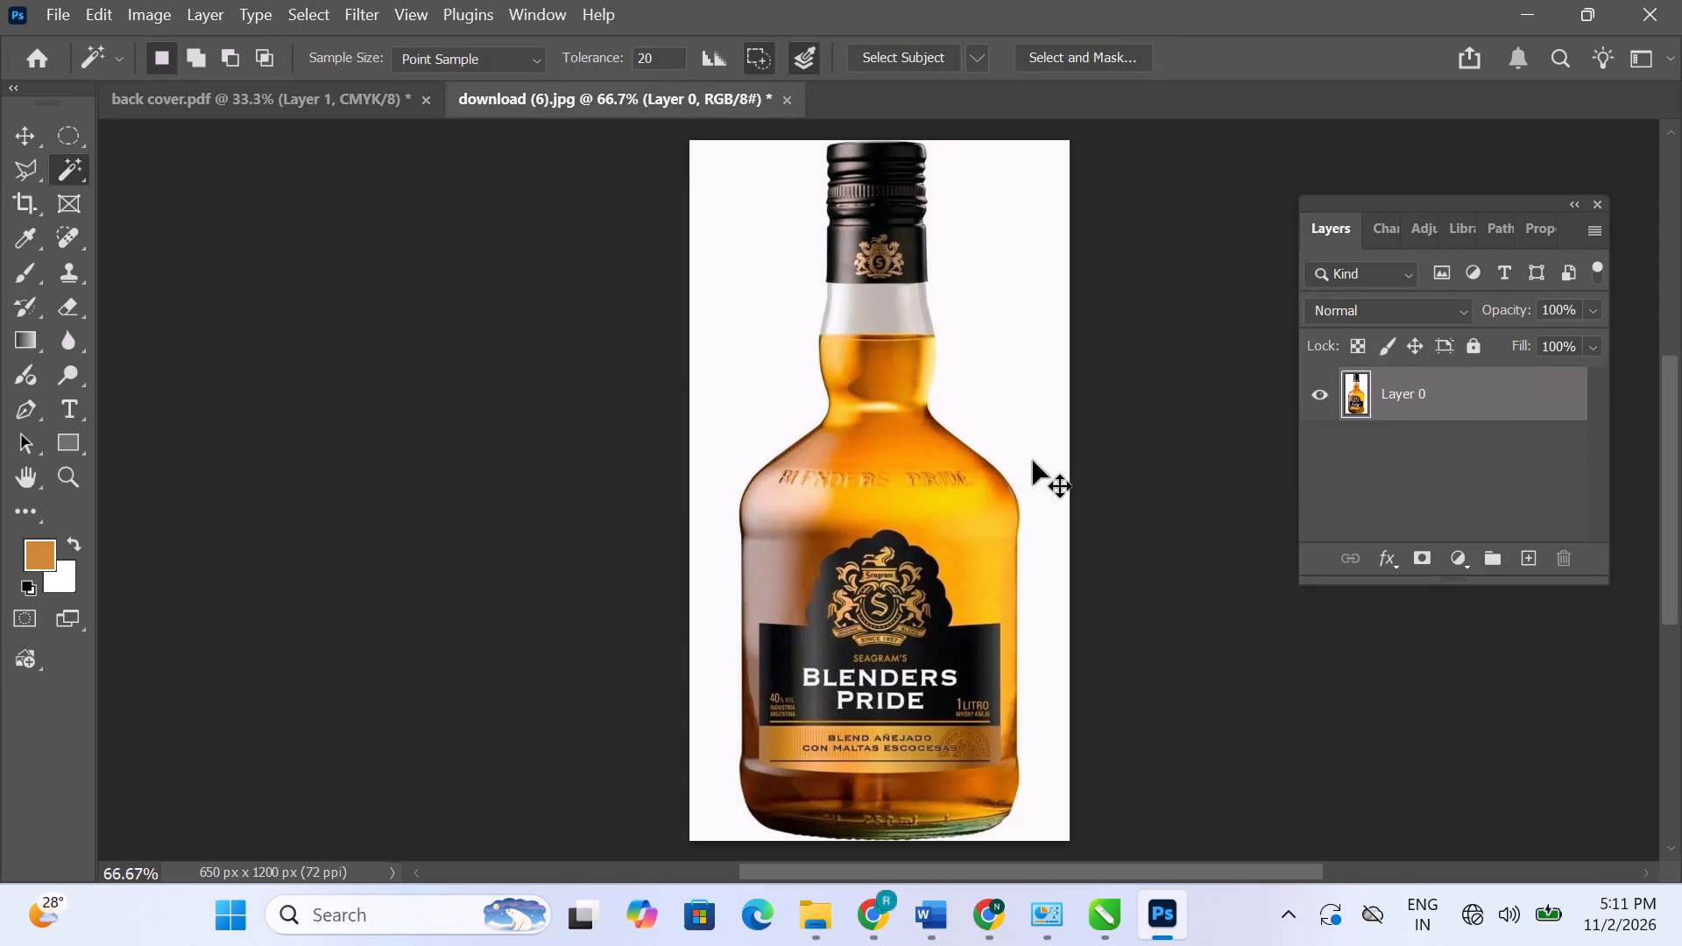
ctrl+click(1022, 445)
drag(1019, 447, 1027, 447)
key(BackSpace)
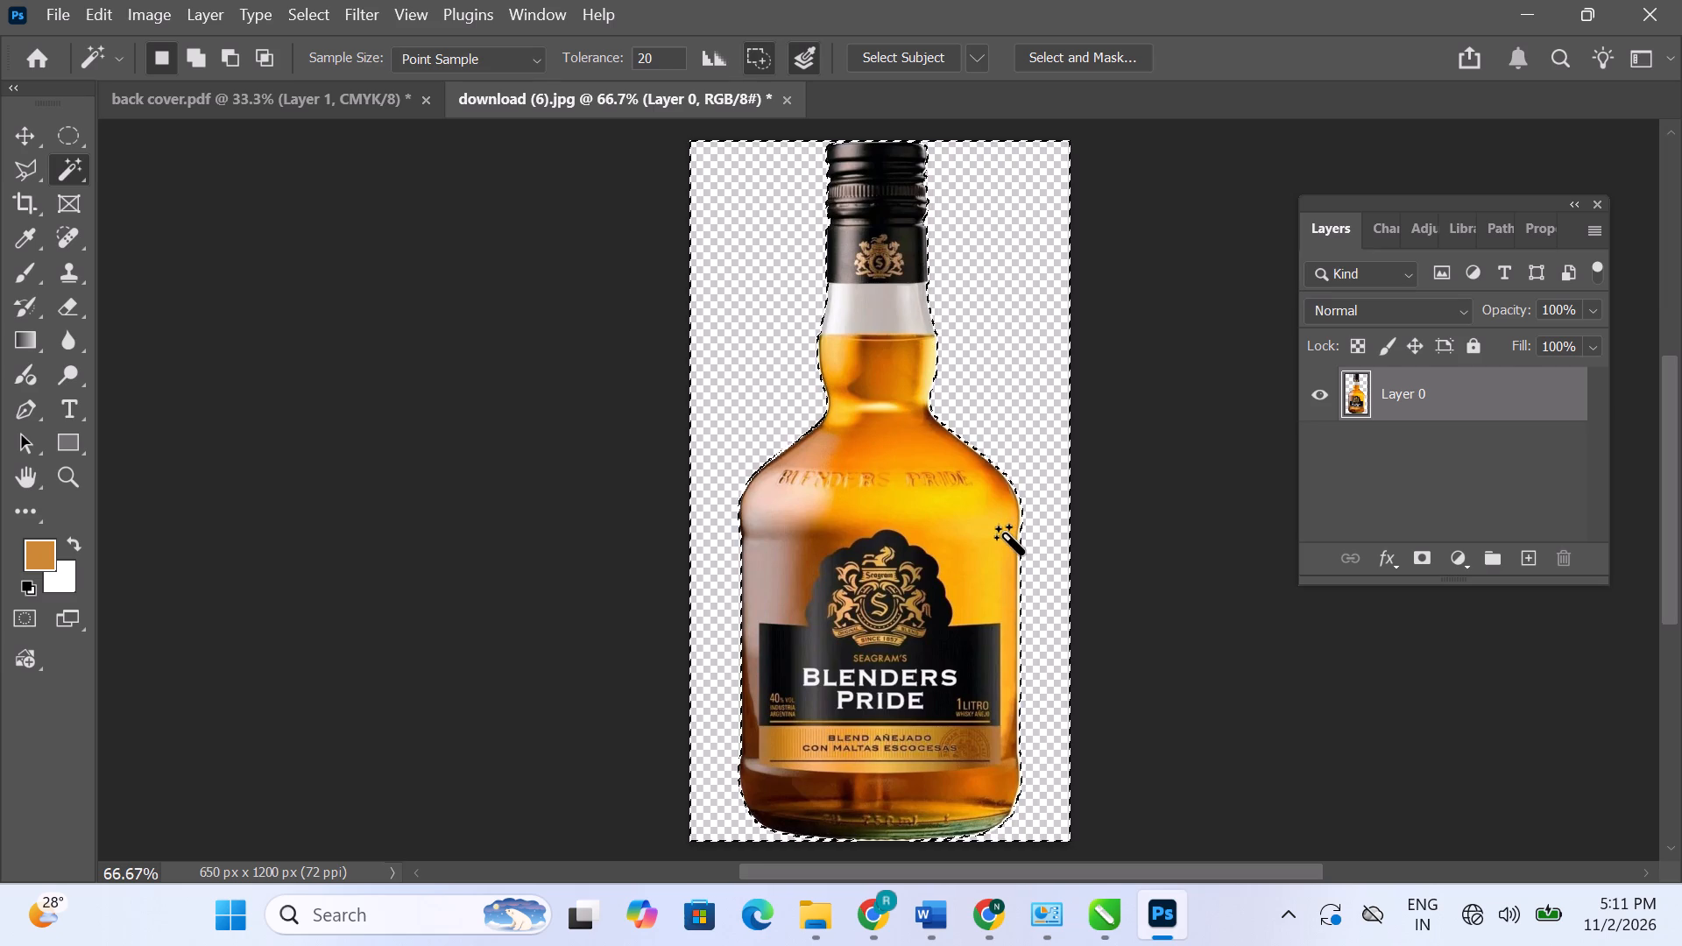
key(ctrl+d)
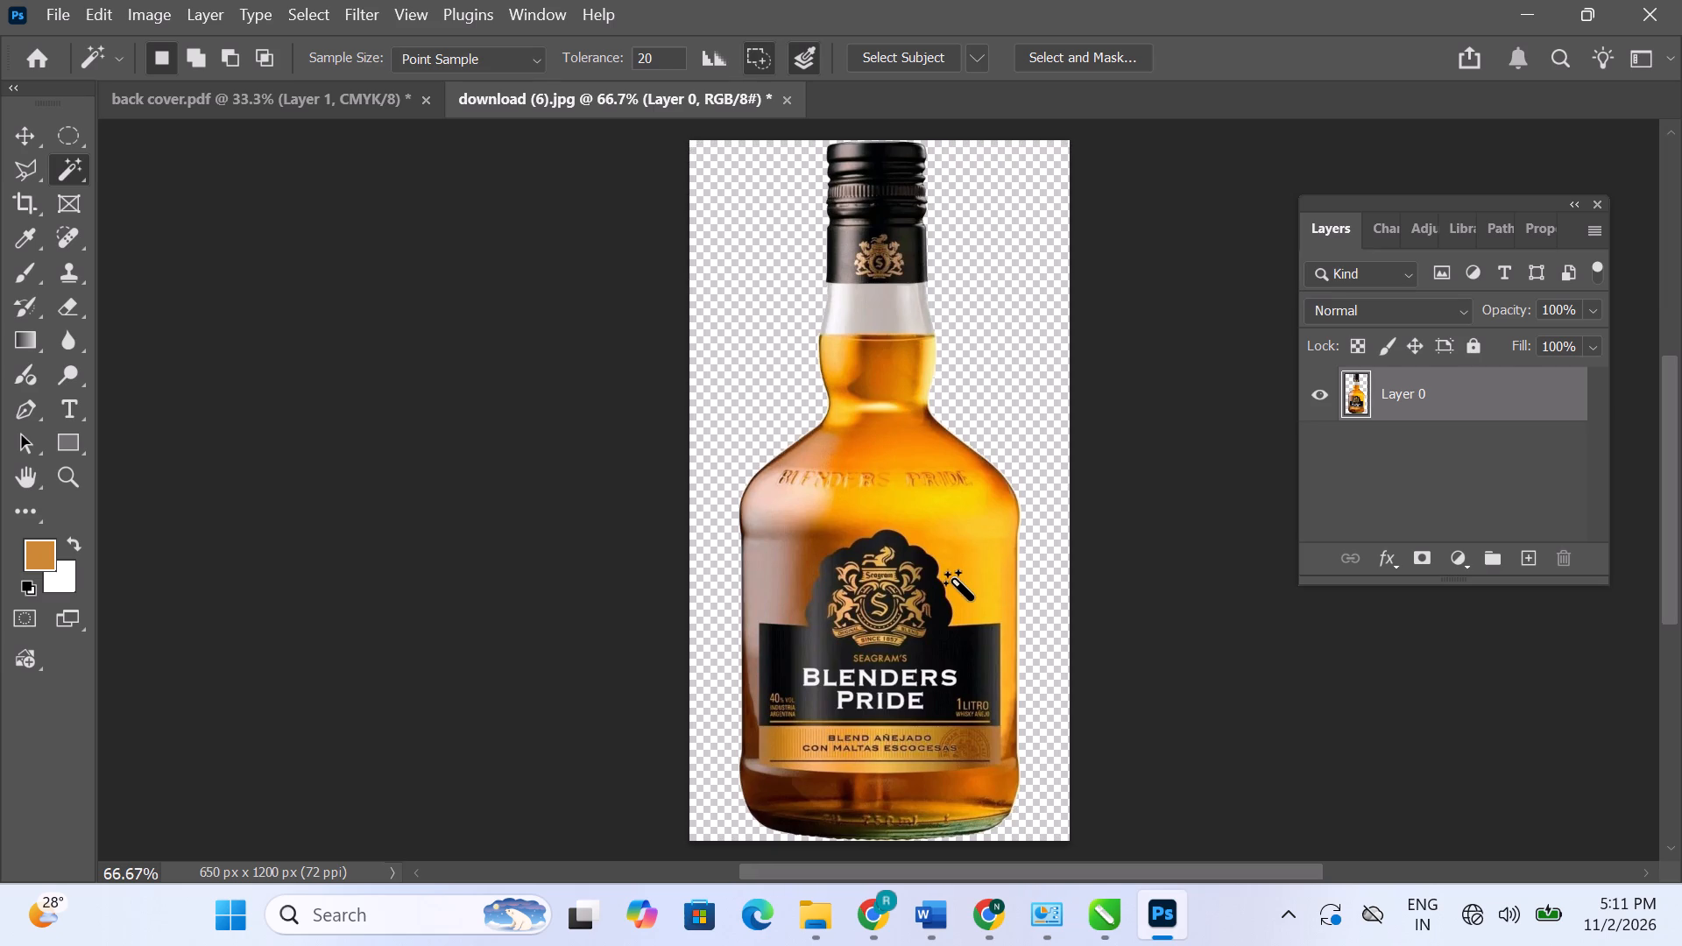
Move the cut-out bottle into the back cover document as a new layer near the middle of the cover.
click(29, 146)
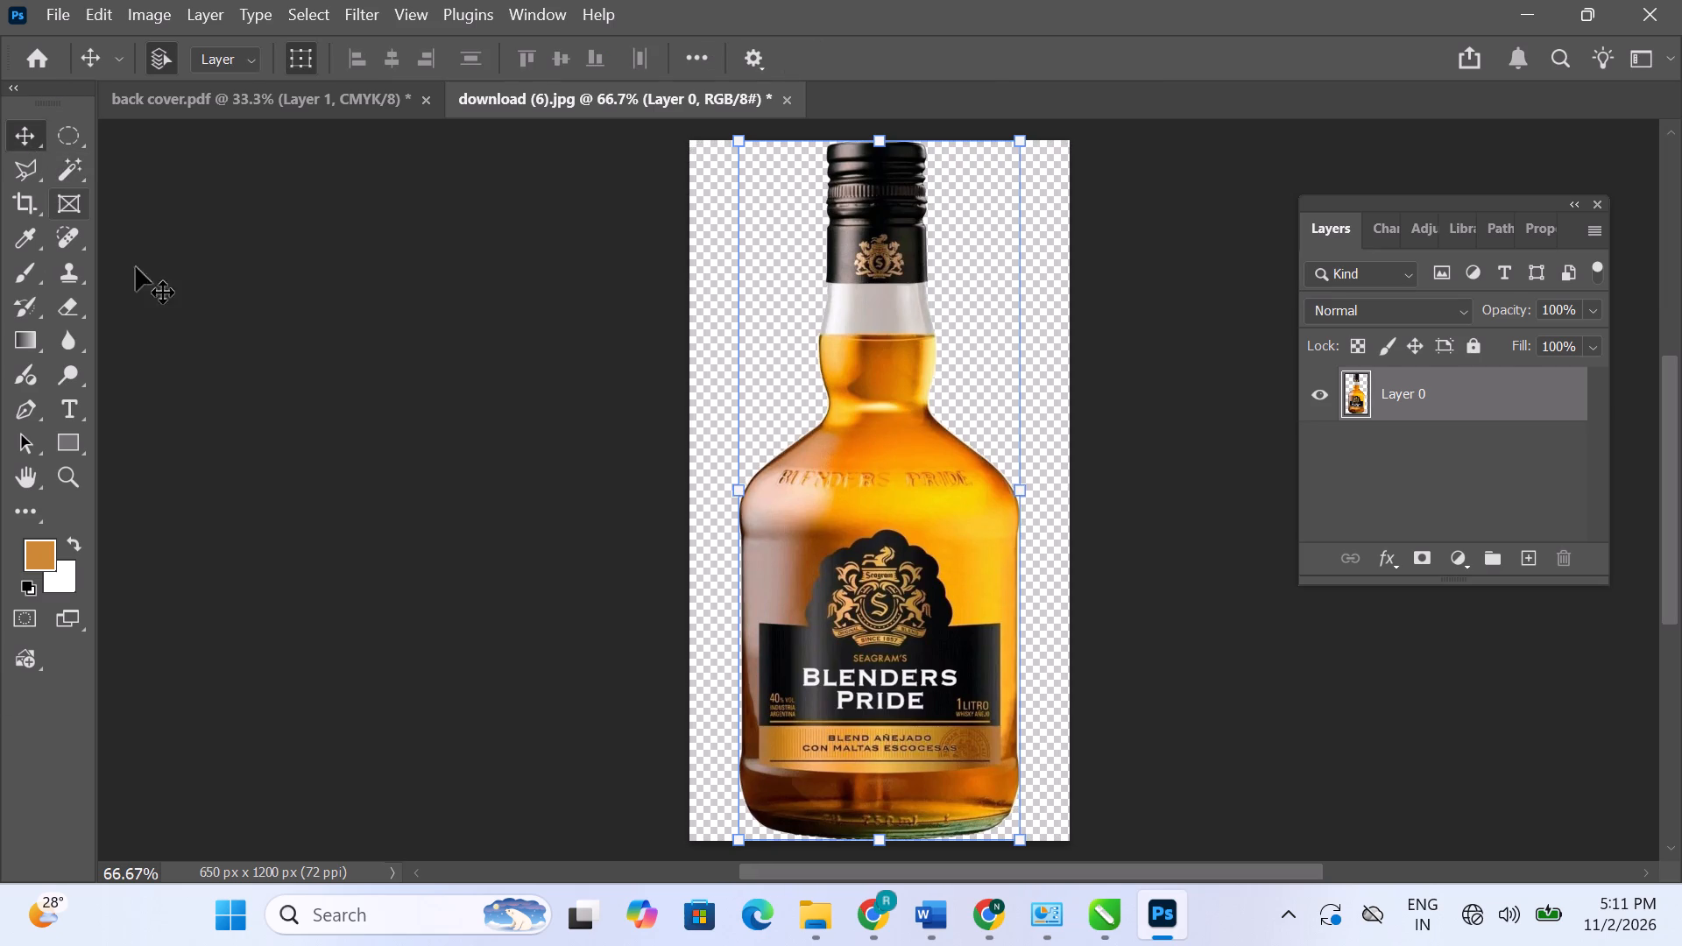
drag(878, 532, 382, 85)
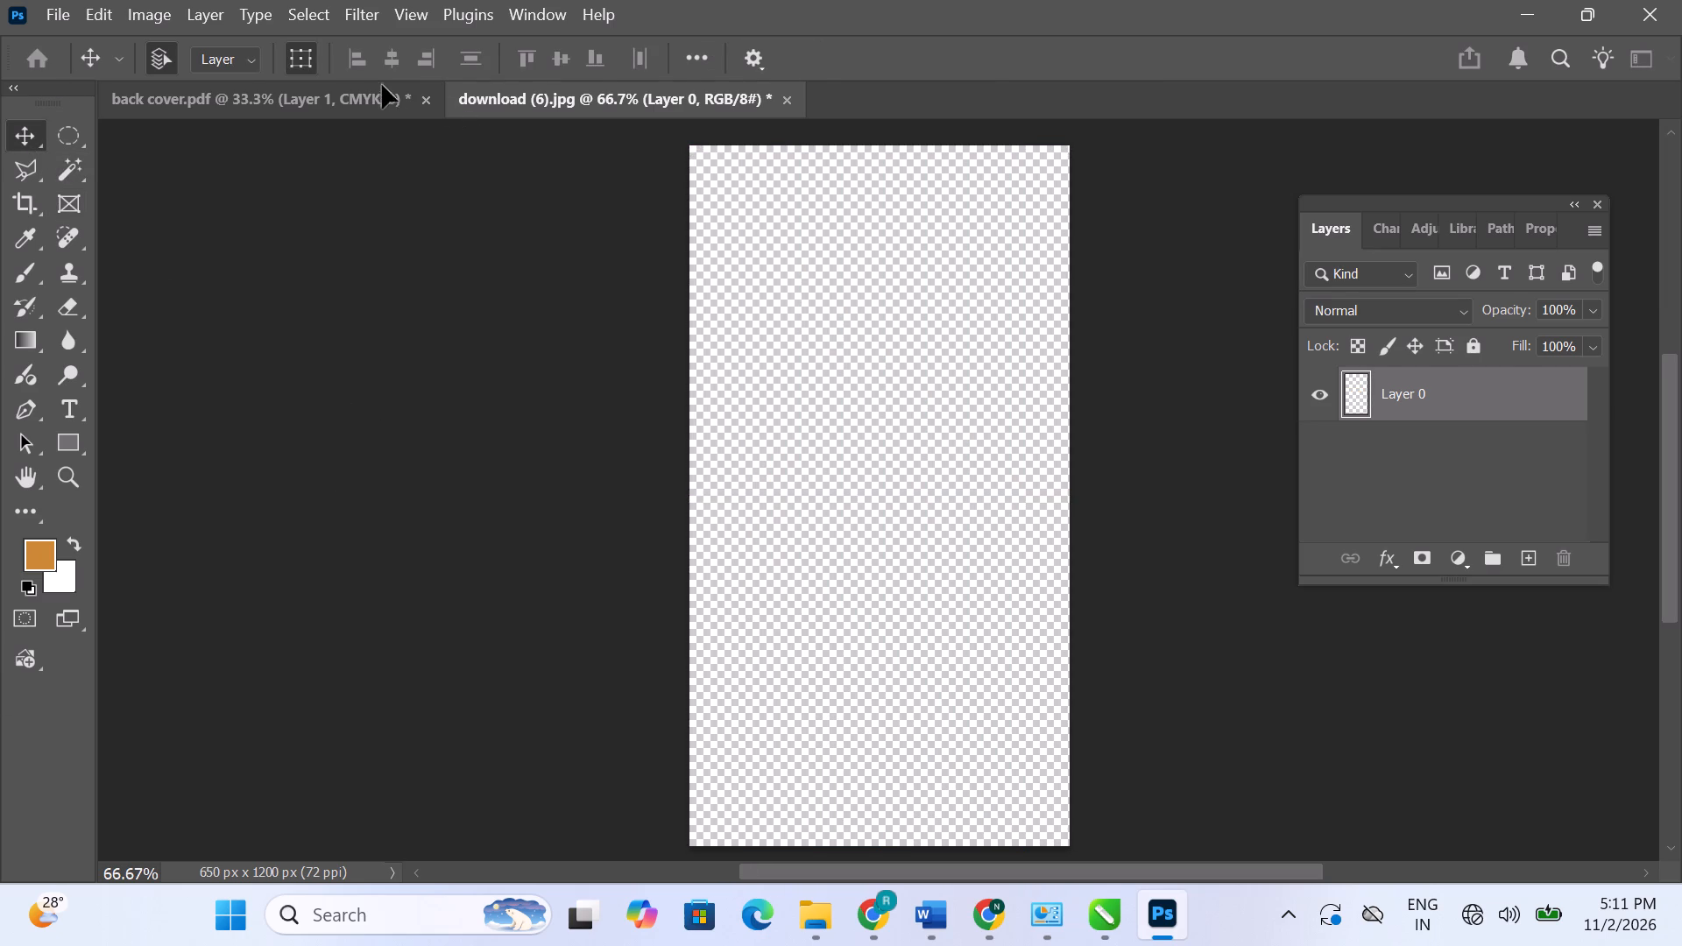
drag(382, 85, 886, 513)
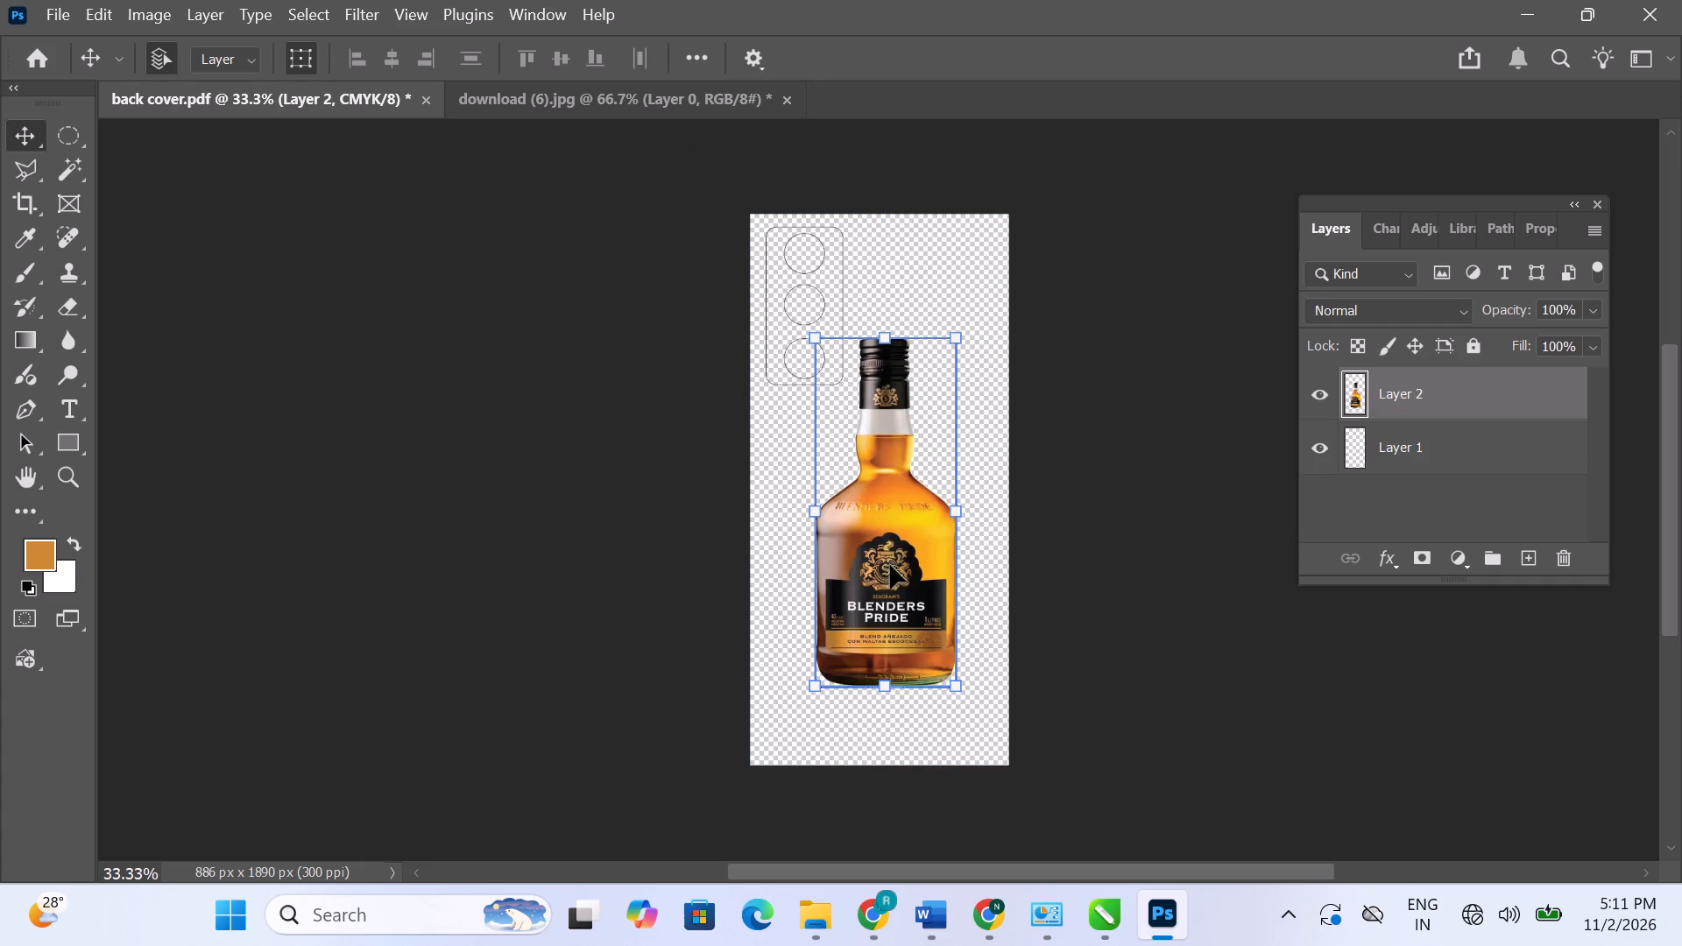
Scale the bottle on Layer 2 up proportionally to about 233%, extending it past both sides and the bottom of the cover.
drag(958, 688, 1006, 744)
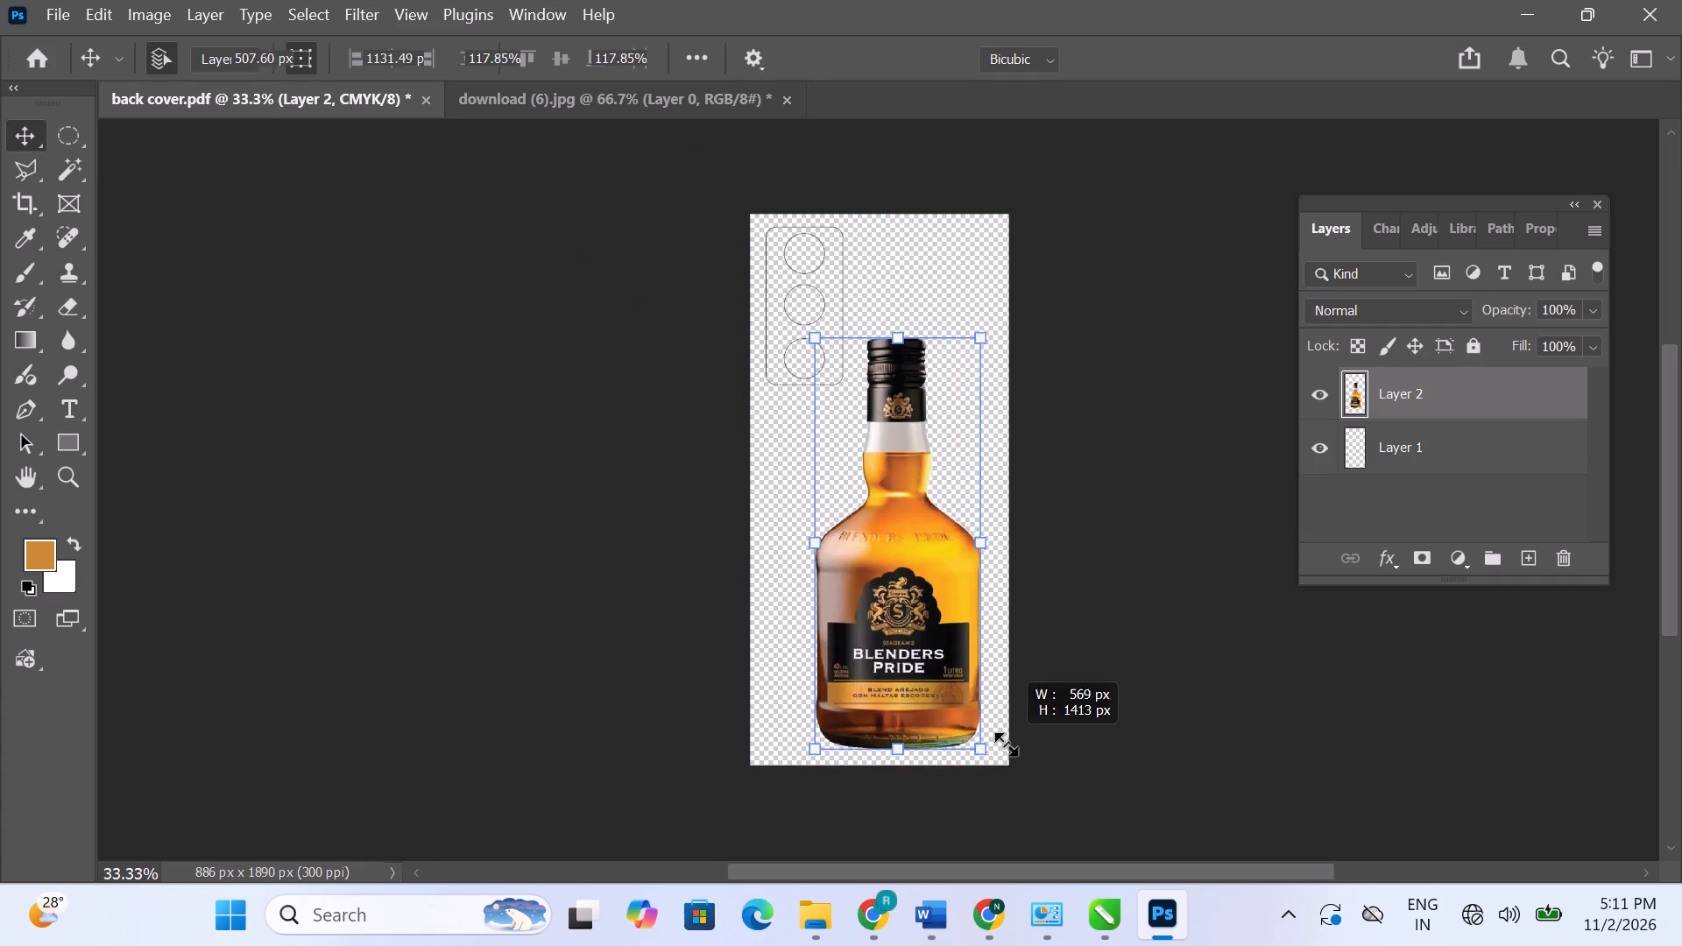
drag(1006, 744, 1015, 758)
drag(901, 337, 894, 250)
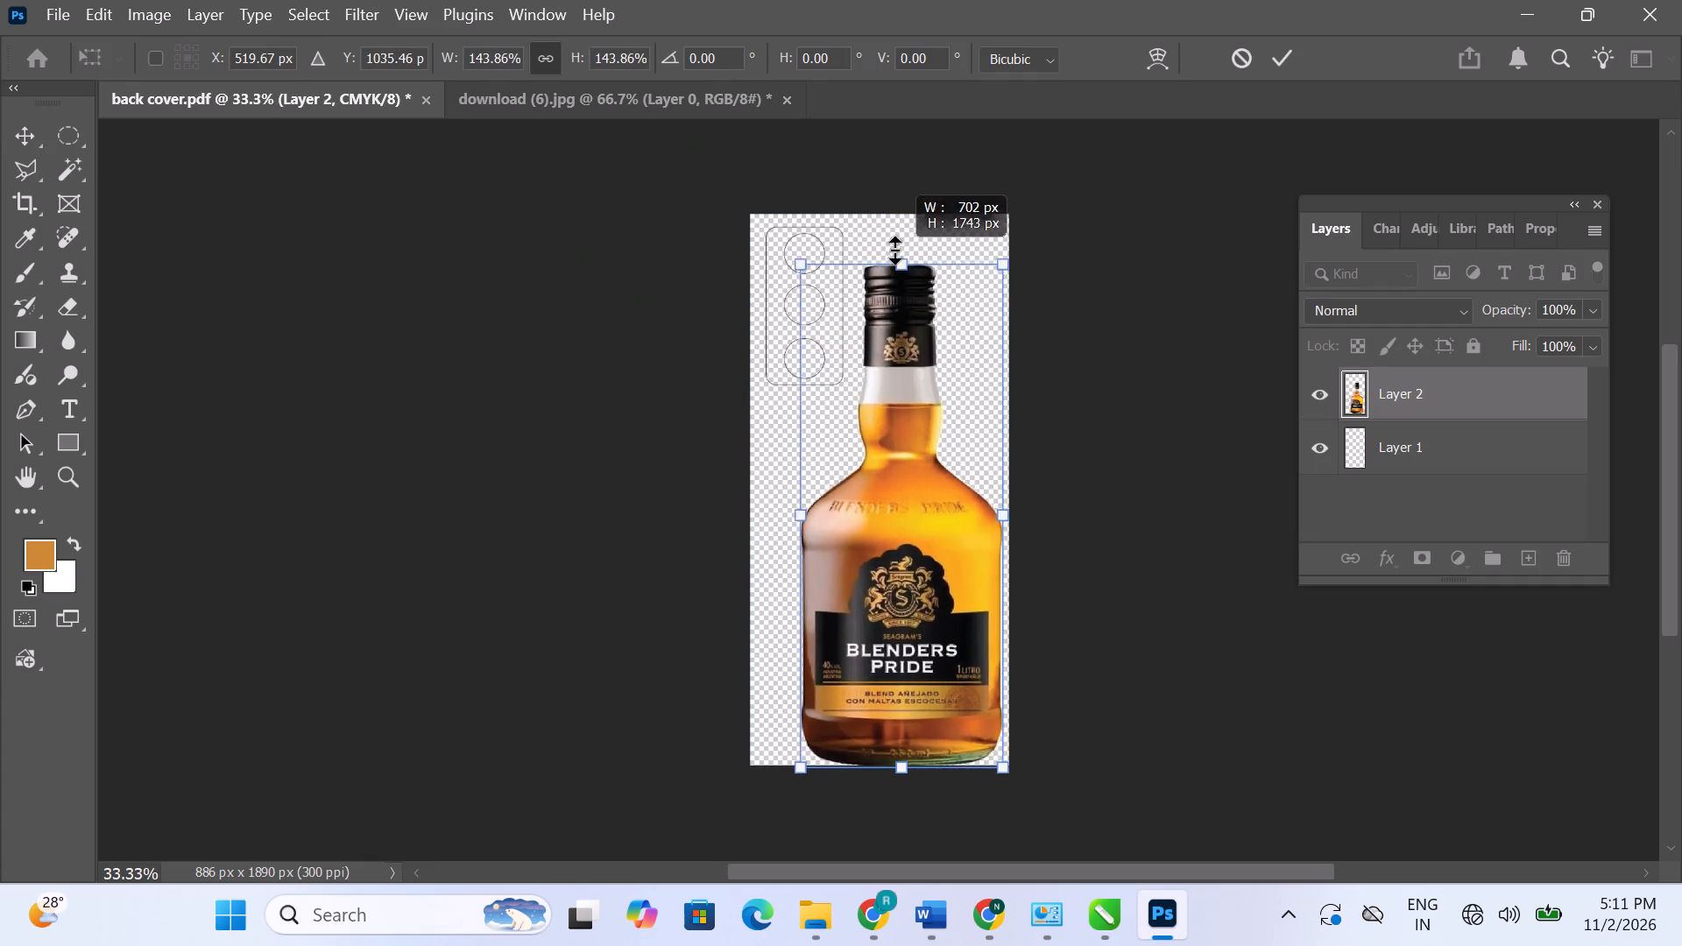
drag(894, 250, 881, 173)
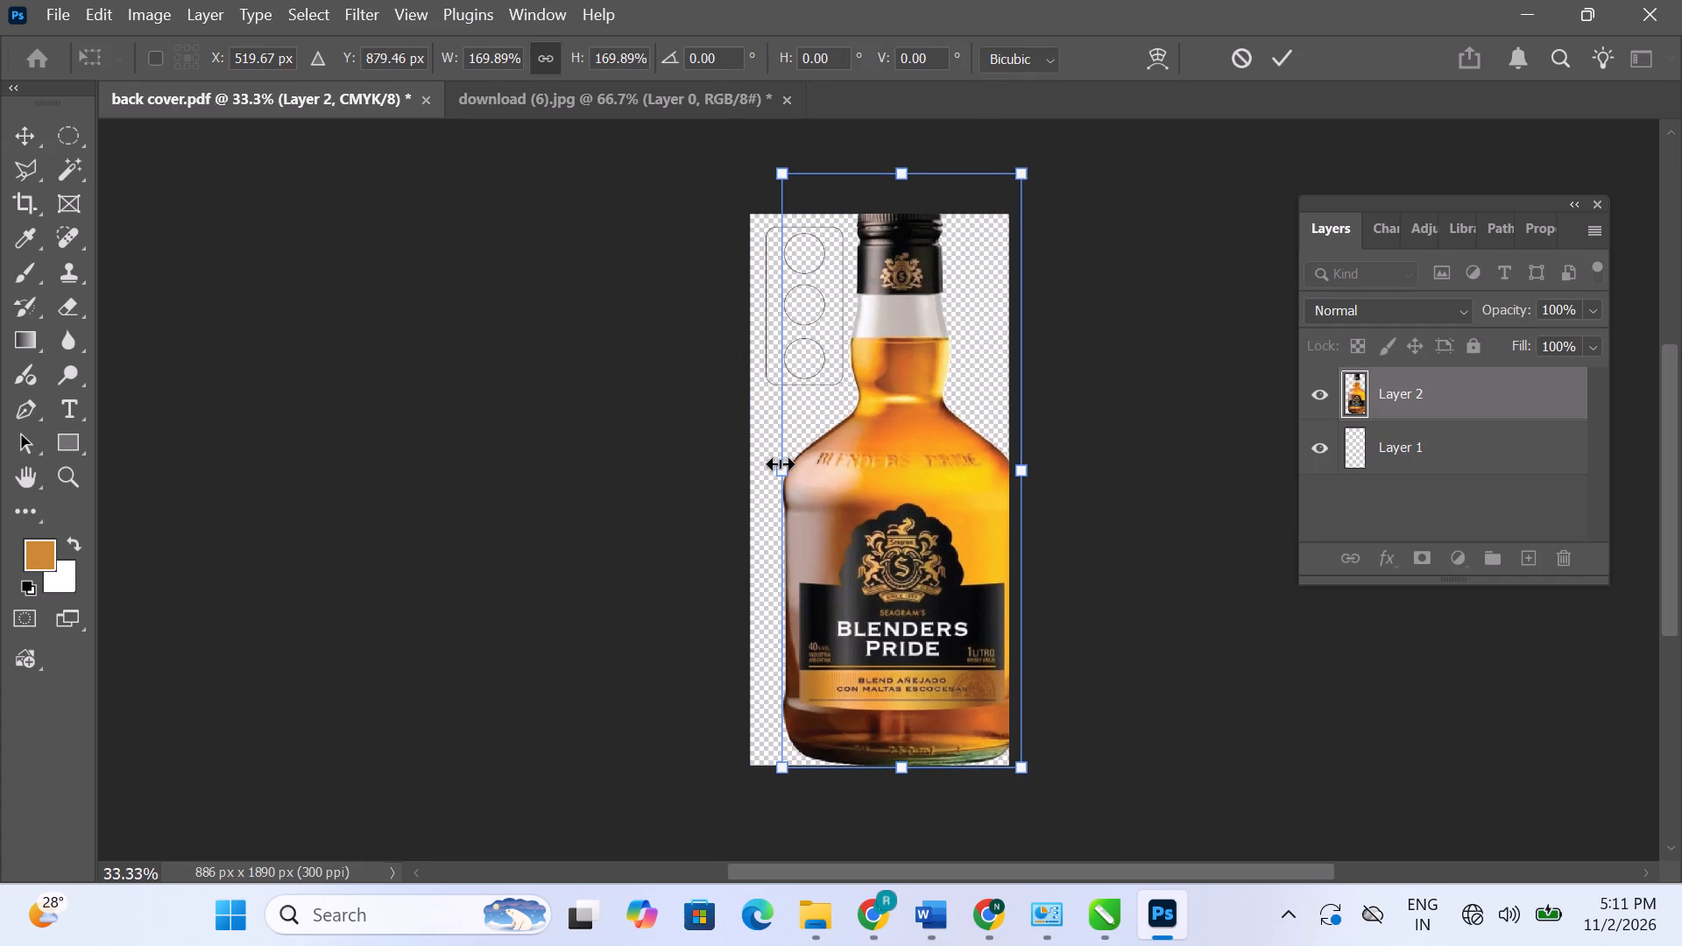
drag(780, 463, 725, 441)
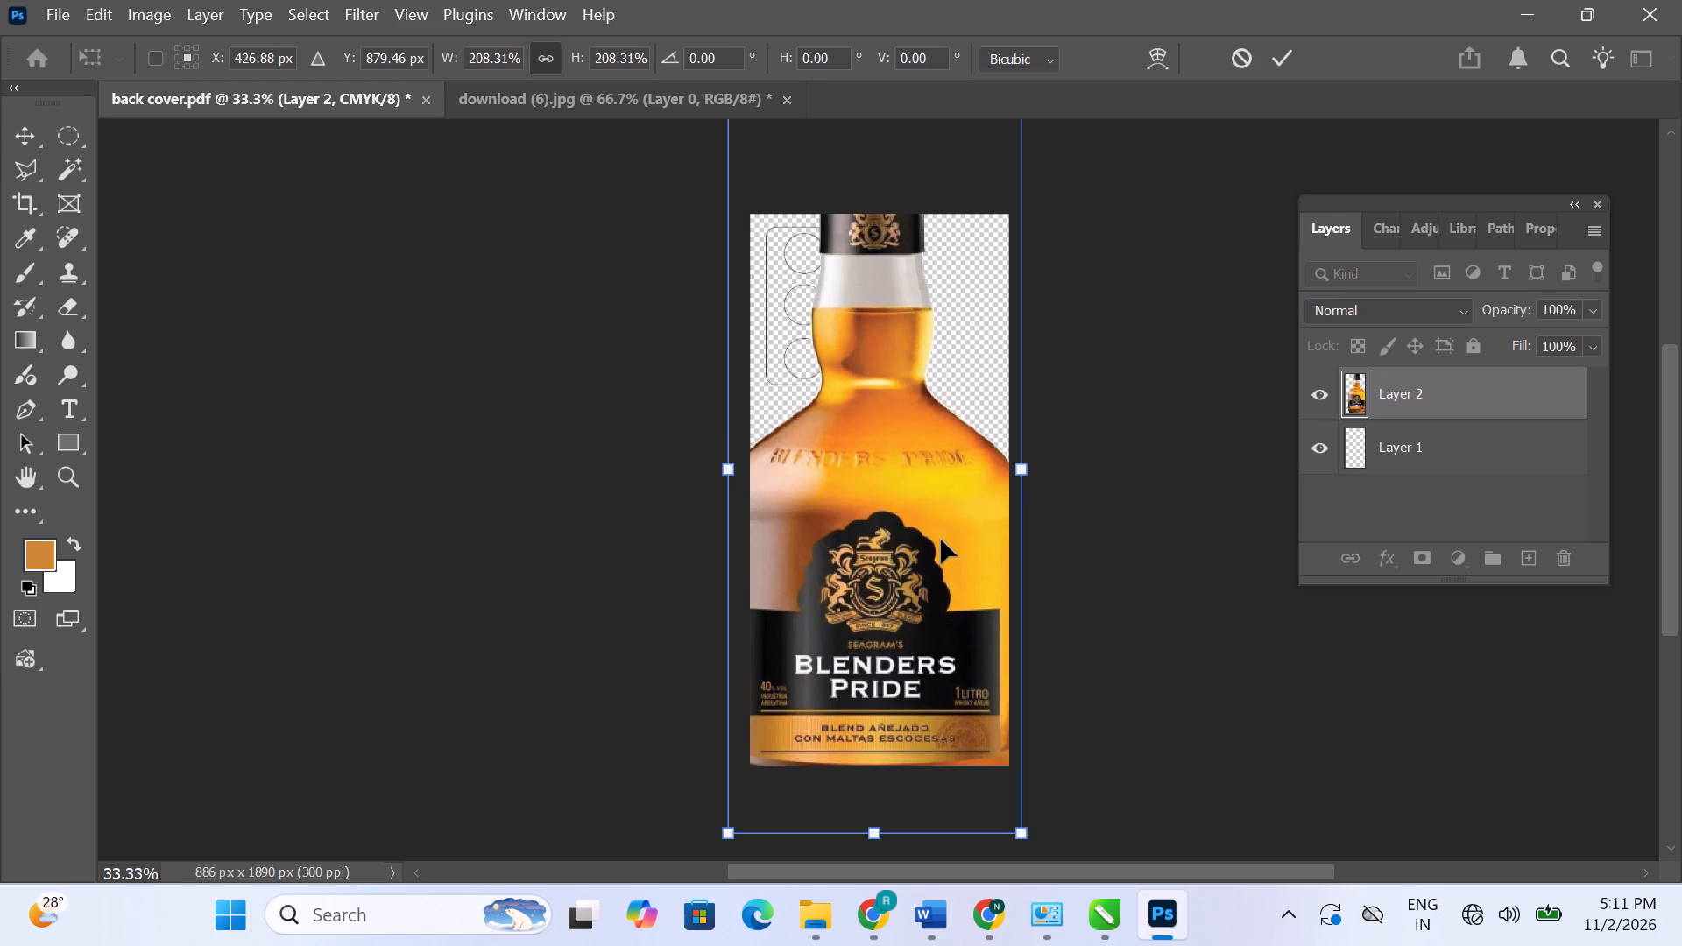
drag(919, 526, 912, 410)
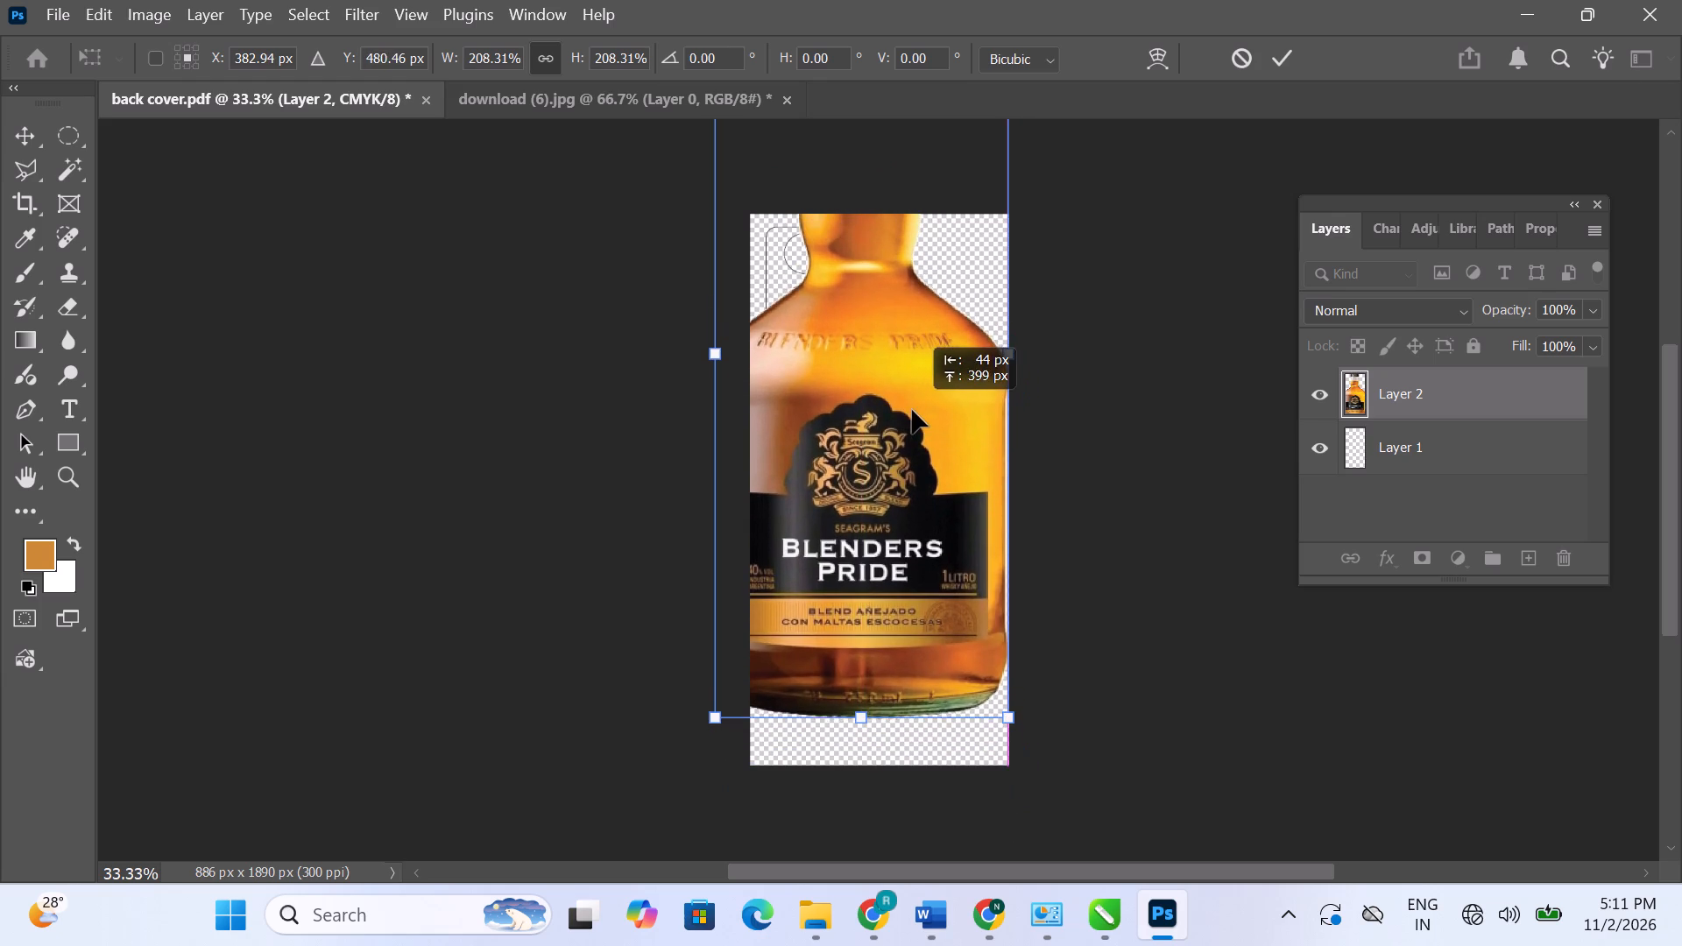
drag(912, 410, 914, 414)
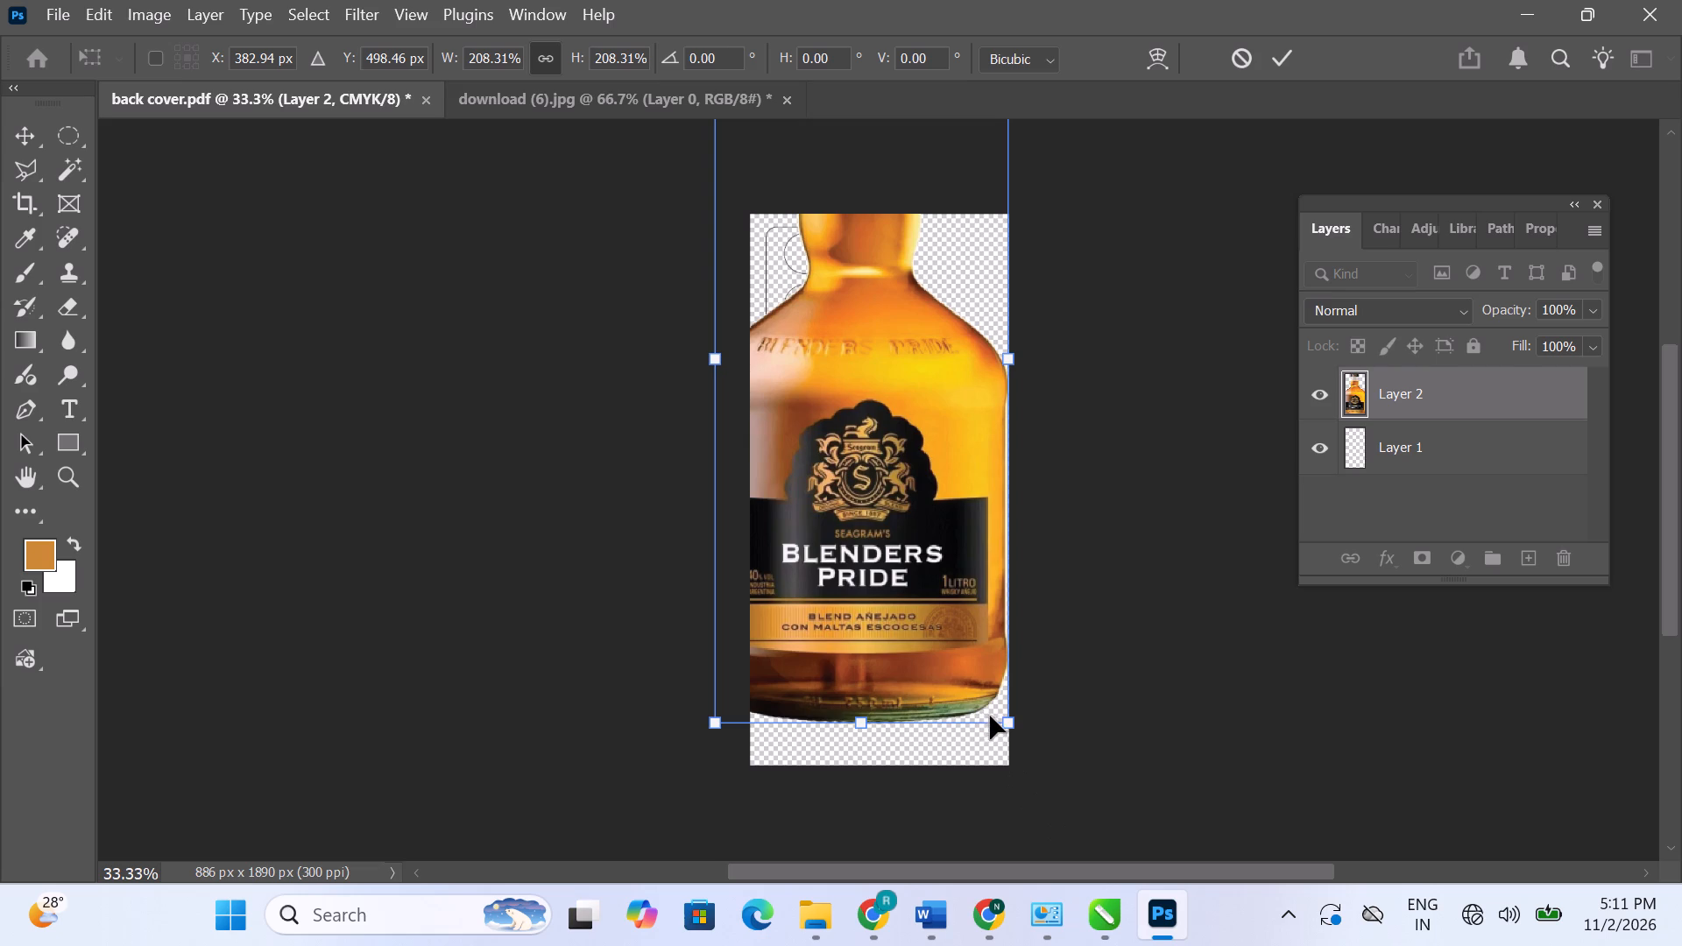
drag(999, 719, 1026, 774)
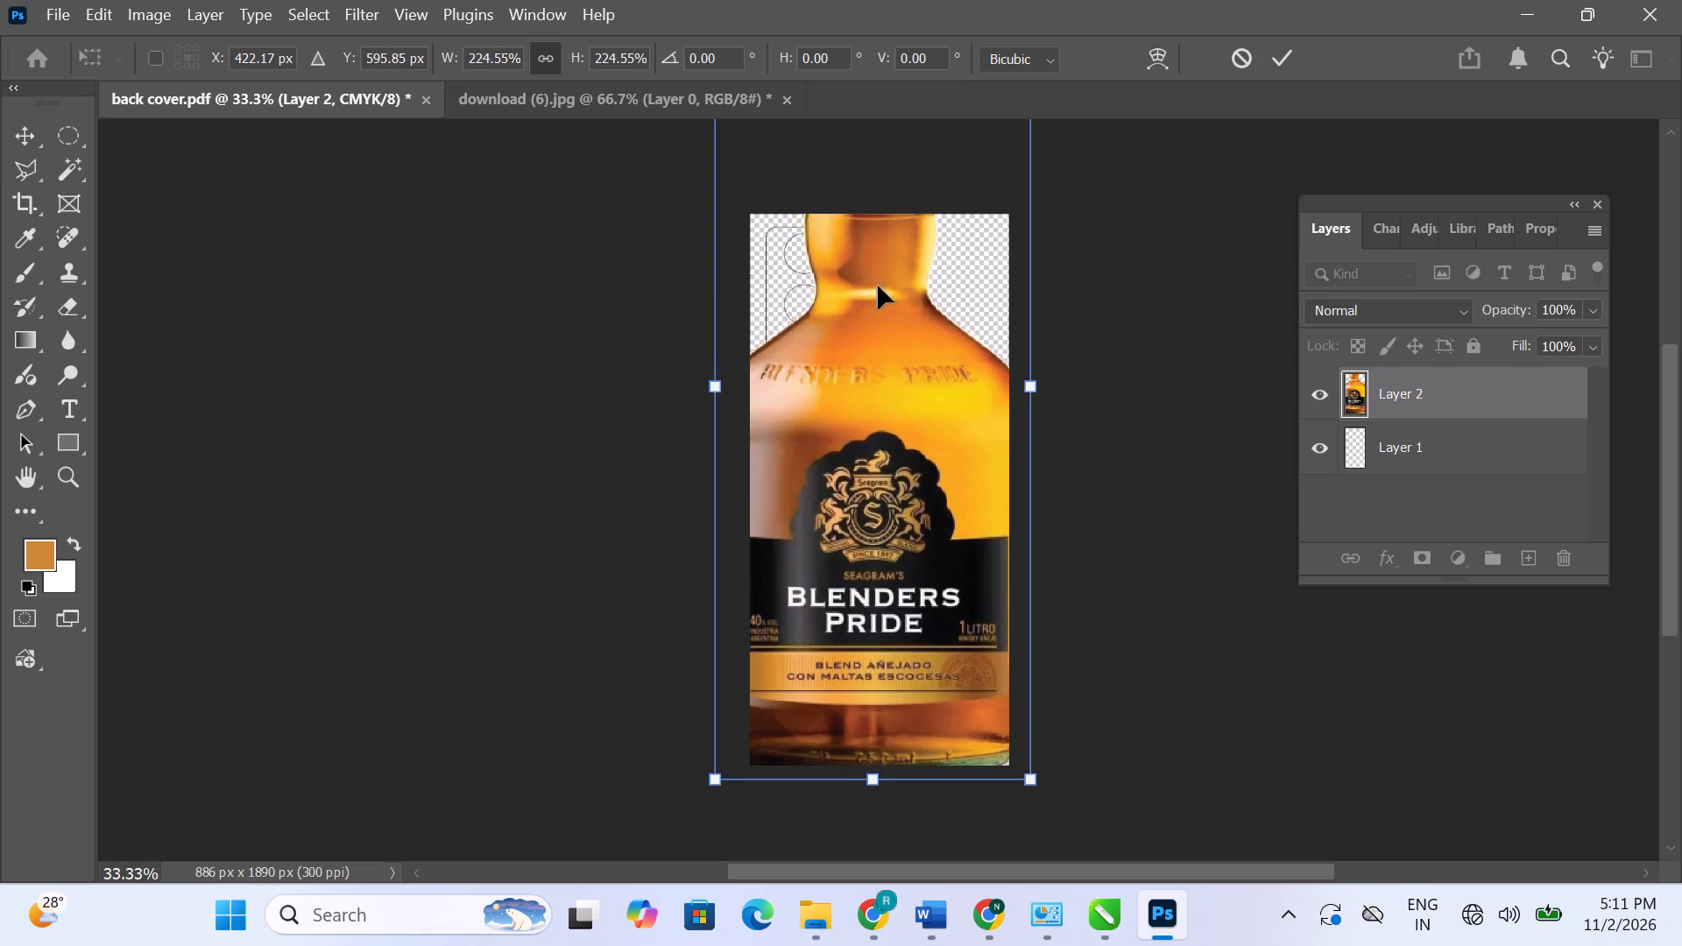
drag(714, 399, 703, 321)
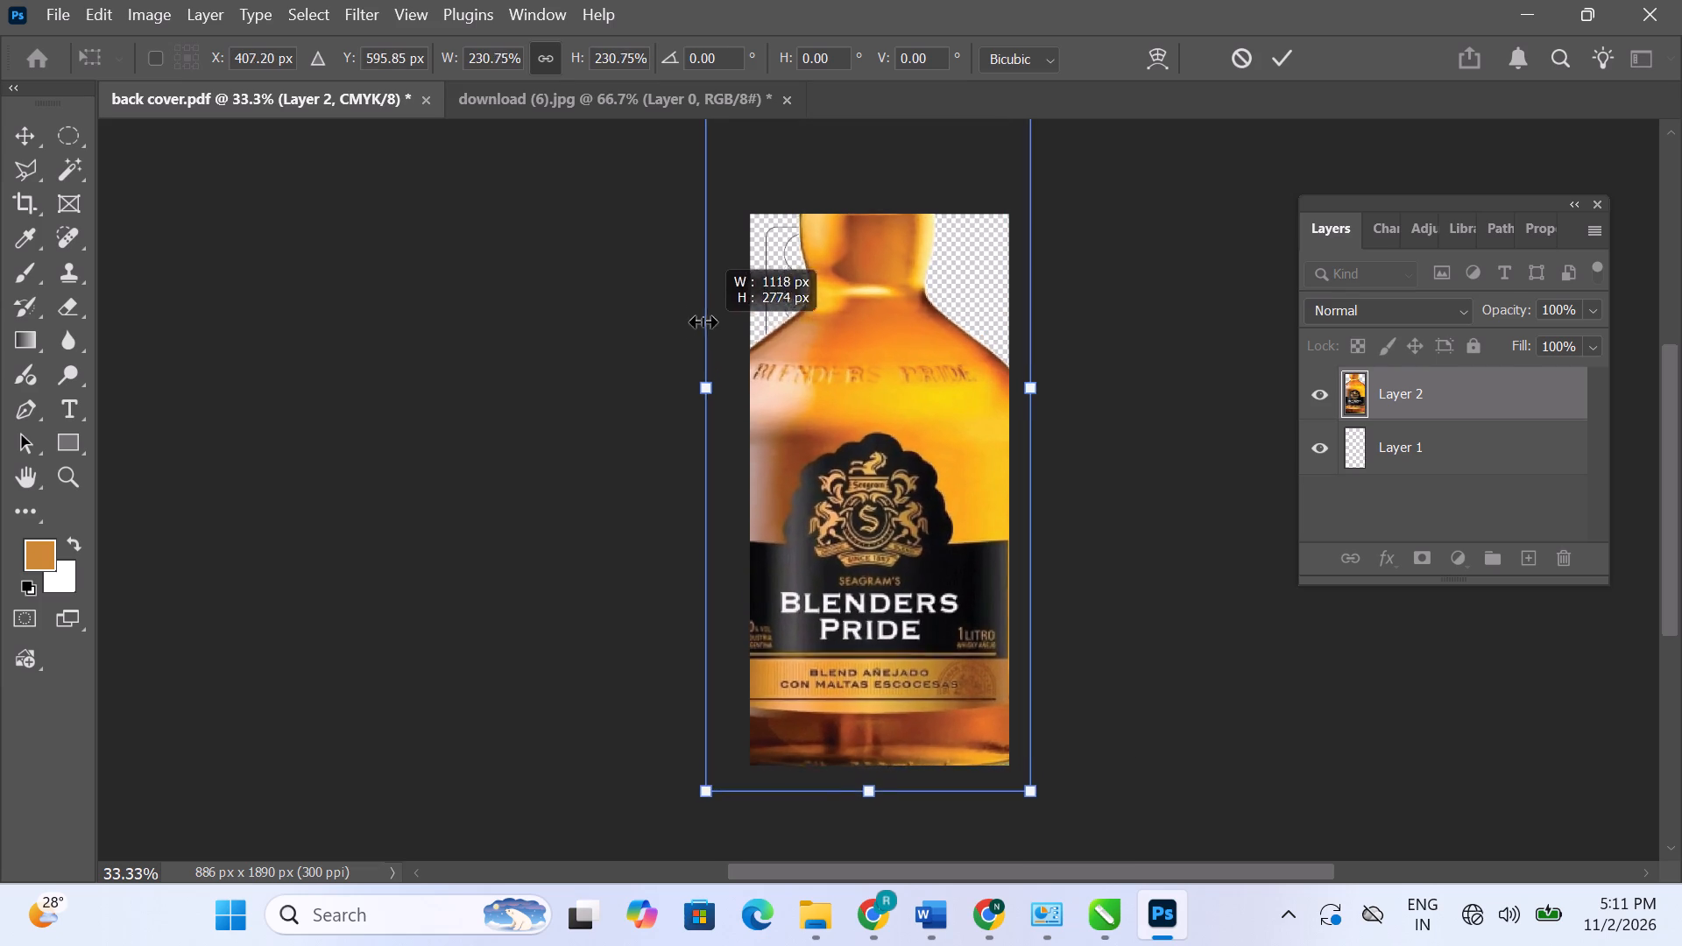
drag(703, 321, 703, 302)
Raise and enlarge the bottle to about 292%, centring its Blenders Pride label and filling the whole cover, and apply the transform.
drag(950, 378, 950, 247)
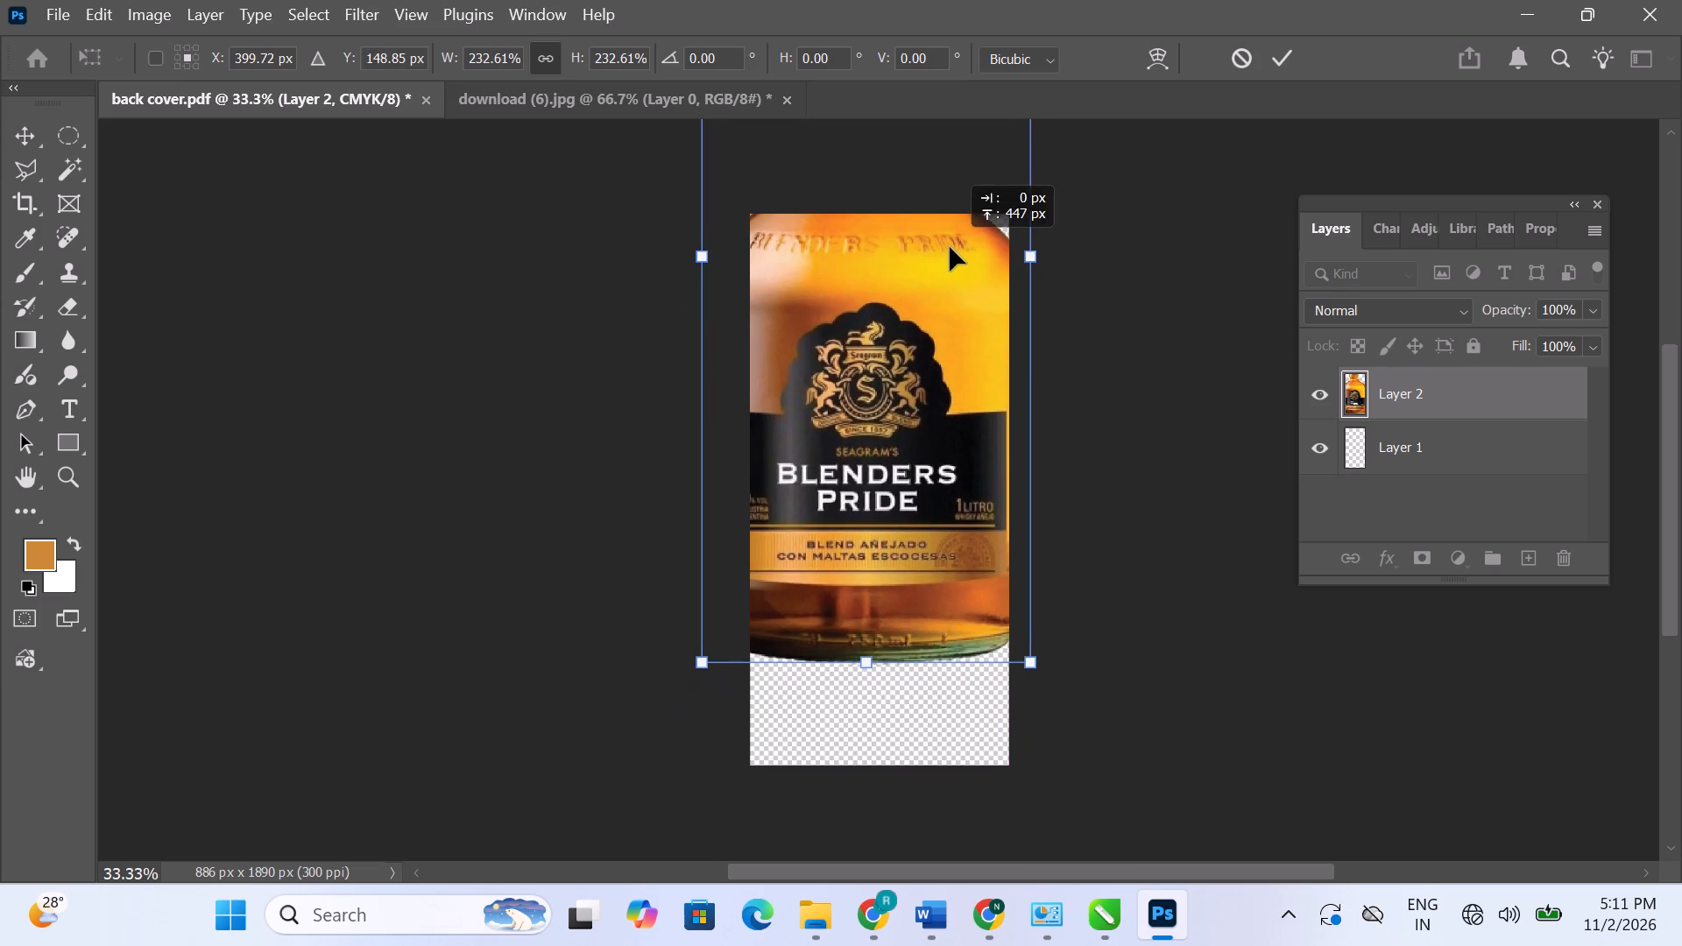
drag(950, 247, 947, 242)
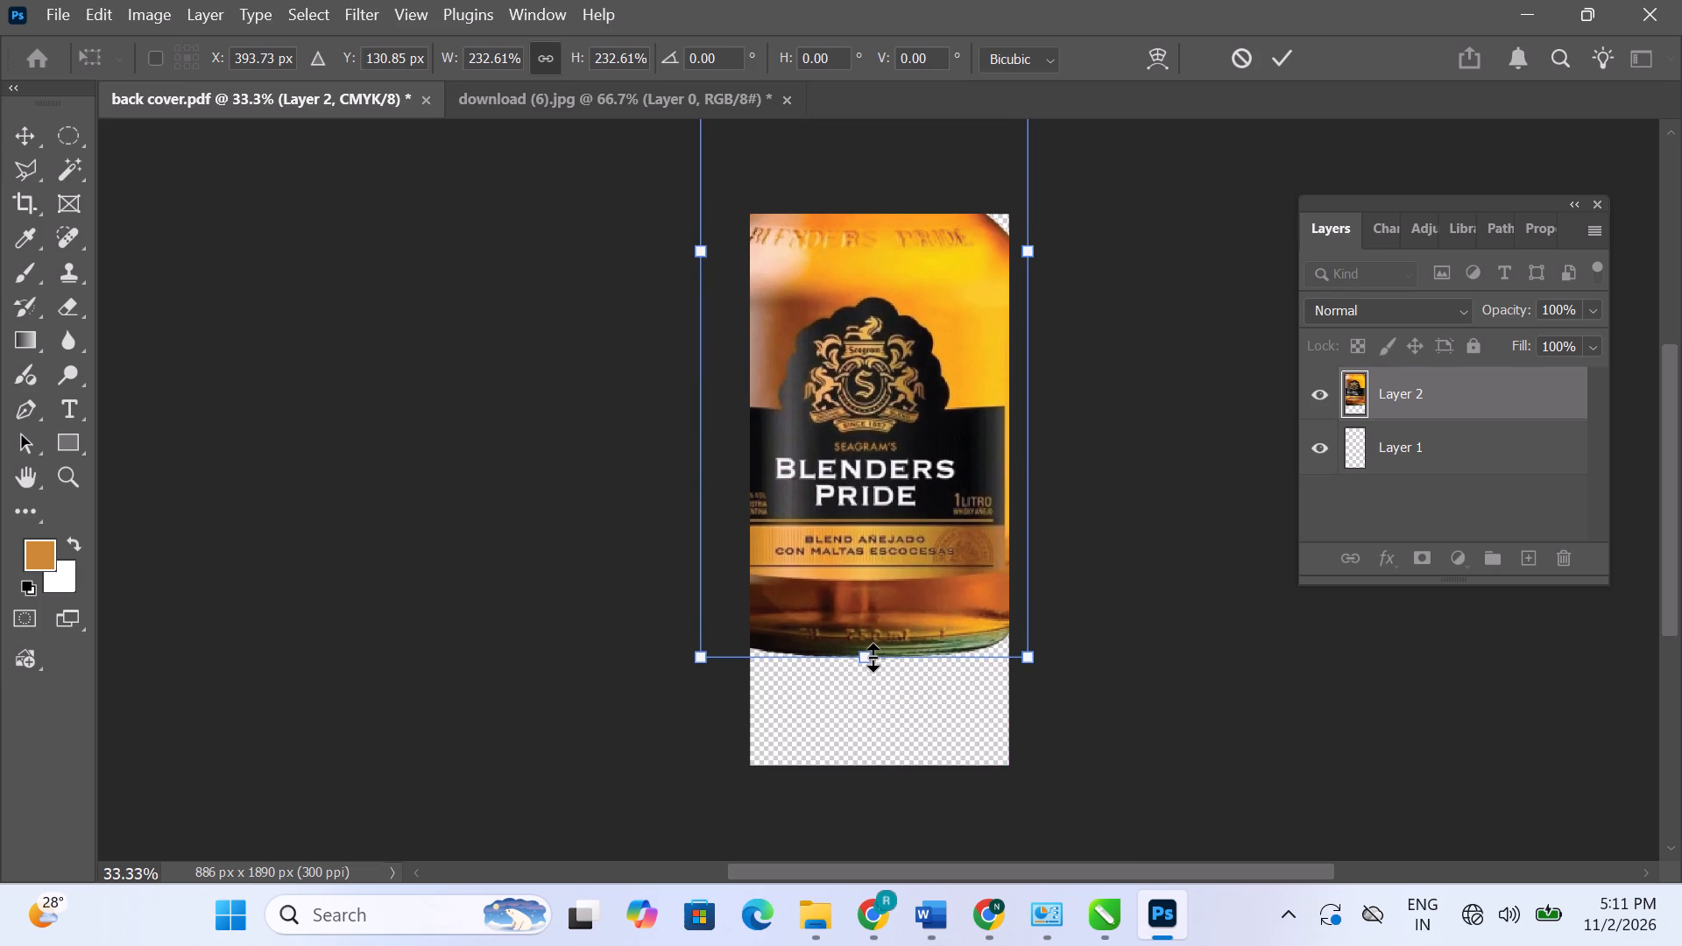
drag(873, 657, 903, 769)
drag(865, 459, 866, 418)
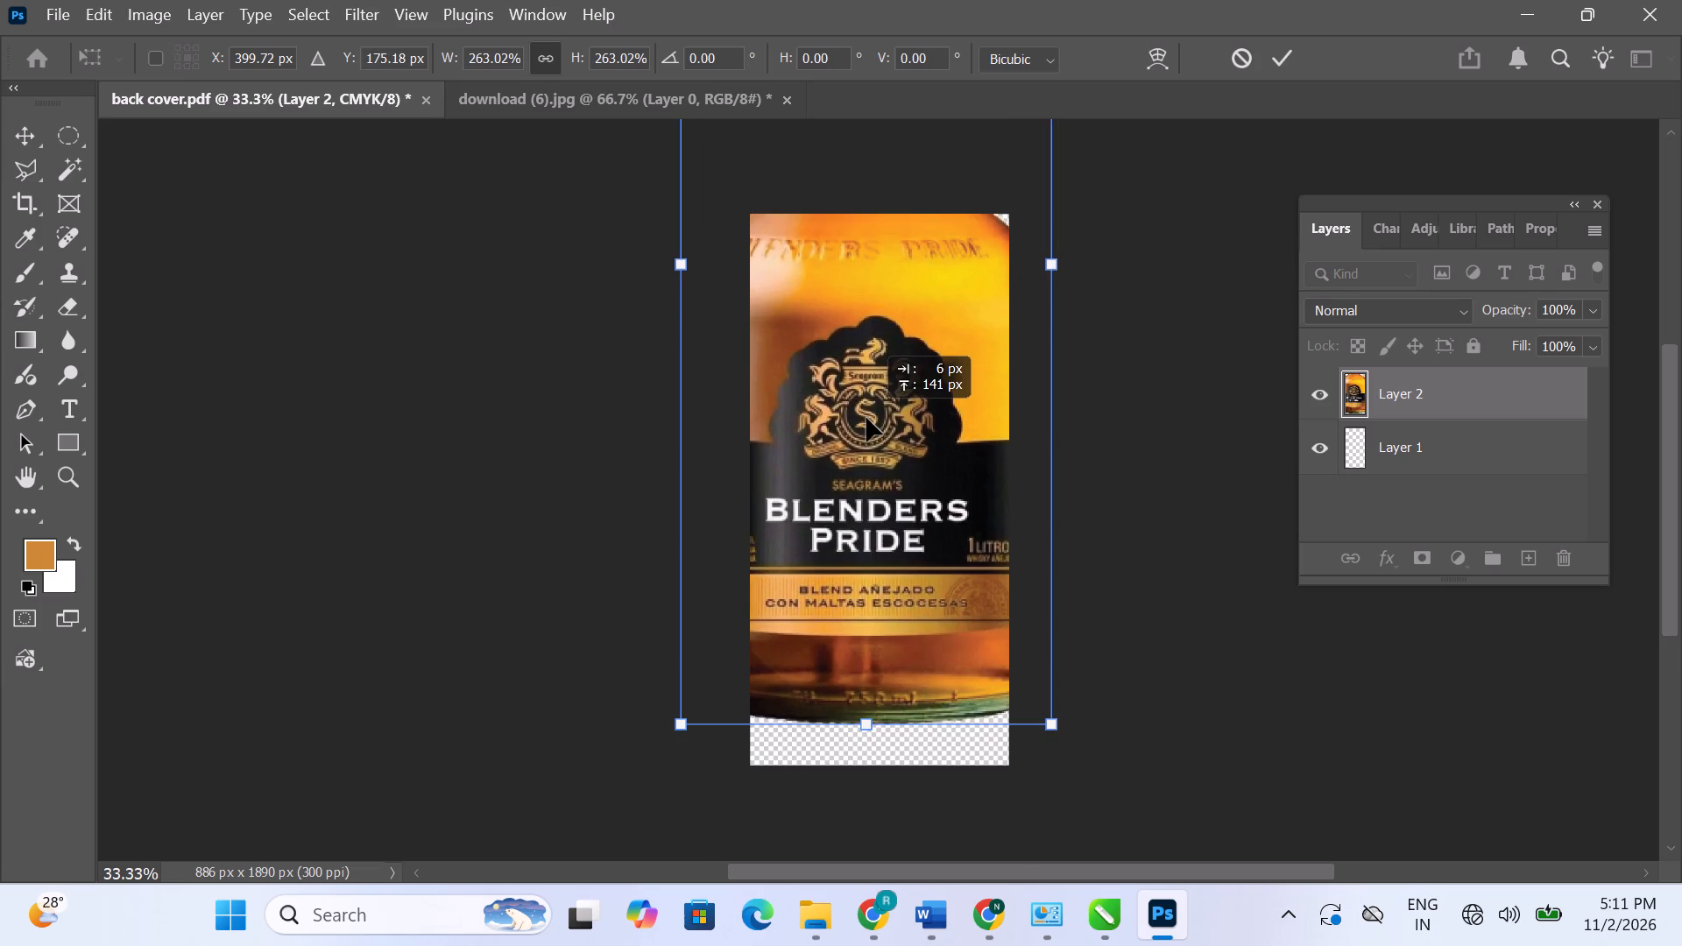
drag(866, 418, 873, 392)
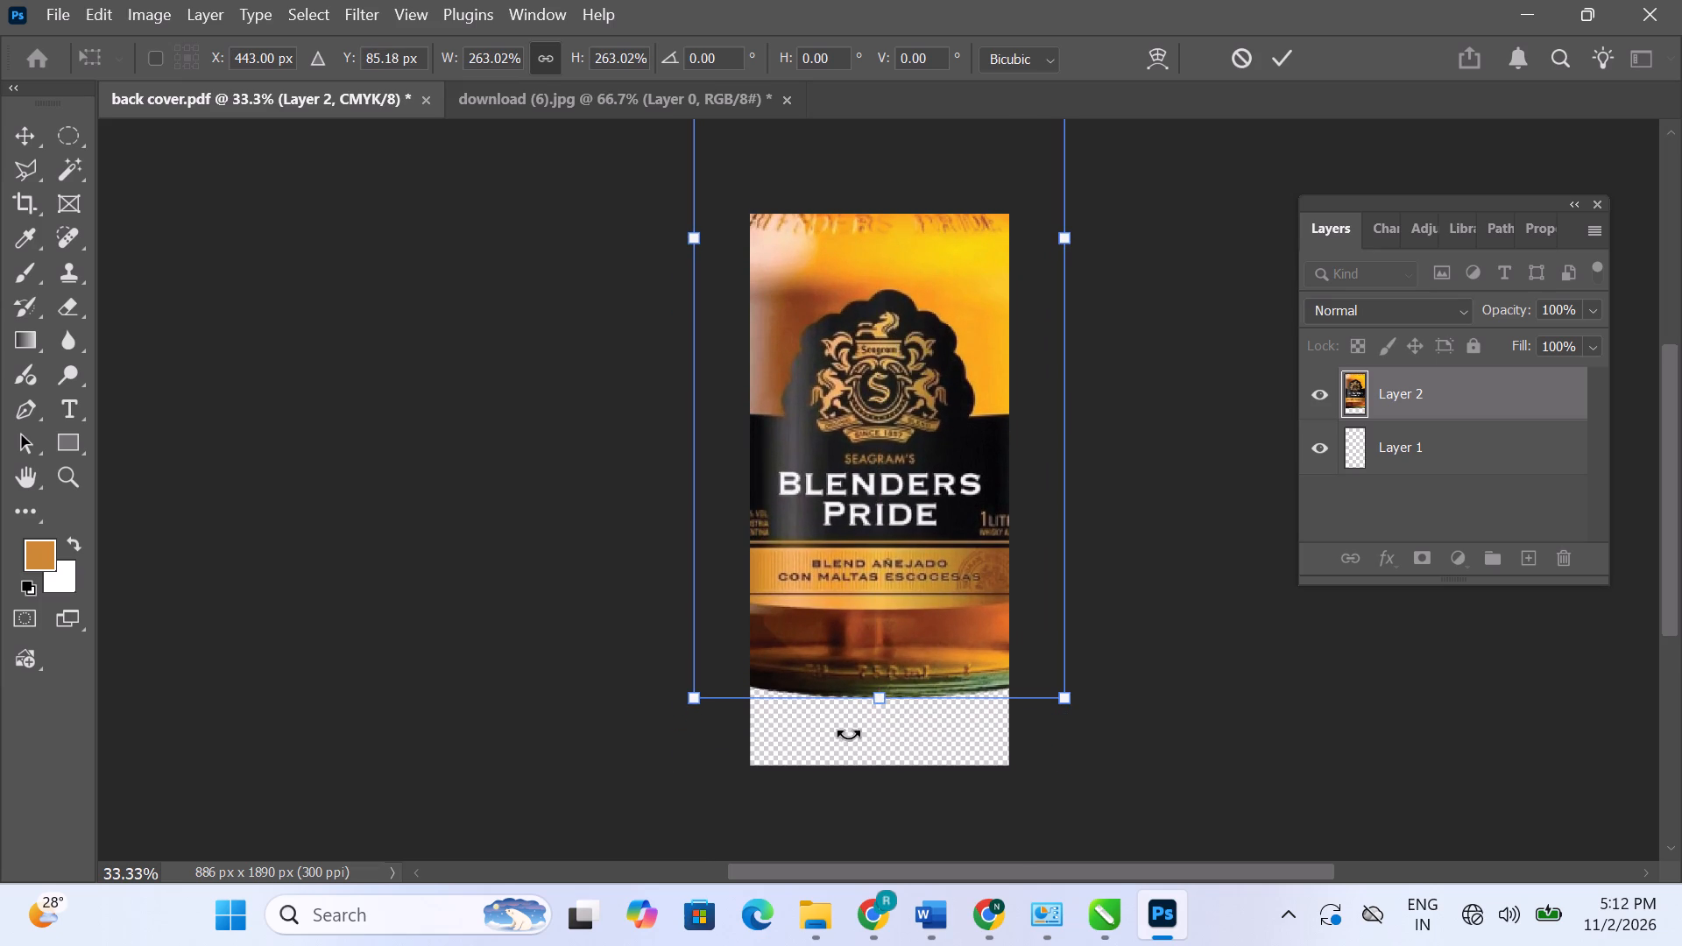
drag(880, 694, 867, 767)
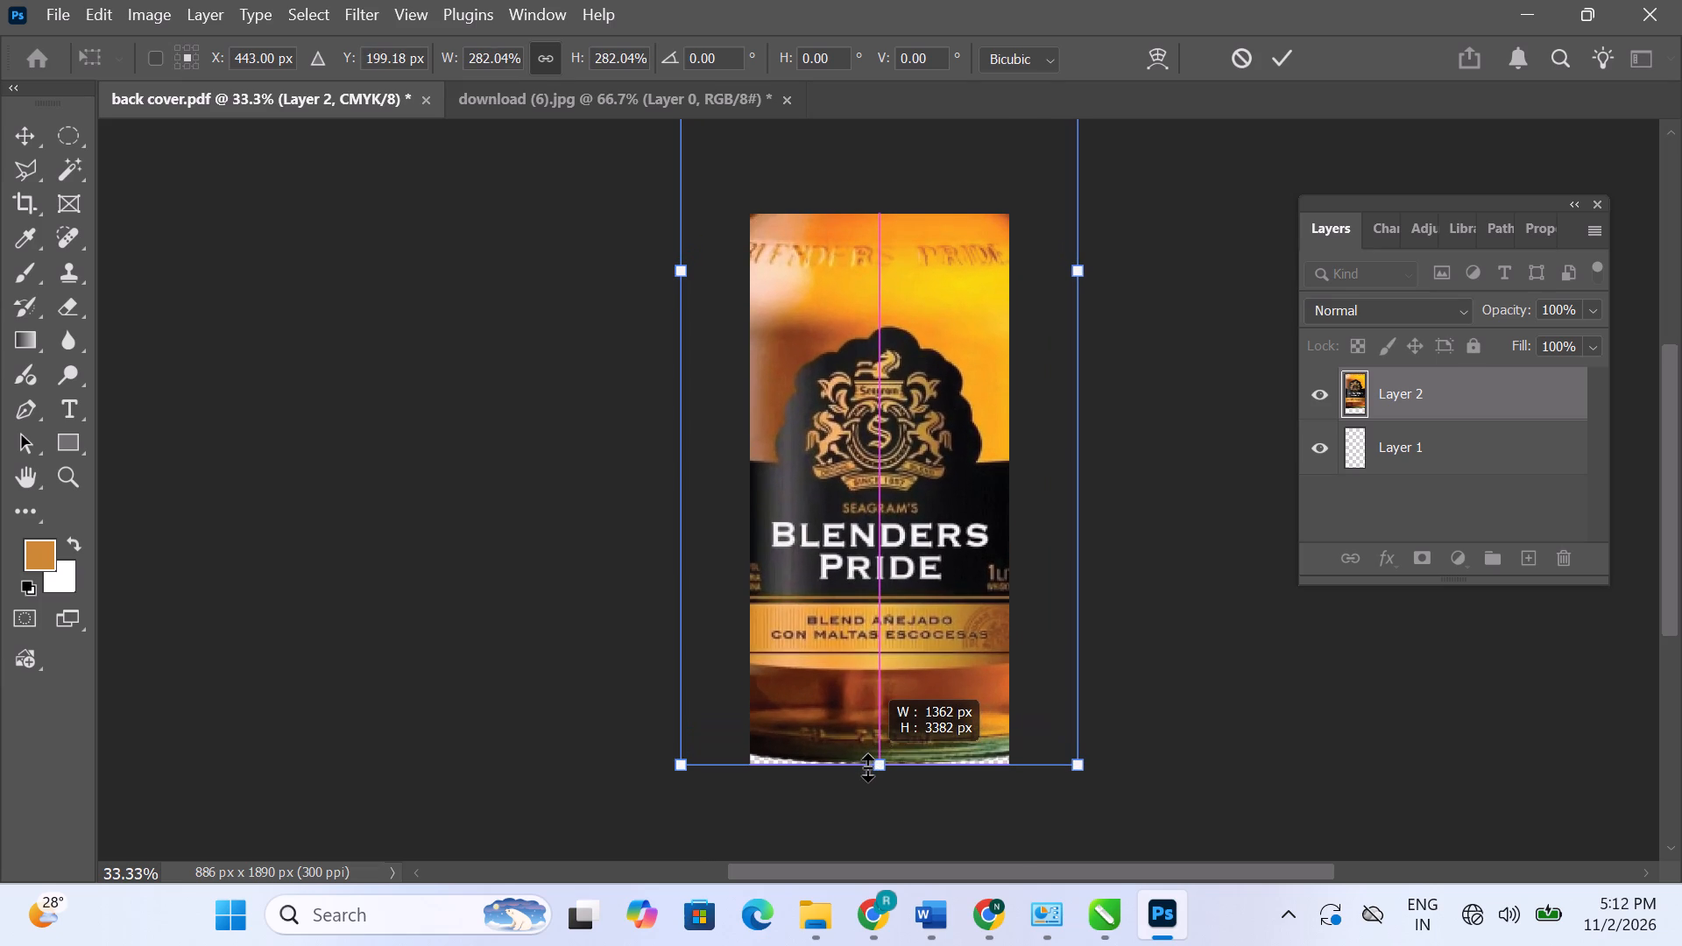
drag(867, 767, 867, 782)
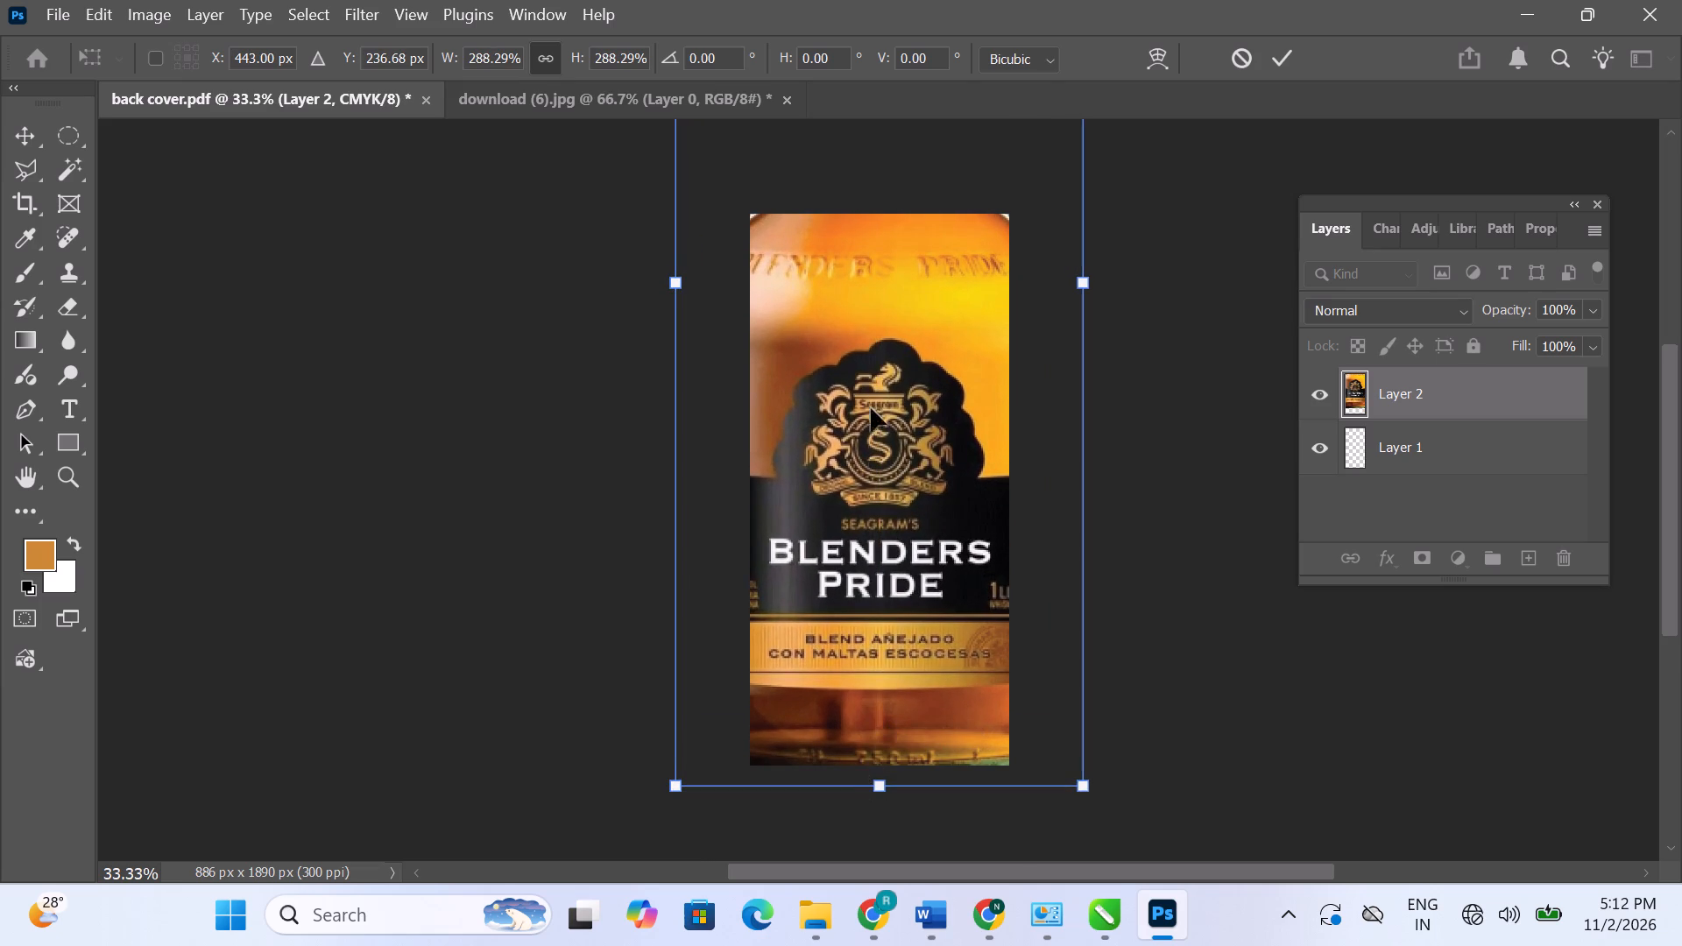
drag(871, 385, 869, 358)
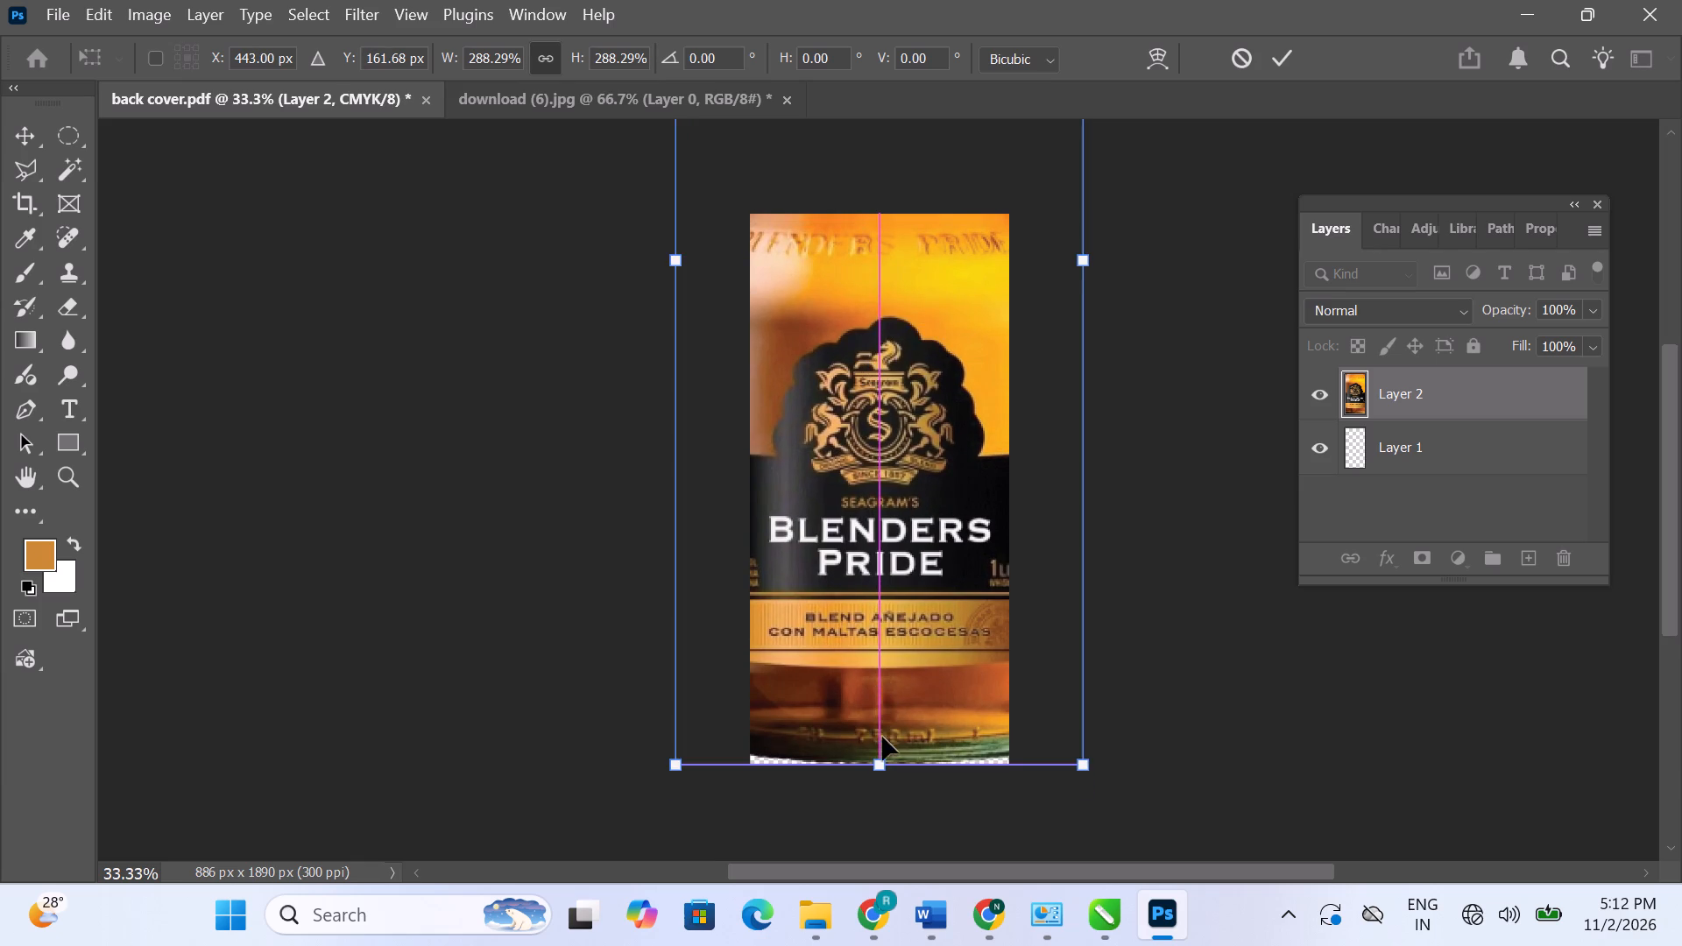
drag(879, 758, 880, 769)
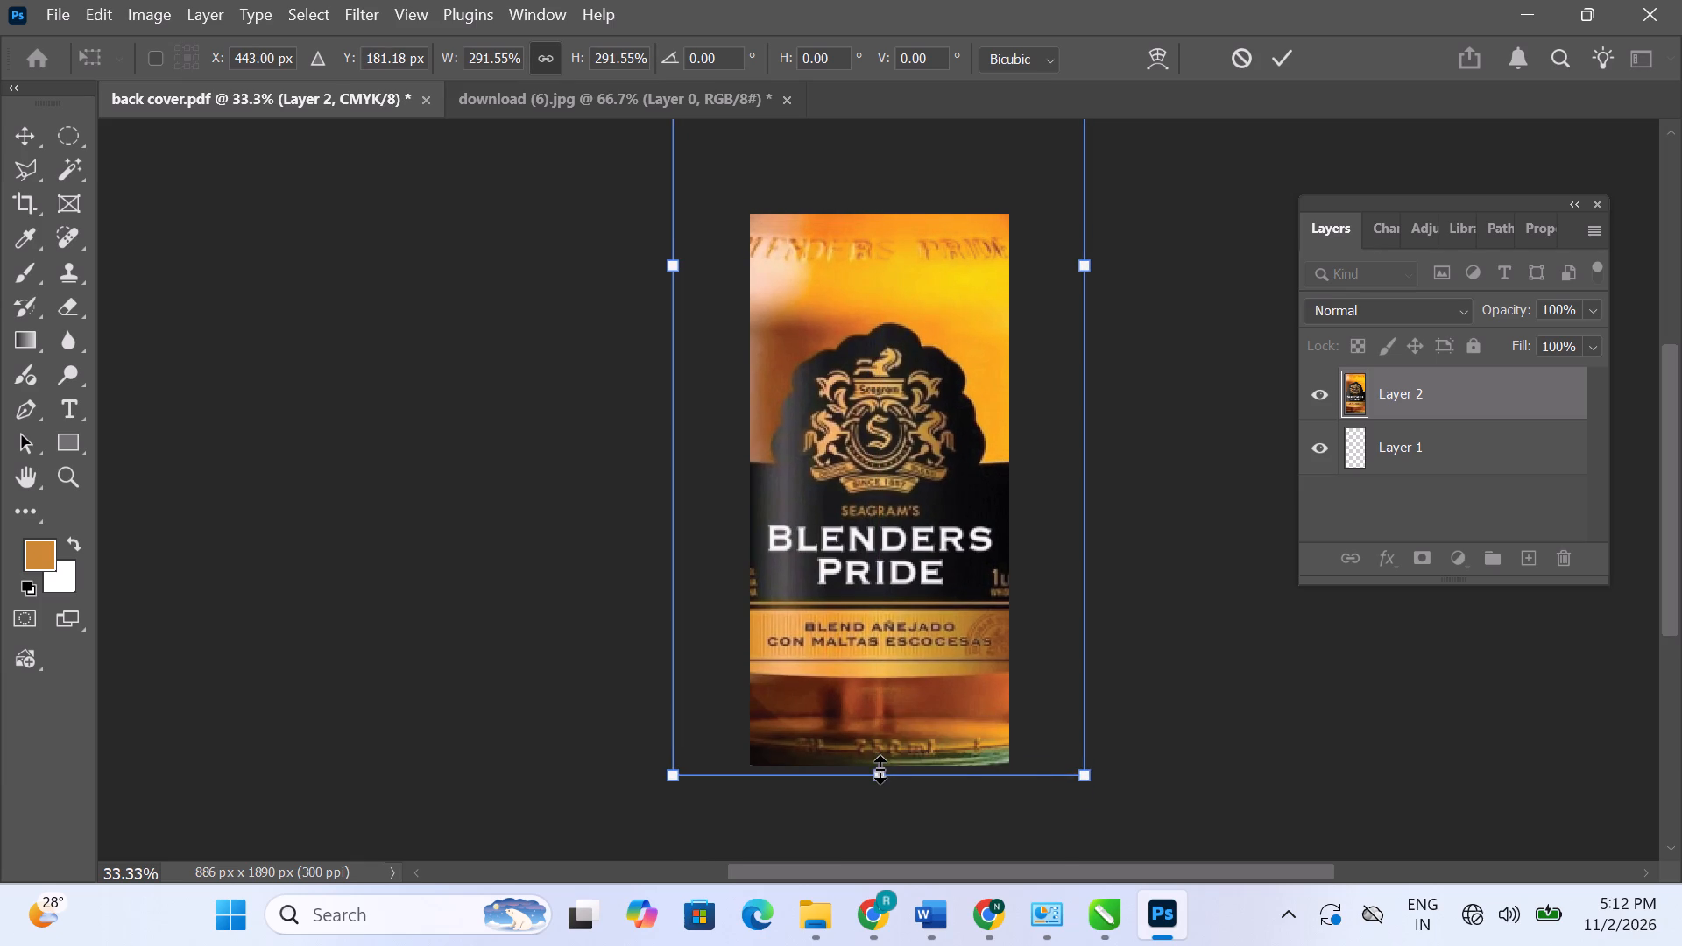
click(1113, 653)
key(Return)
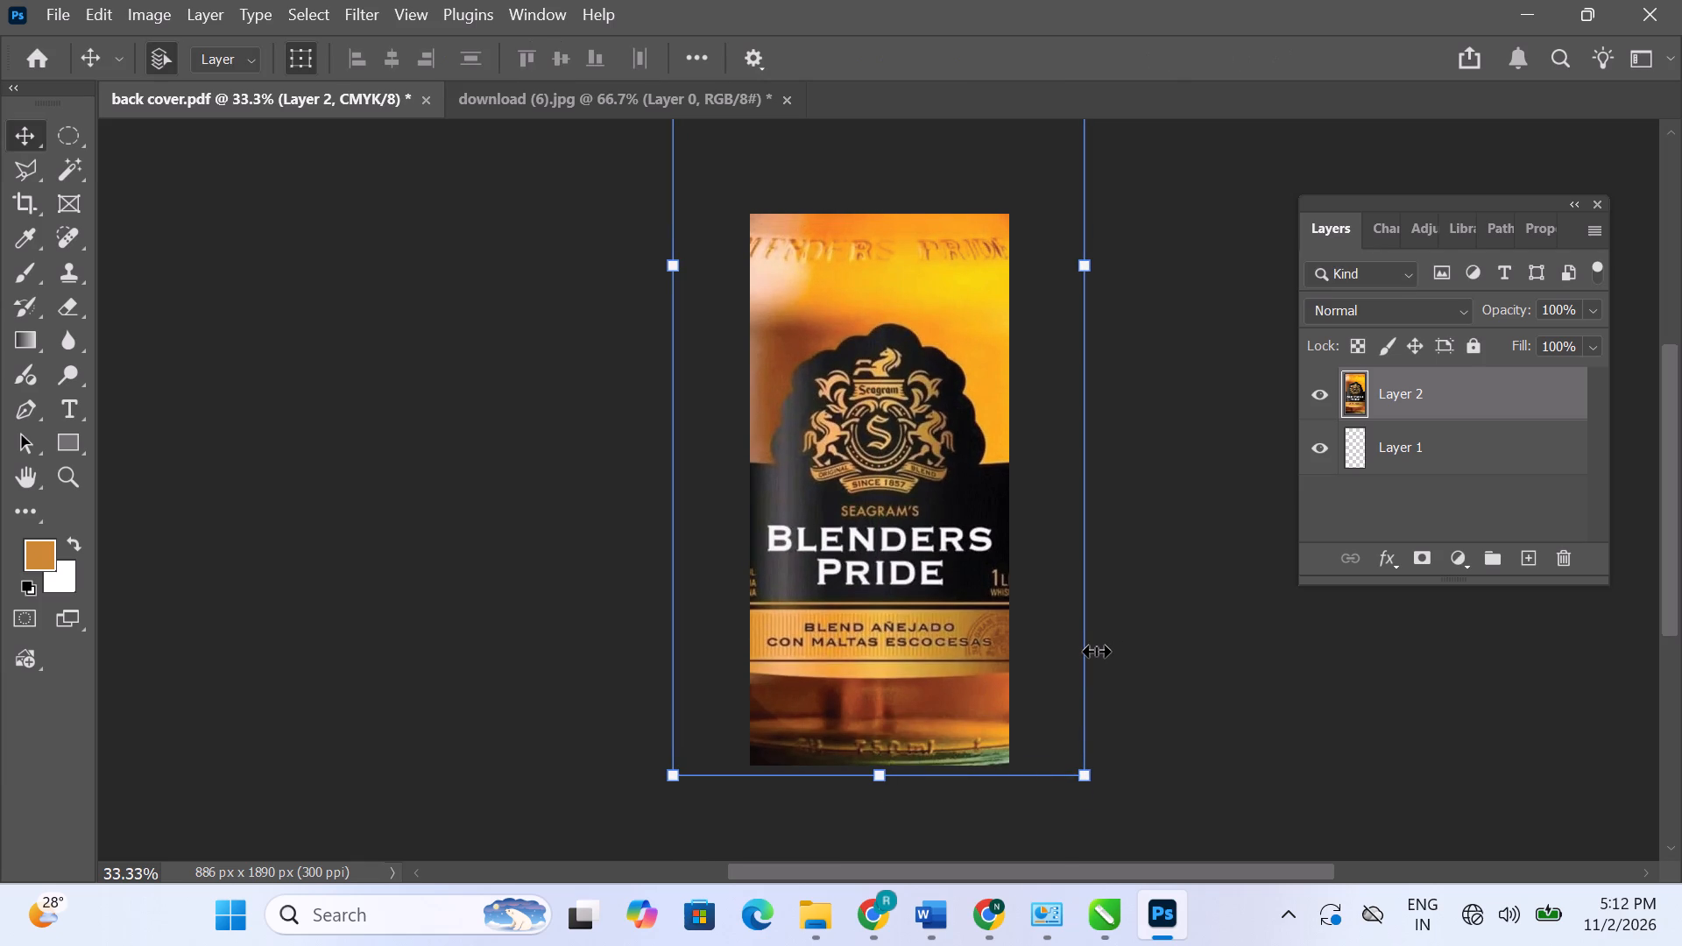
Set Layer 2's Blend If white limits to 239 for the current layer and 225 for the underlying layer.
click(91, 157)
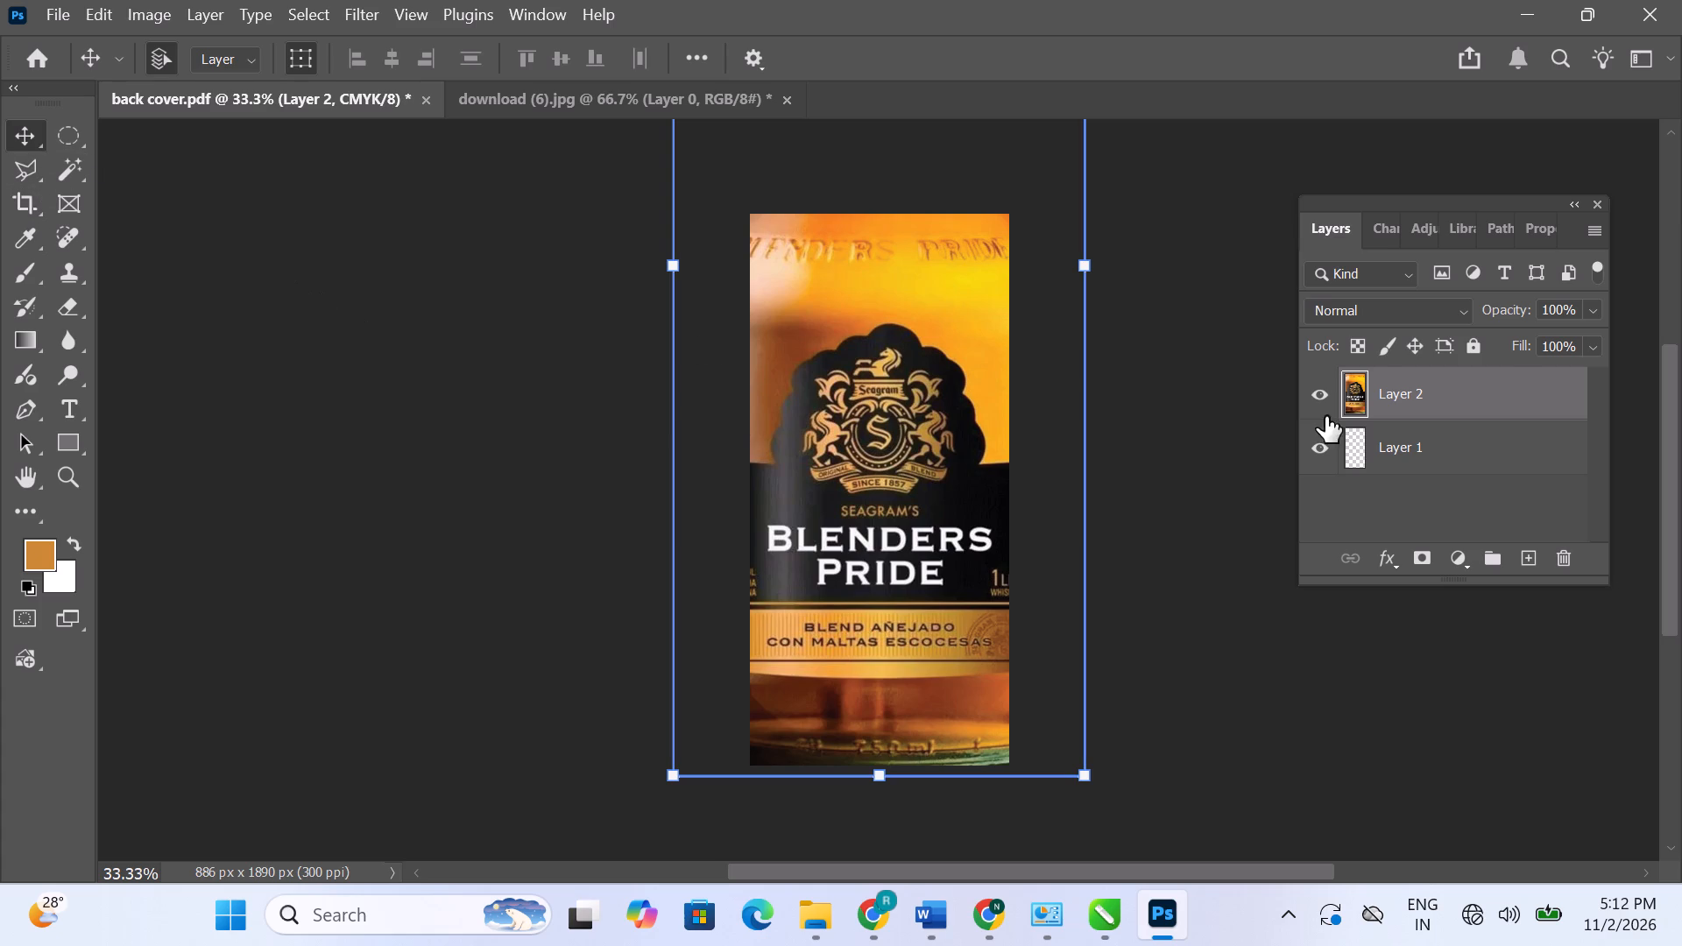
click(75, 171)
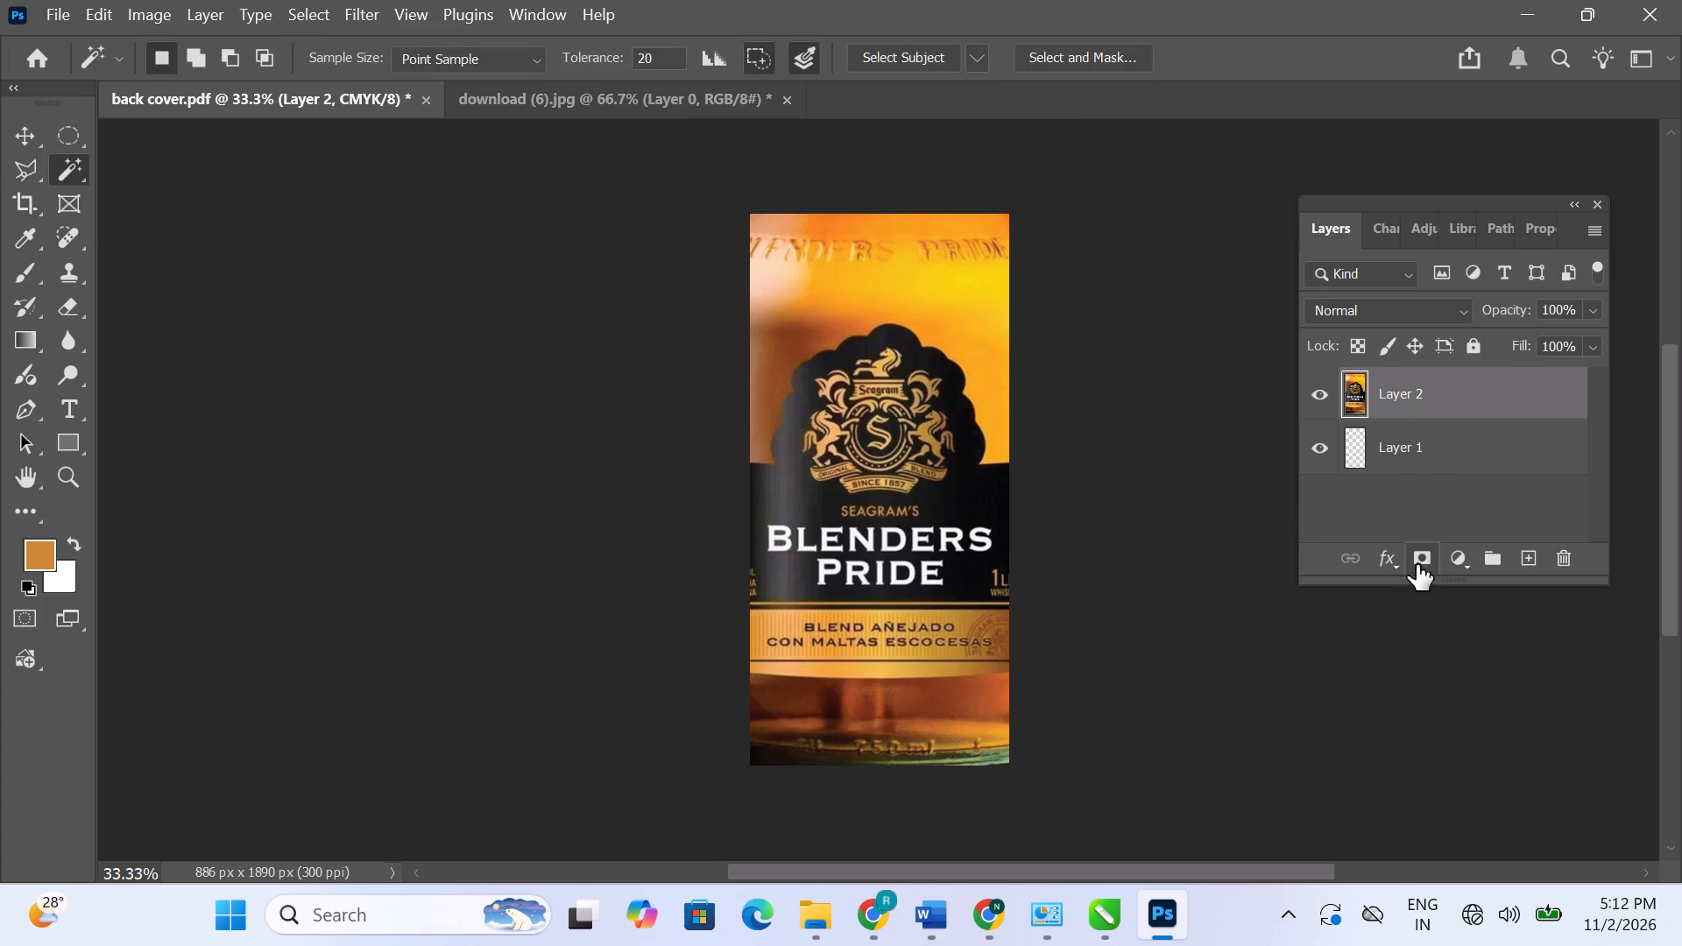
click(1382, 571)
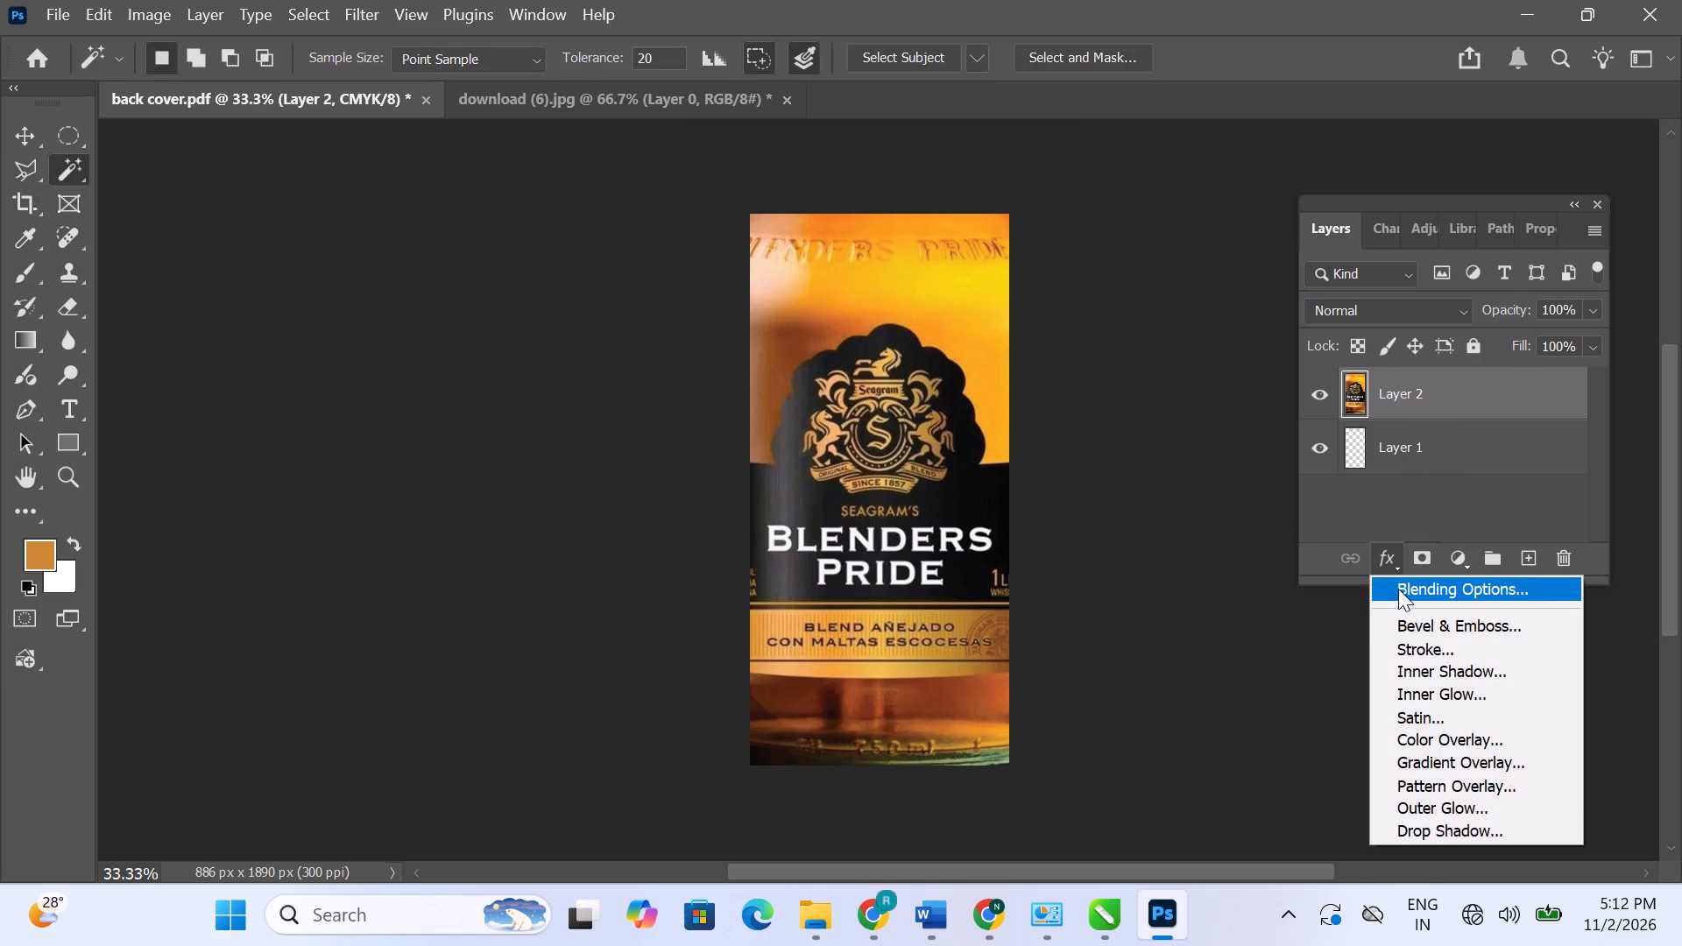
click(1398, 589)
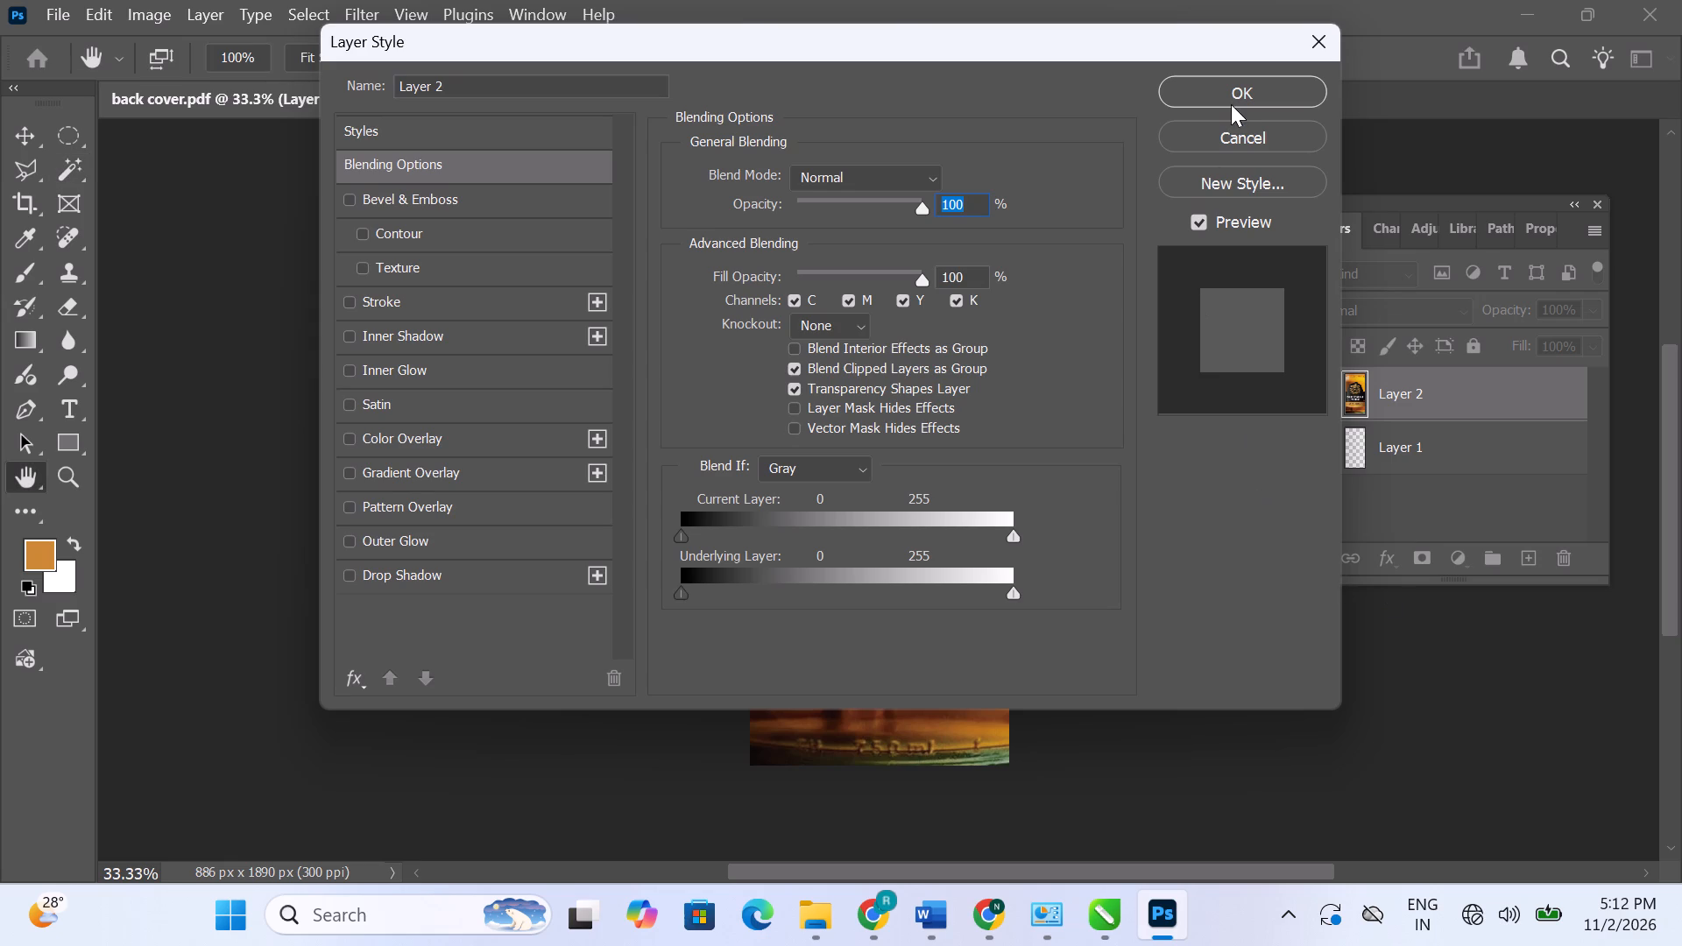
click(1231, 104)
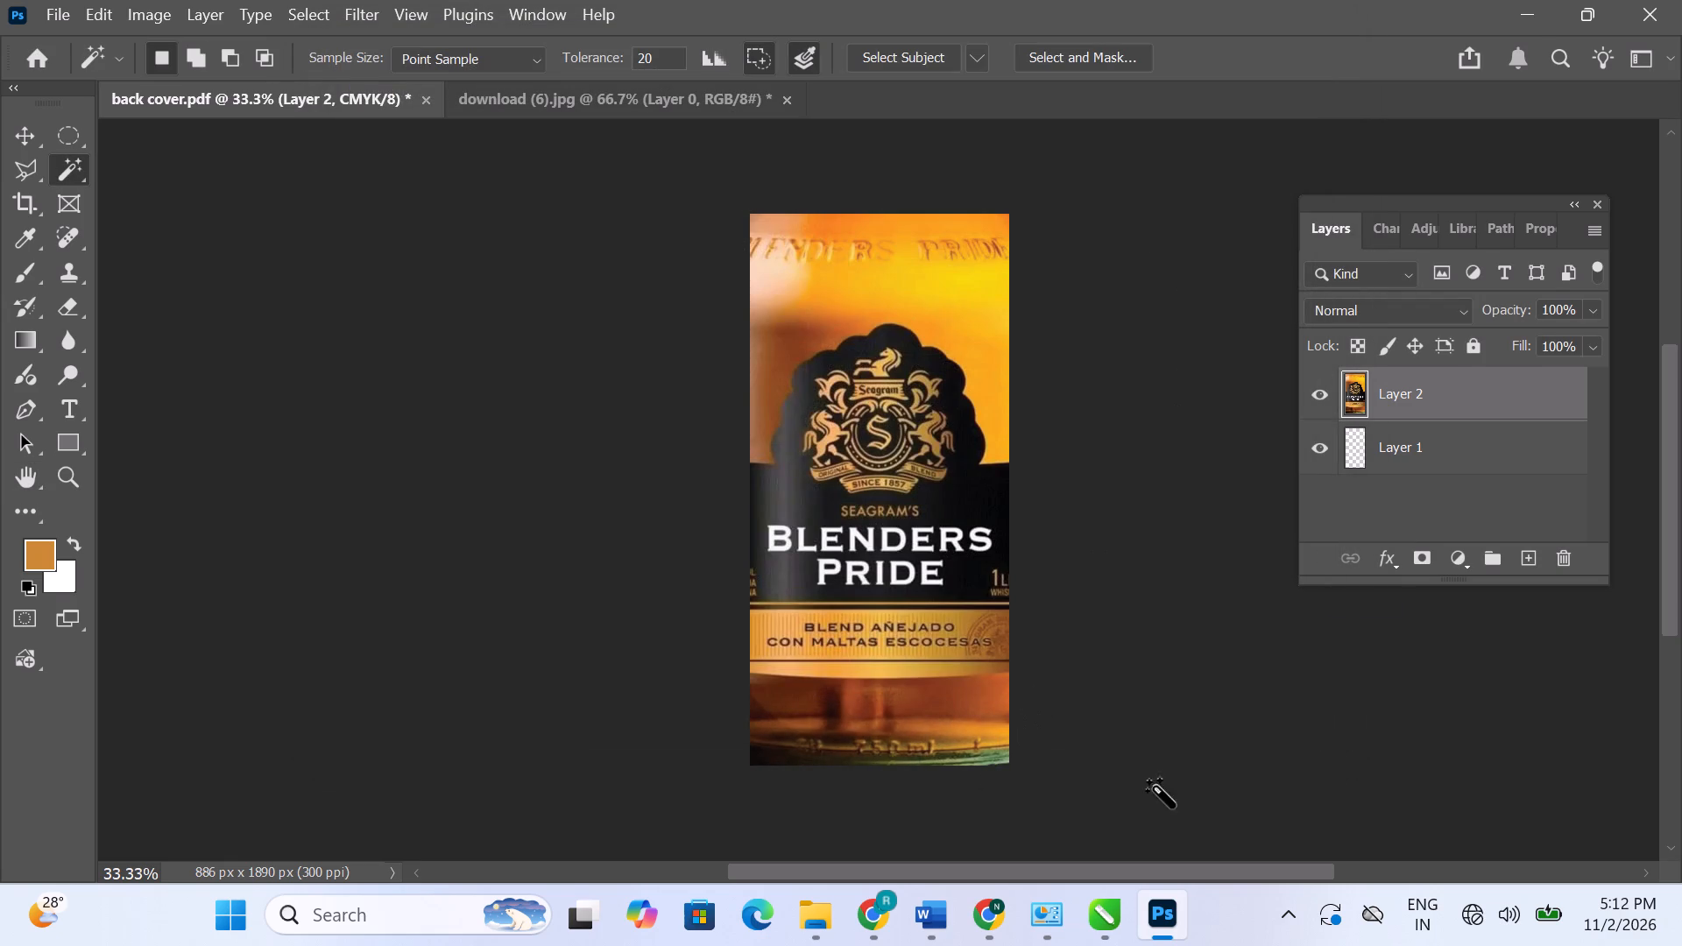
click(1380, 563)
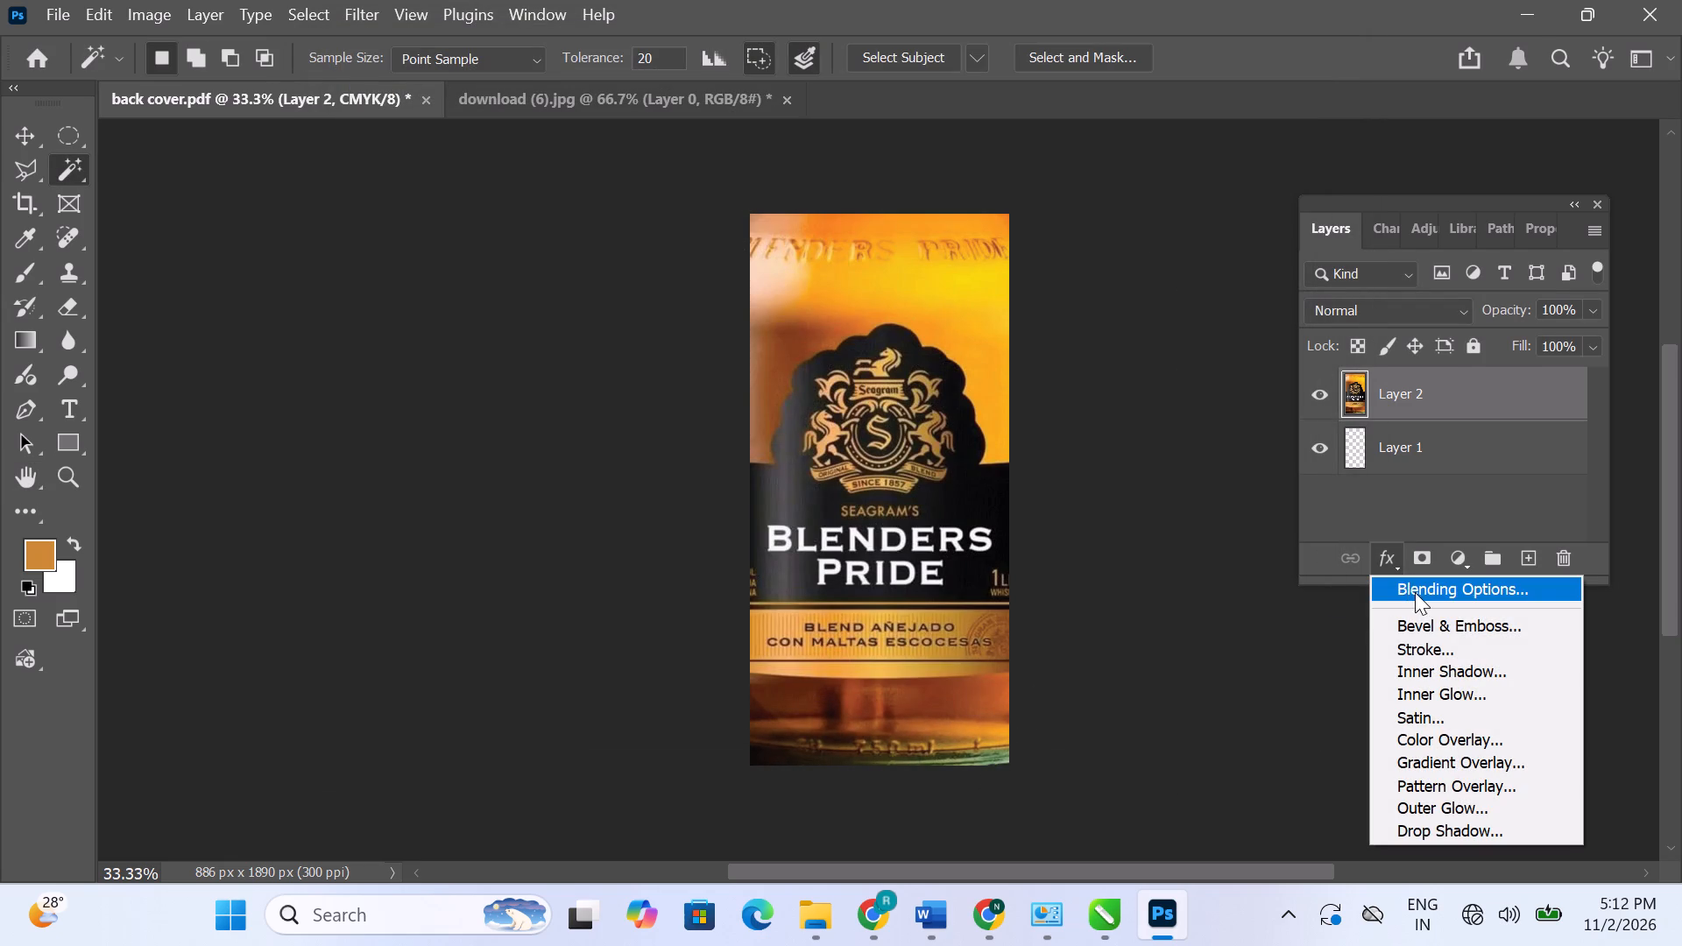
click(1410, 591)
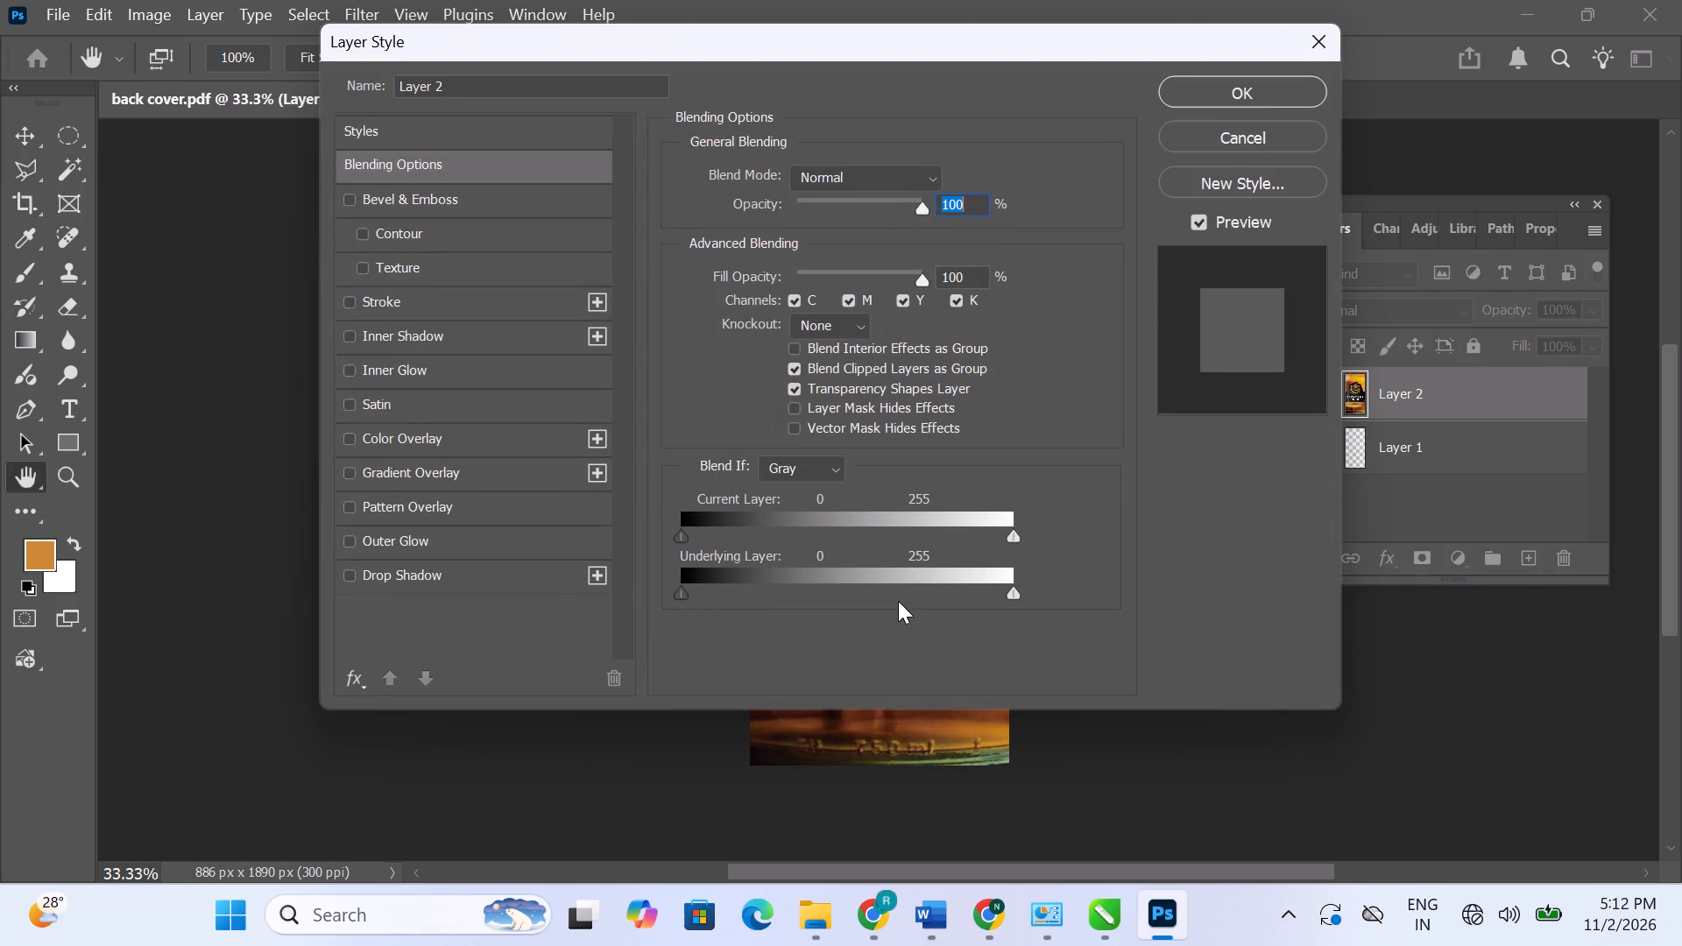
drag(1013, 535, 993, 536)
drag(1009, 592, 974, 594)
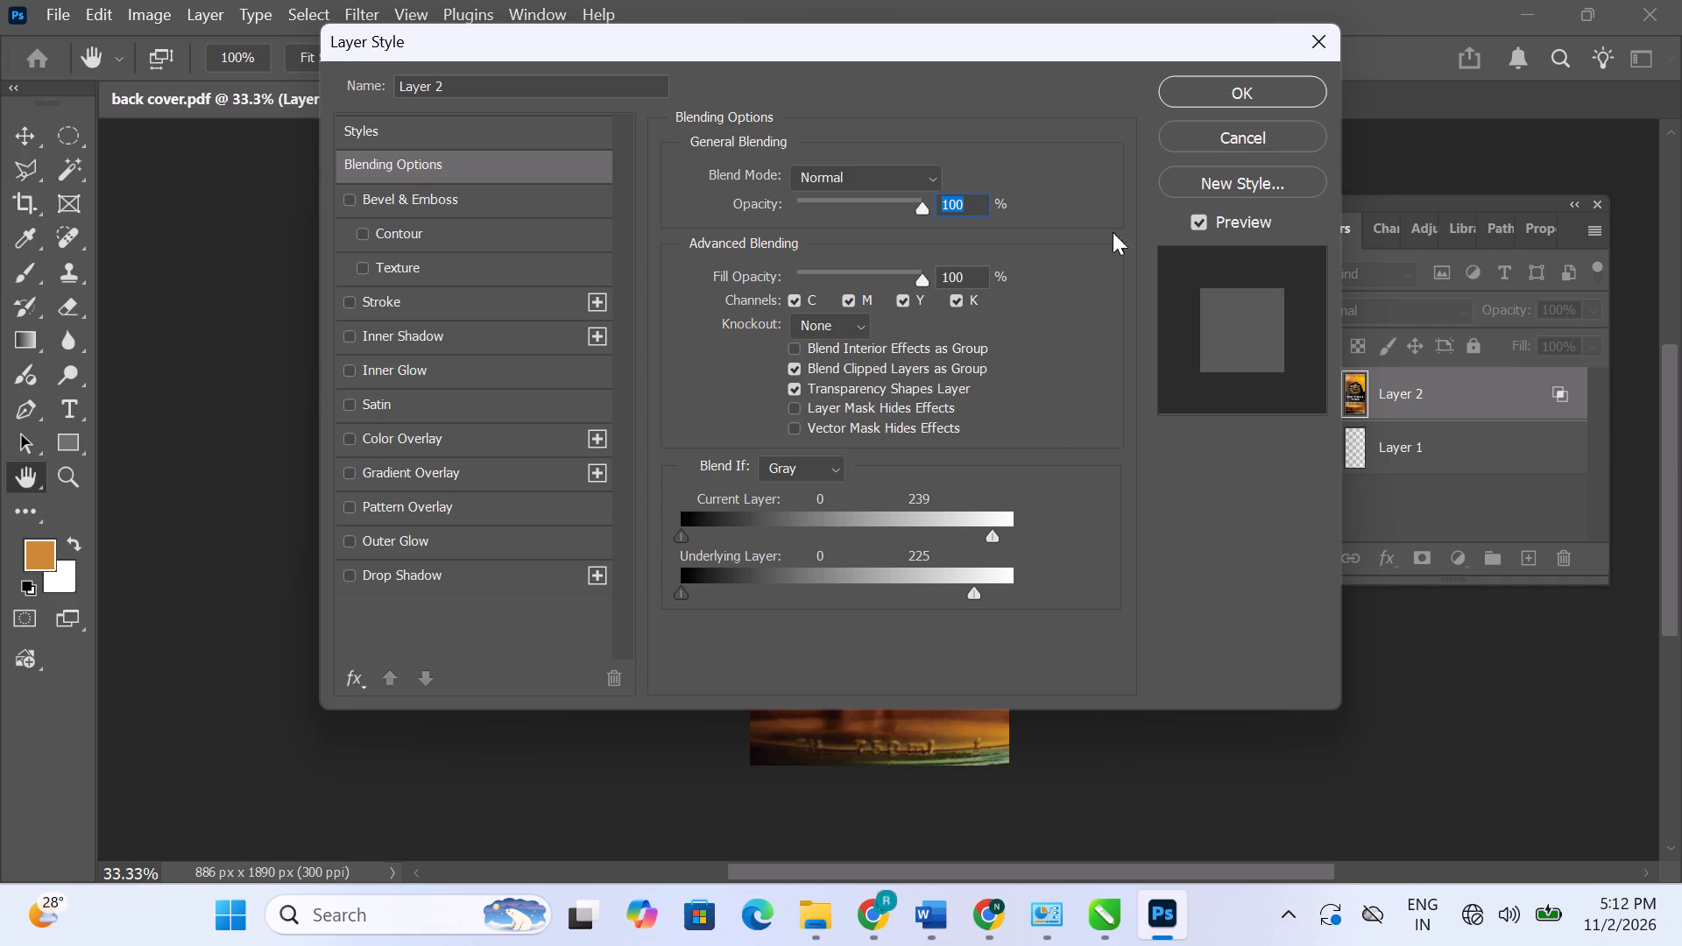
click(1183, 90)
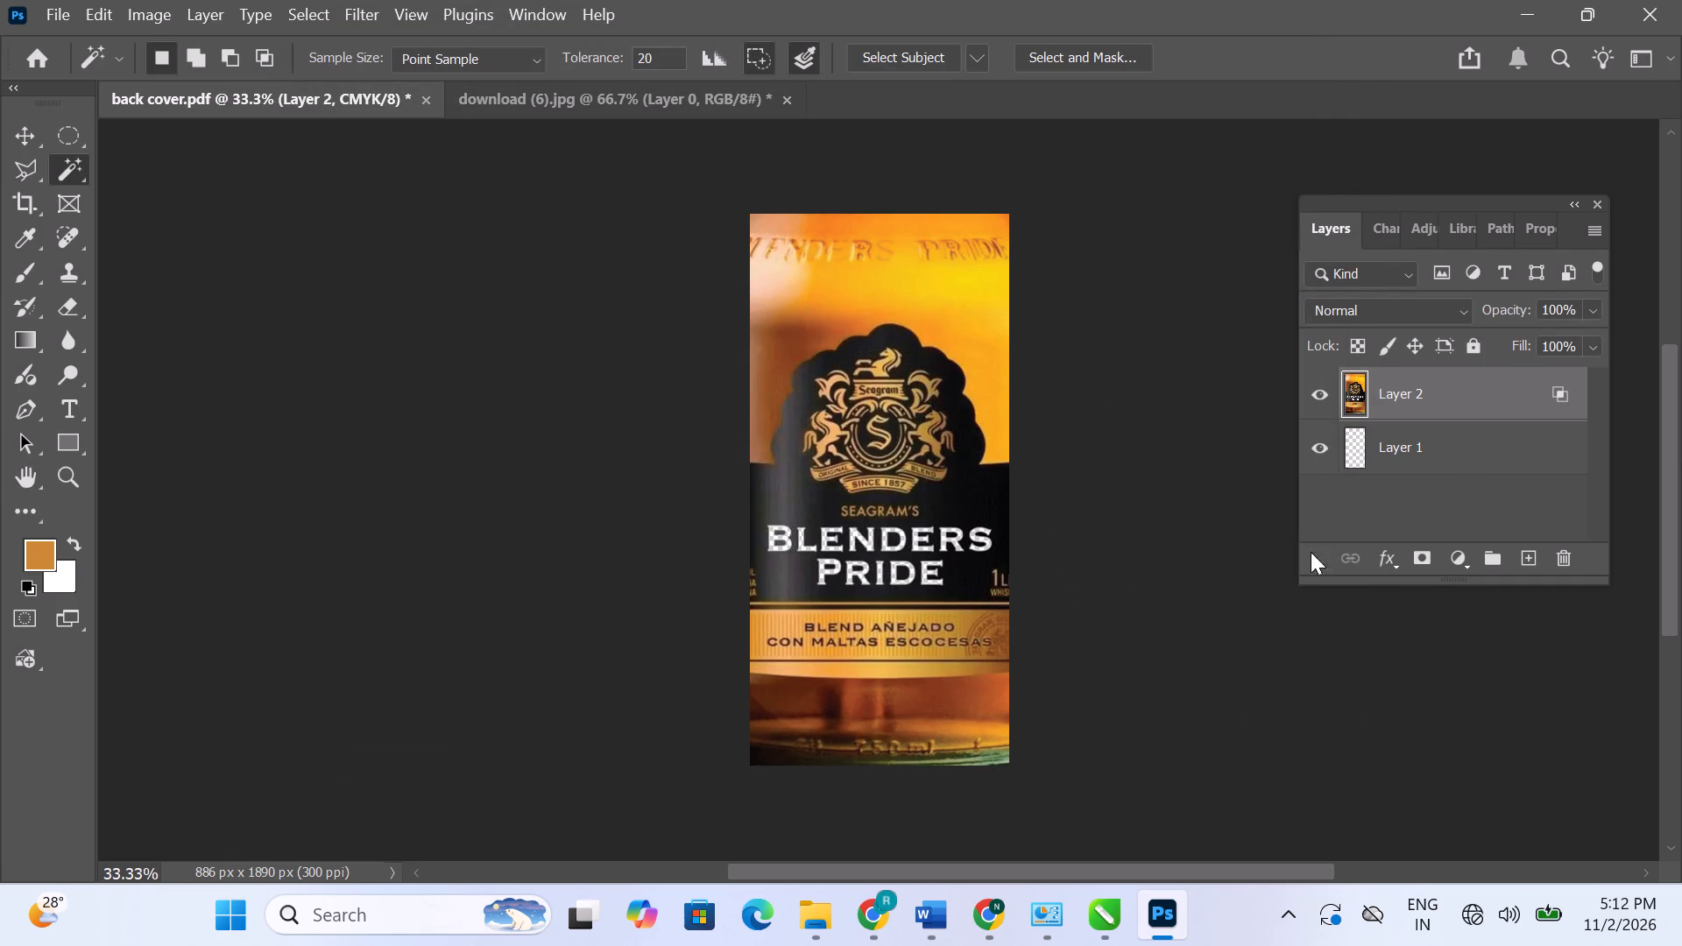
Compare the bottle layer with the camera outline layer by switching the visibility of Layer 1 and Layer 2.
click(1444, 453)
click(1326, 455)
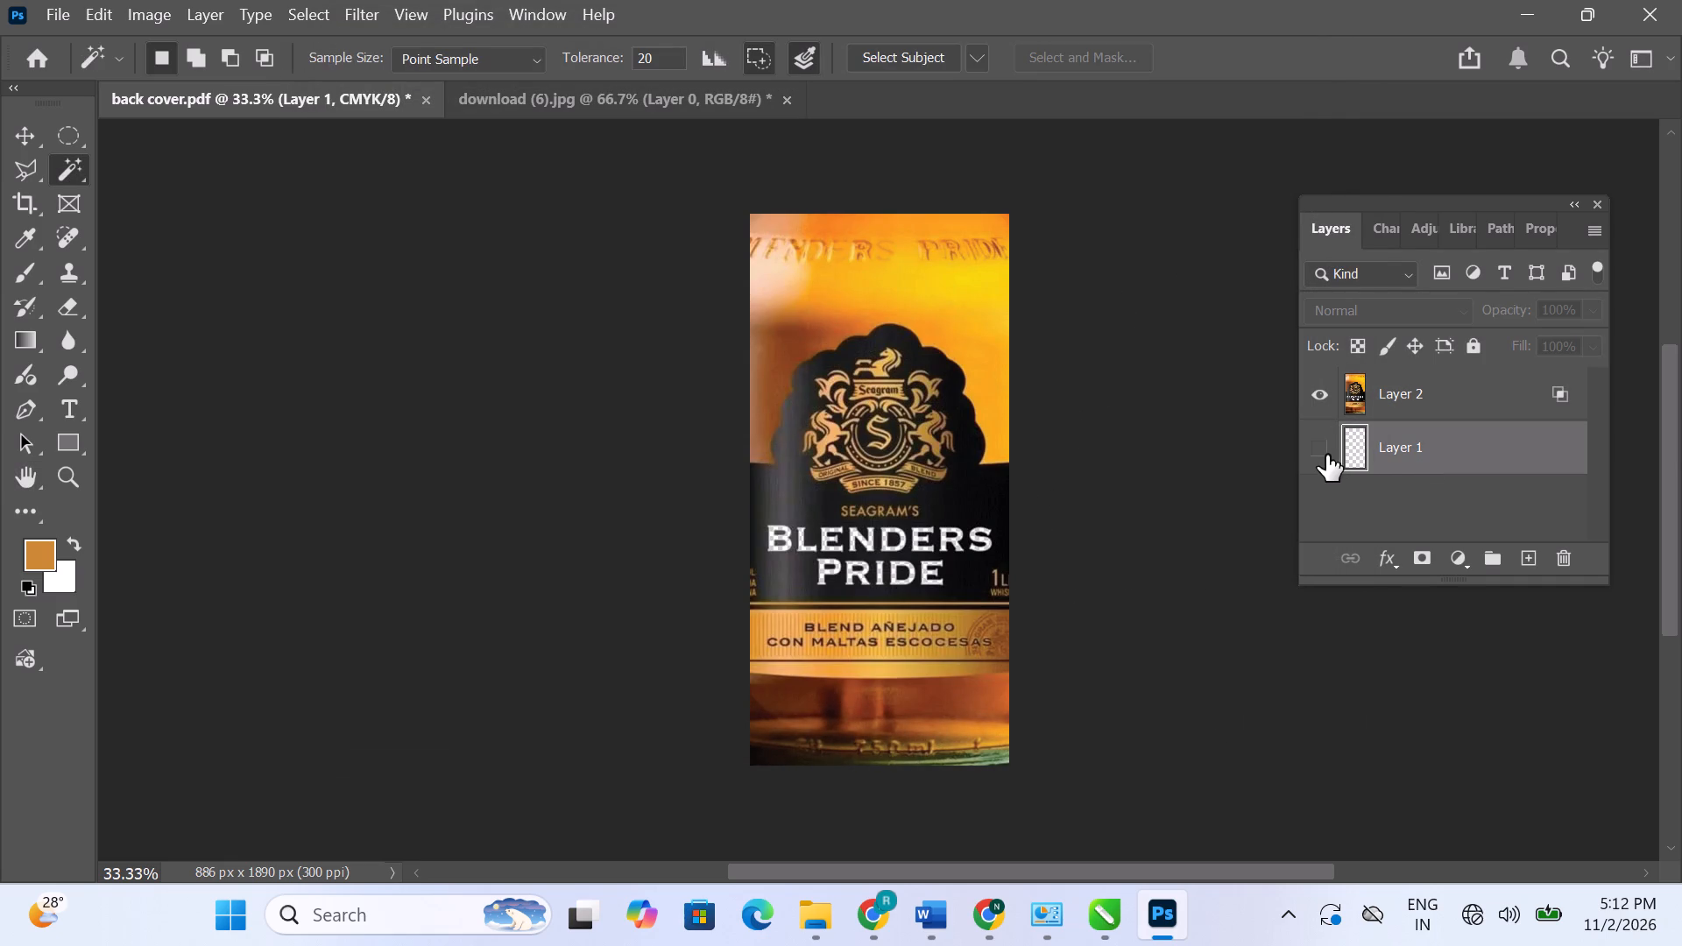
click(1306, 381)
click(1338, 448)
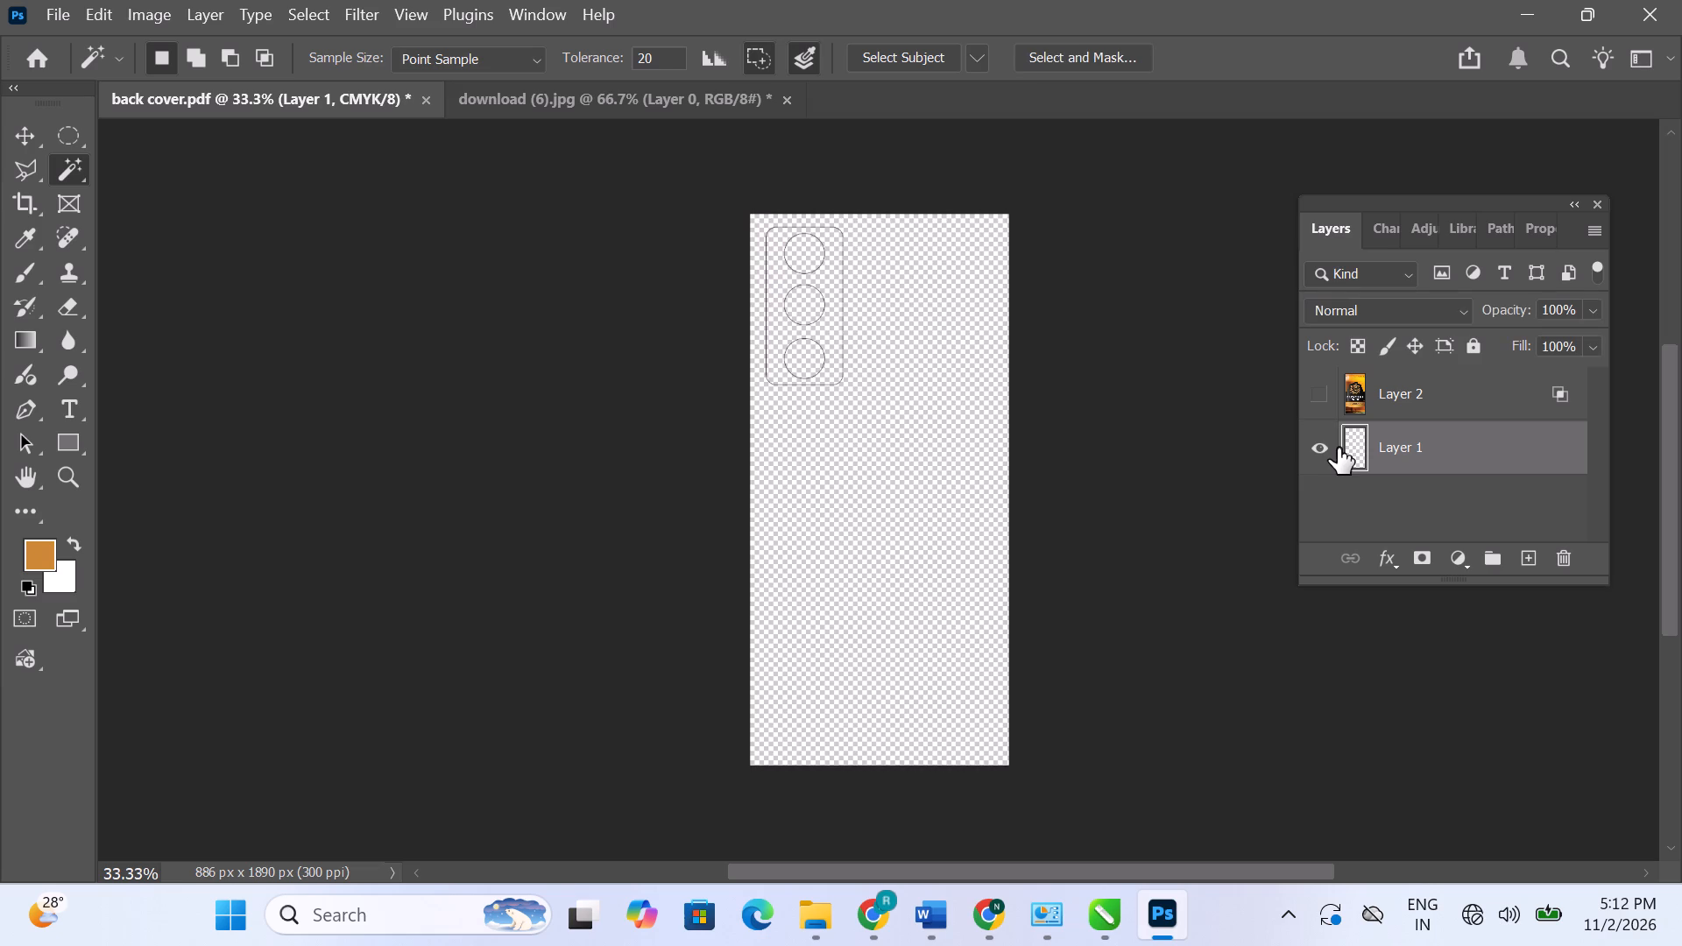
click(1318, 399)
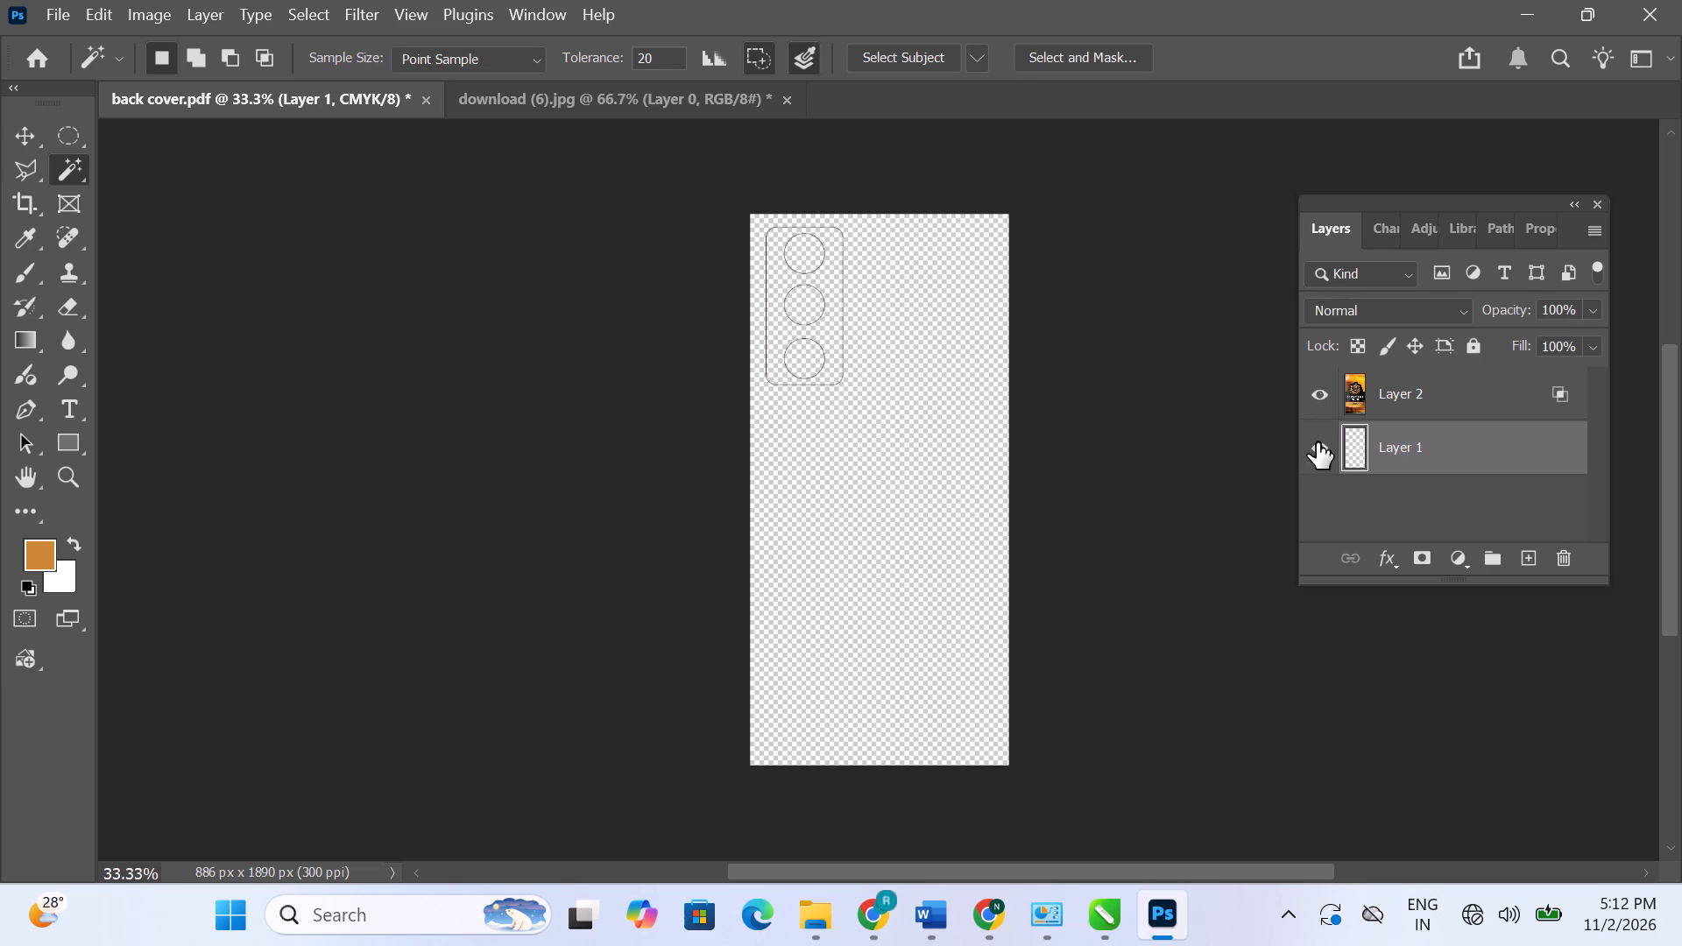
click(1317, 442)
click(1314, 395)
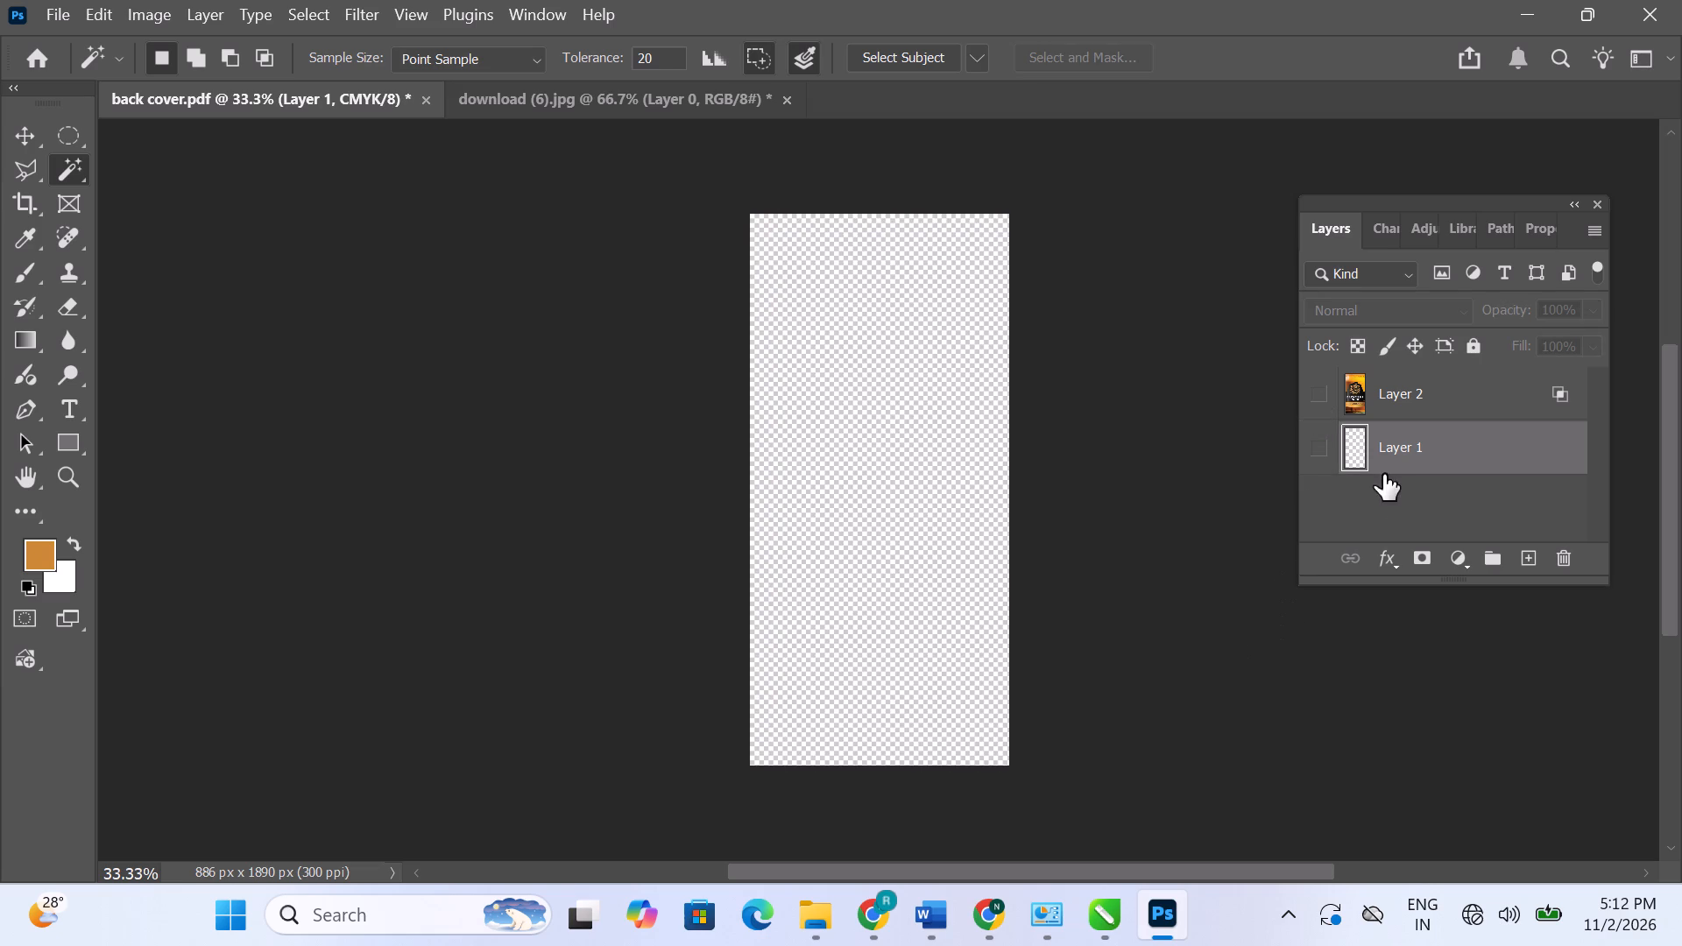
Delete the bottle layer, Layer 2, and show the camera outline on Layer 1.
drag(1486, 388, 1564, 568)
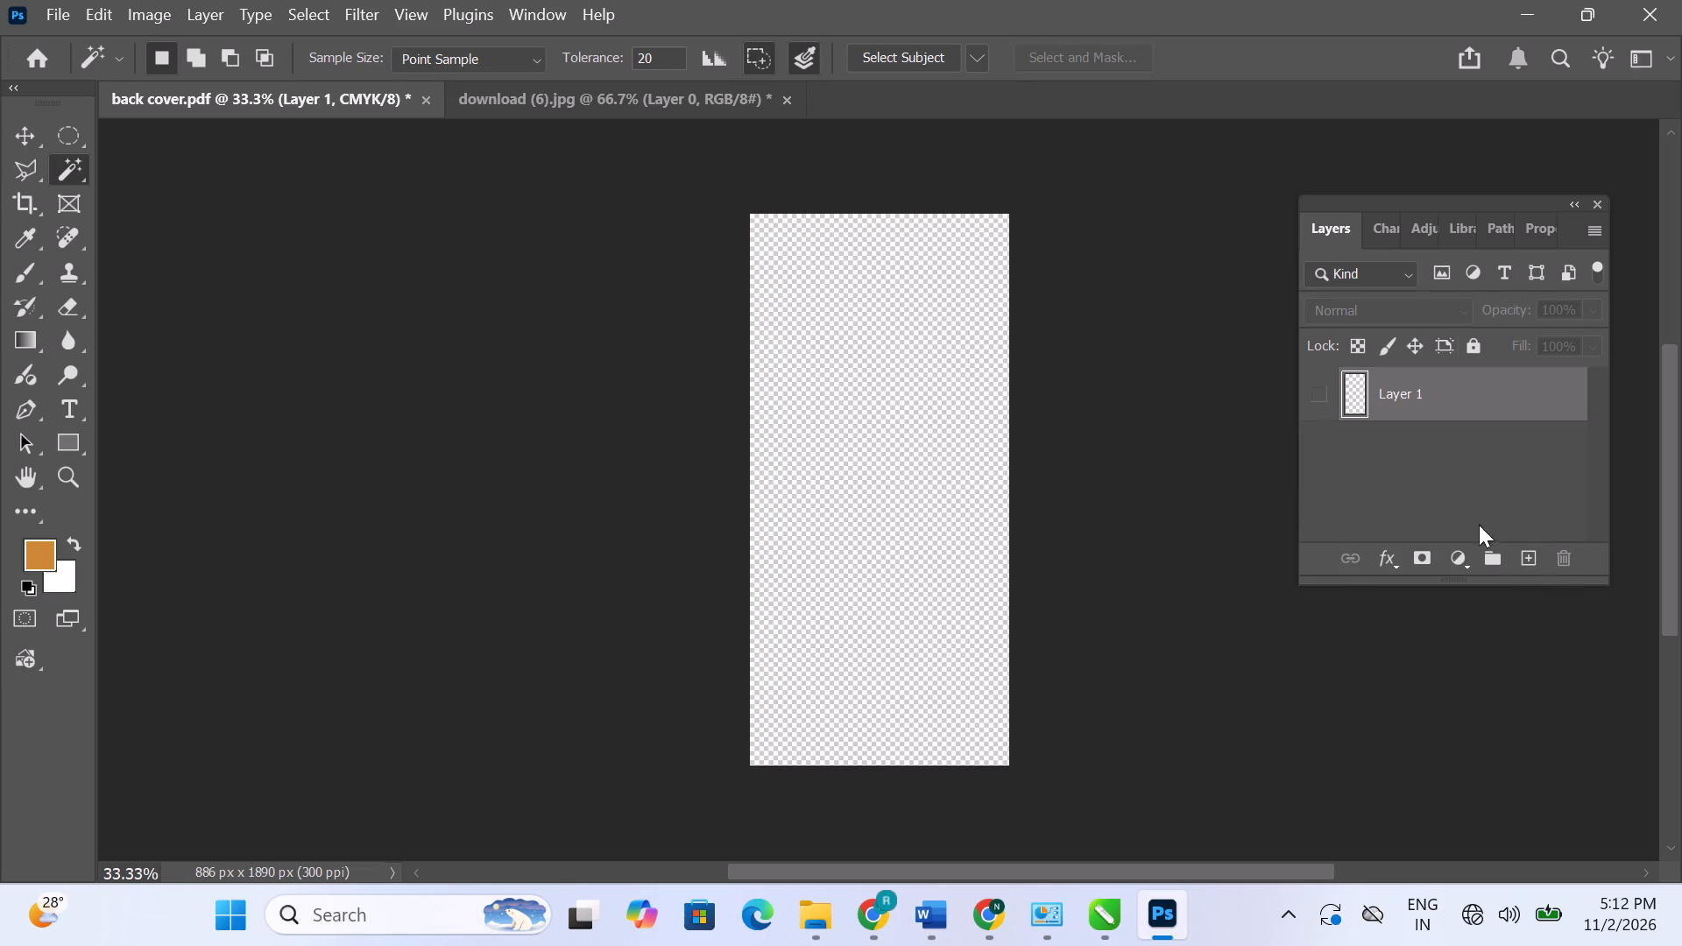
click(1326, 392)
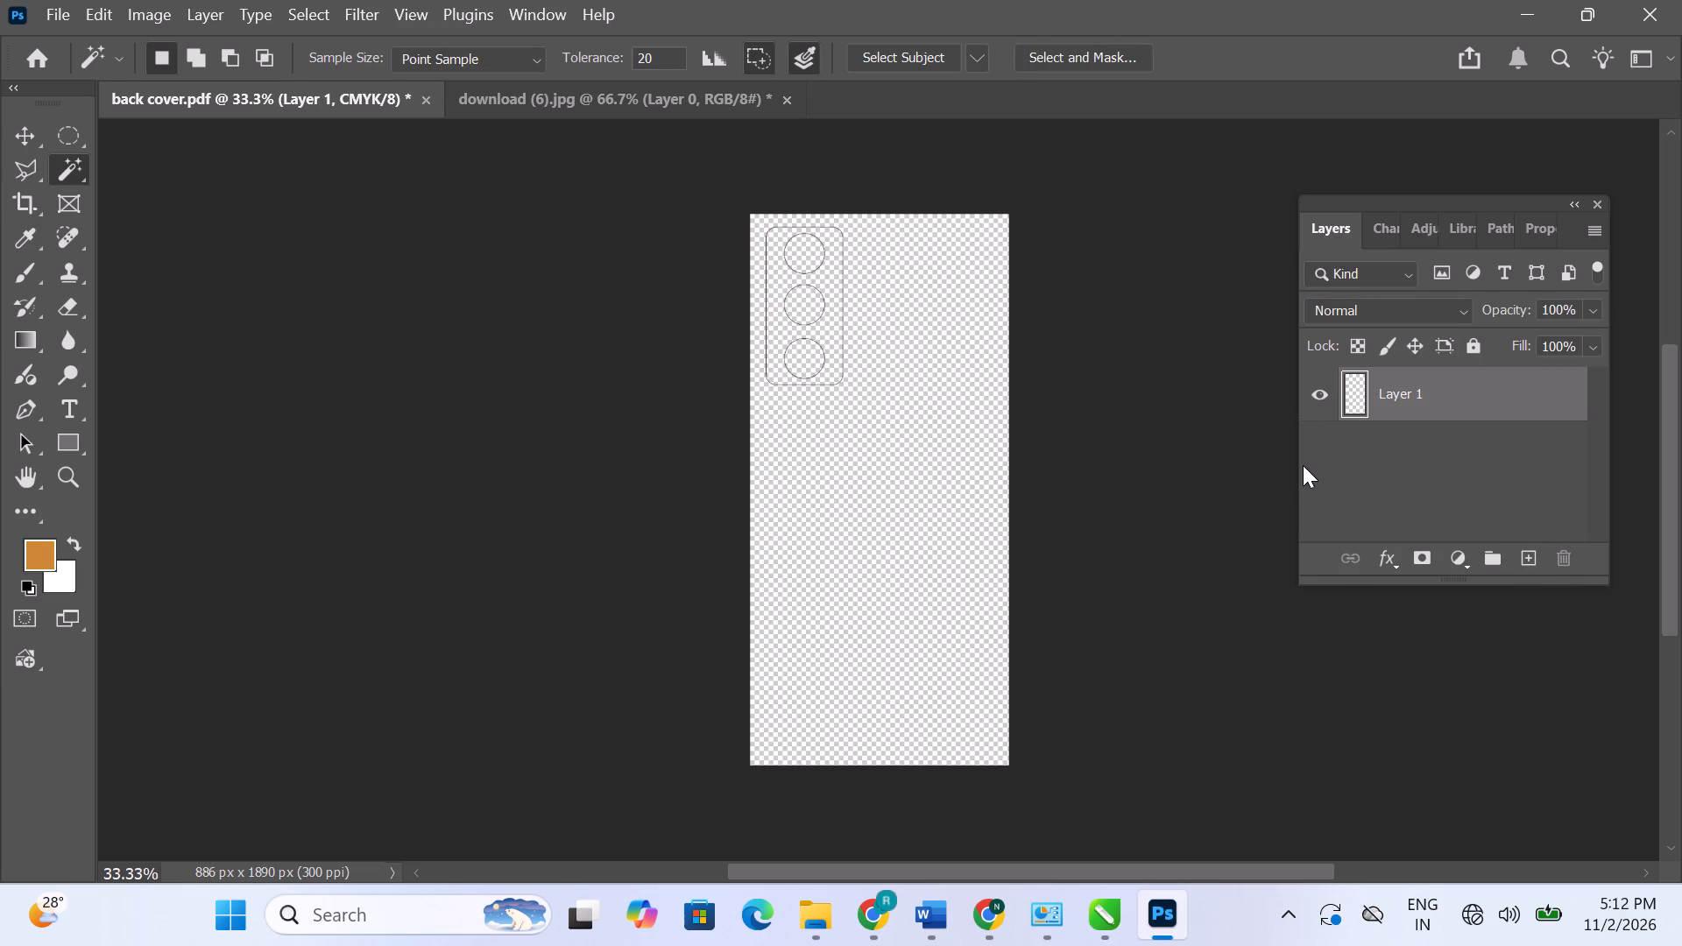
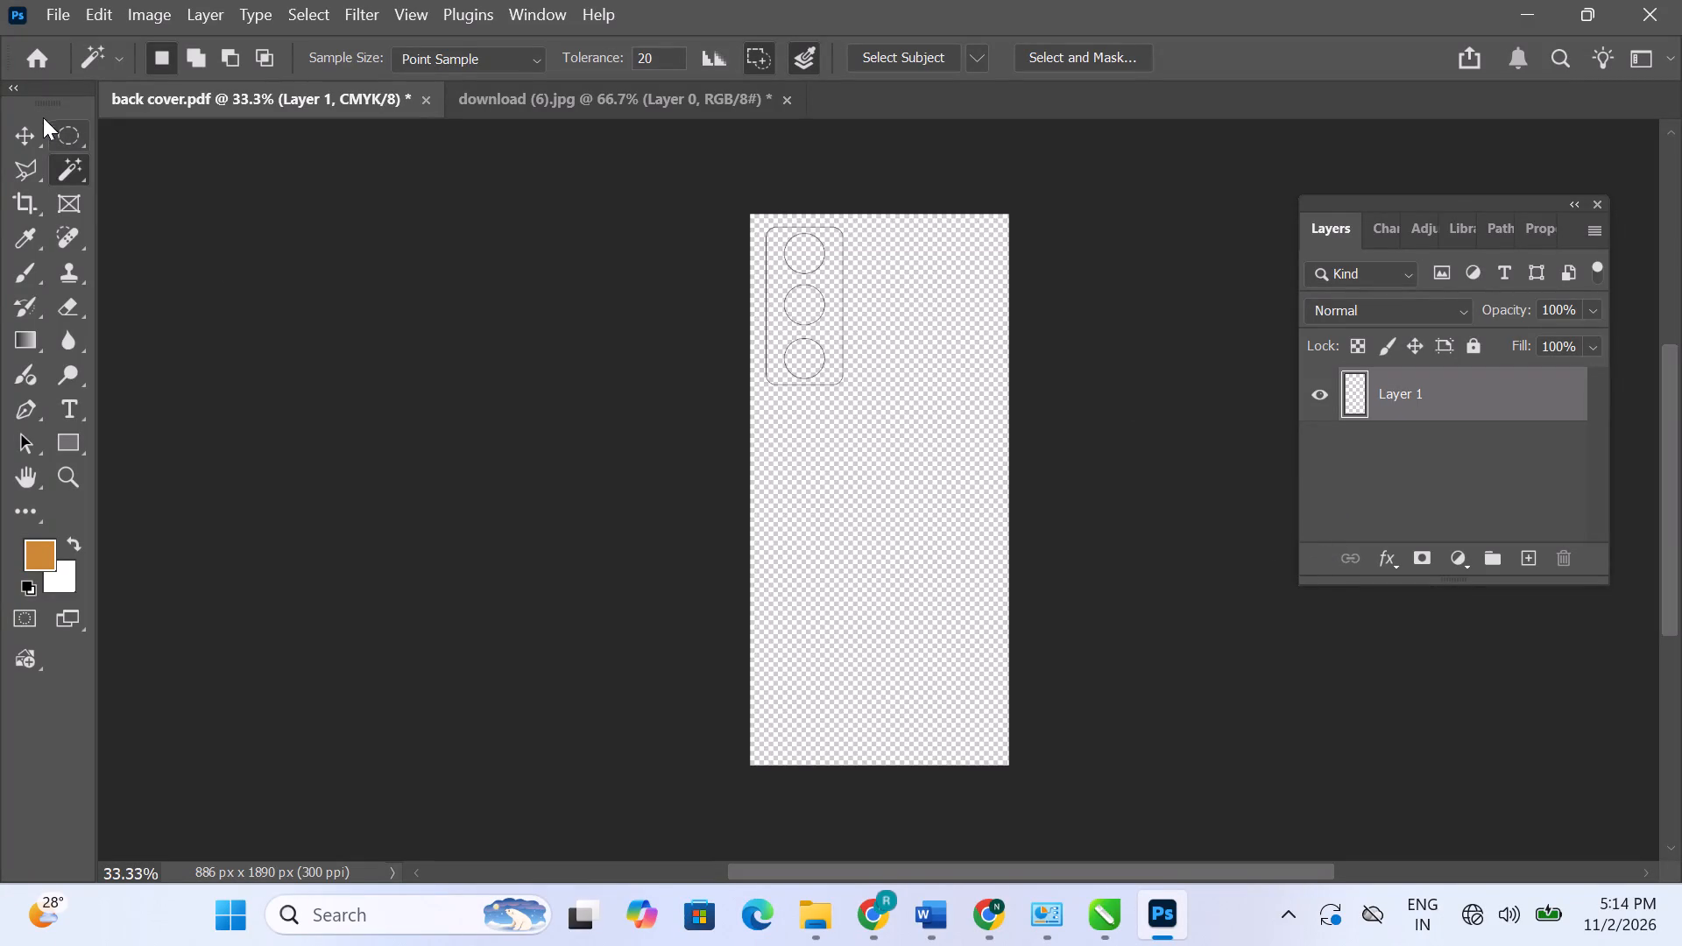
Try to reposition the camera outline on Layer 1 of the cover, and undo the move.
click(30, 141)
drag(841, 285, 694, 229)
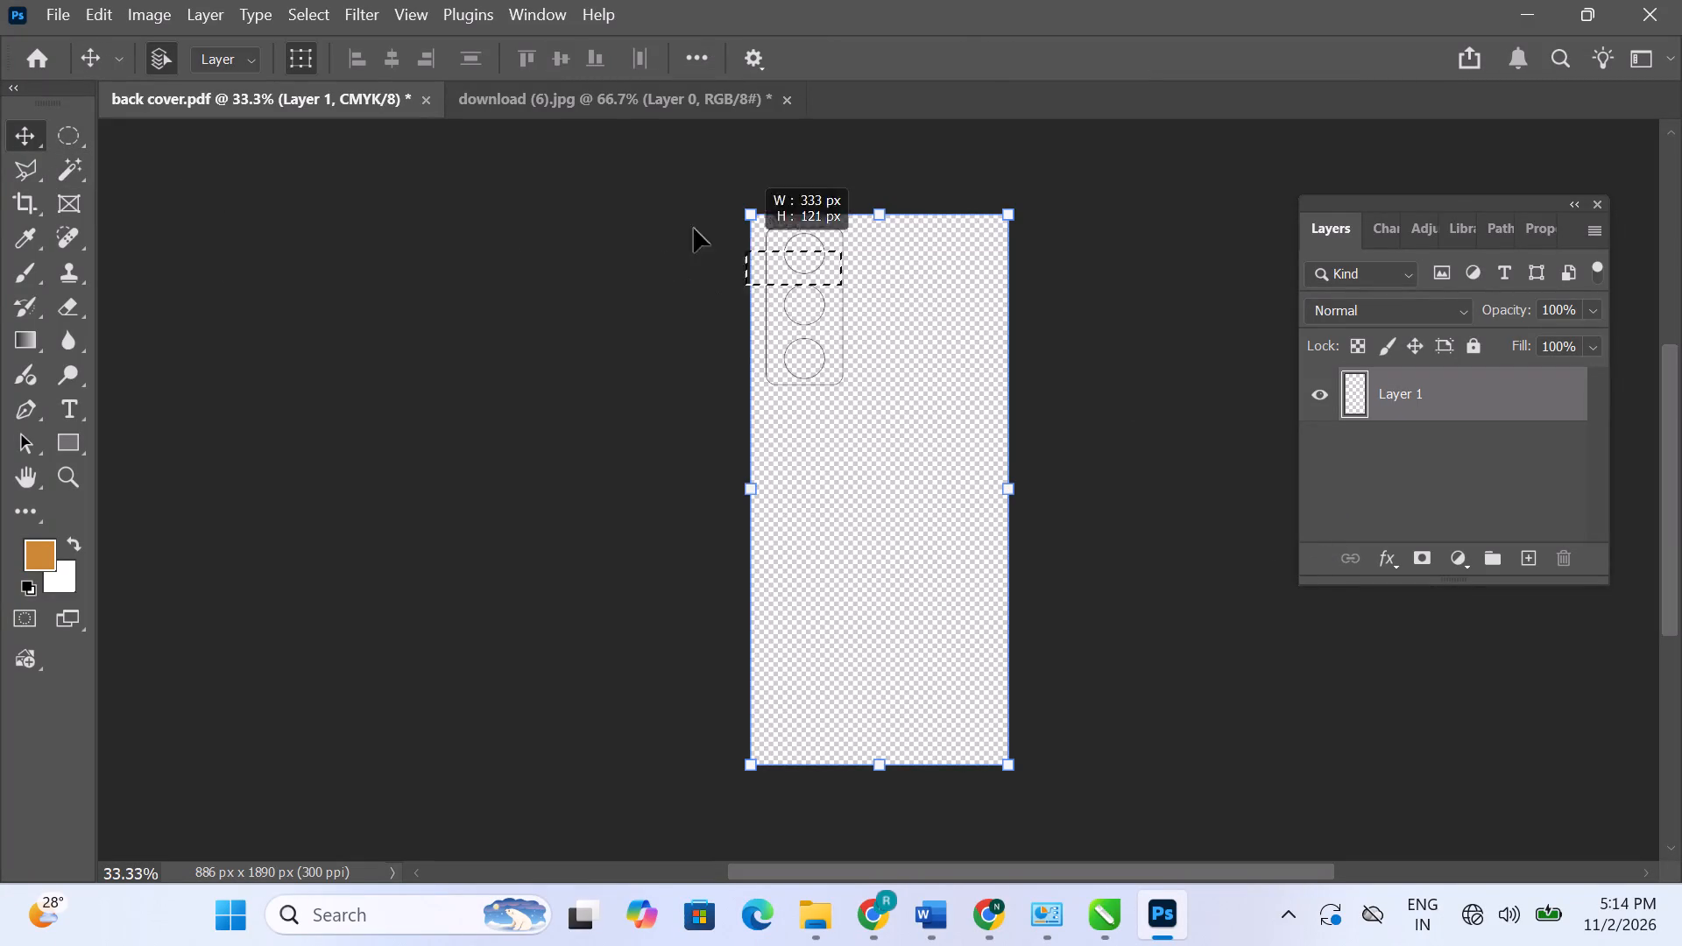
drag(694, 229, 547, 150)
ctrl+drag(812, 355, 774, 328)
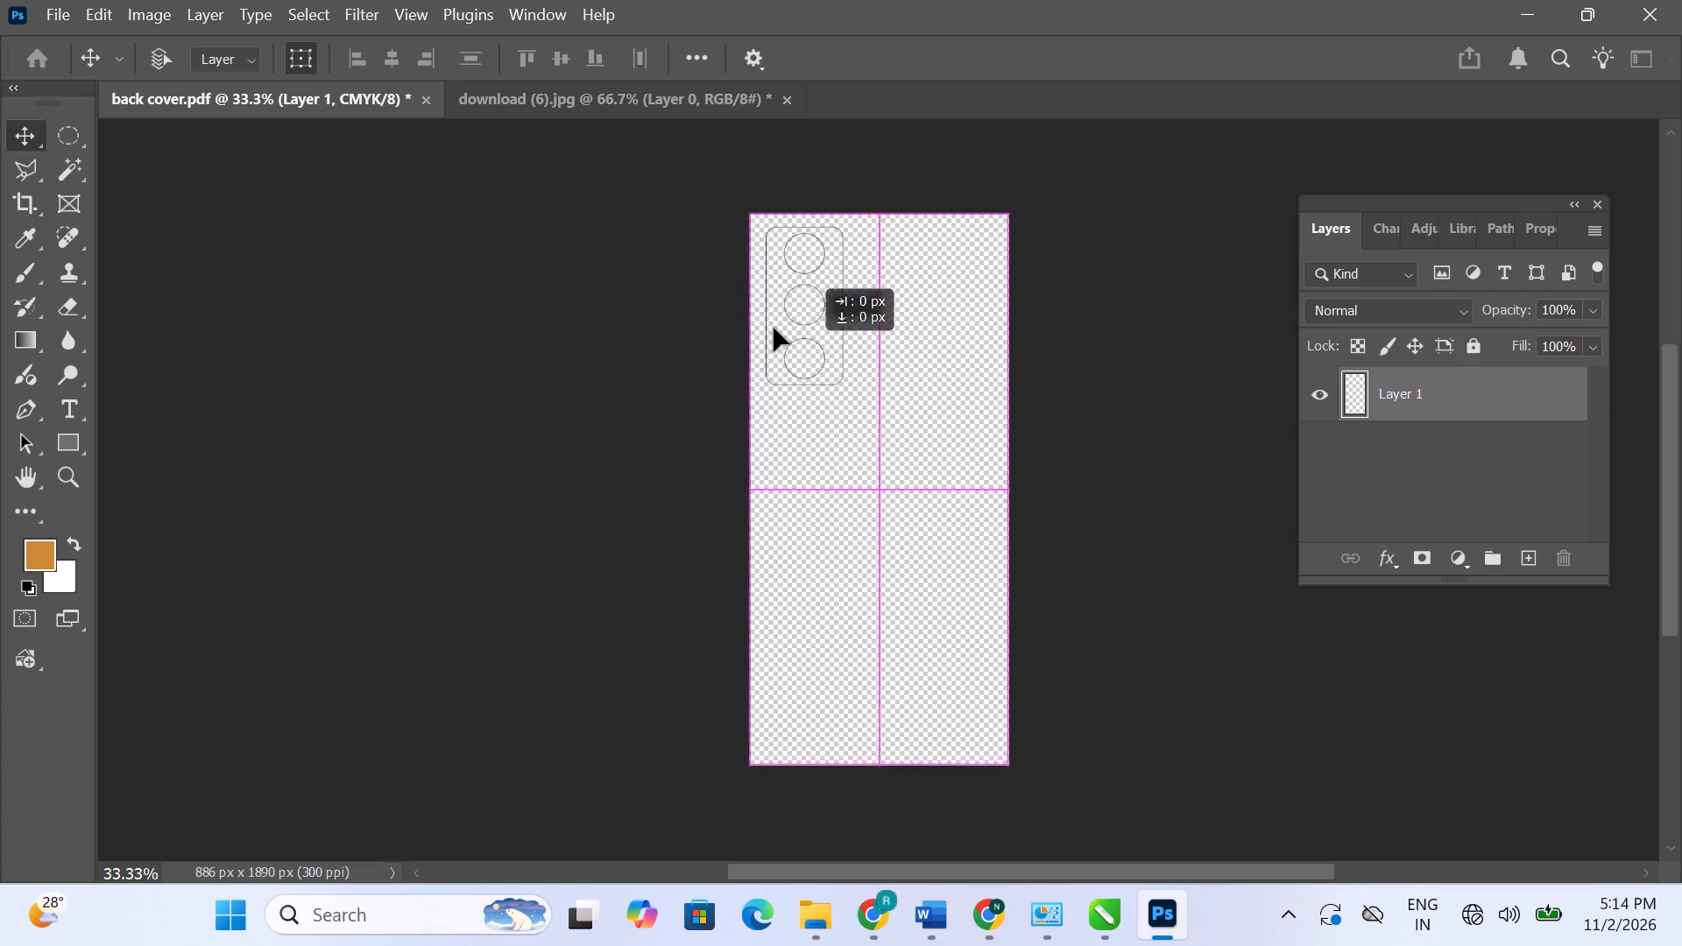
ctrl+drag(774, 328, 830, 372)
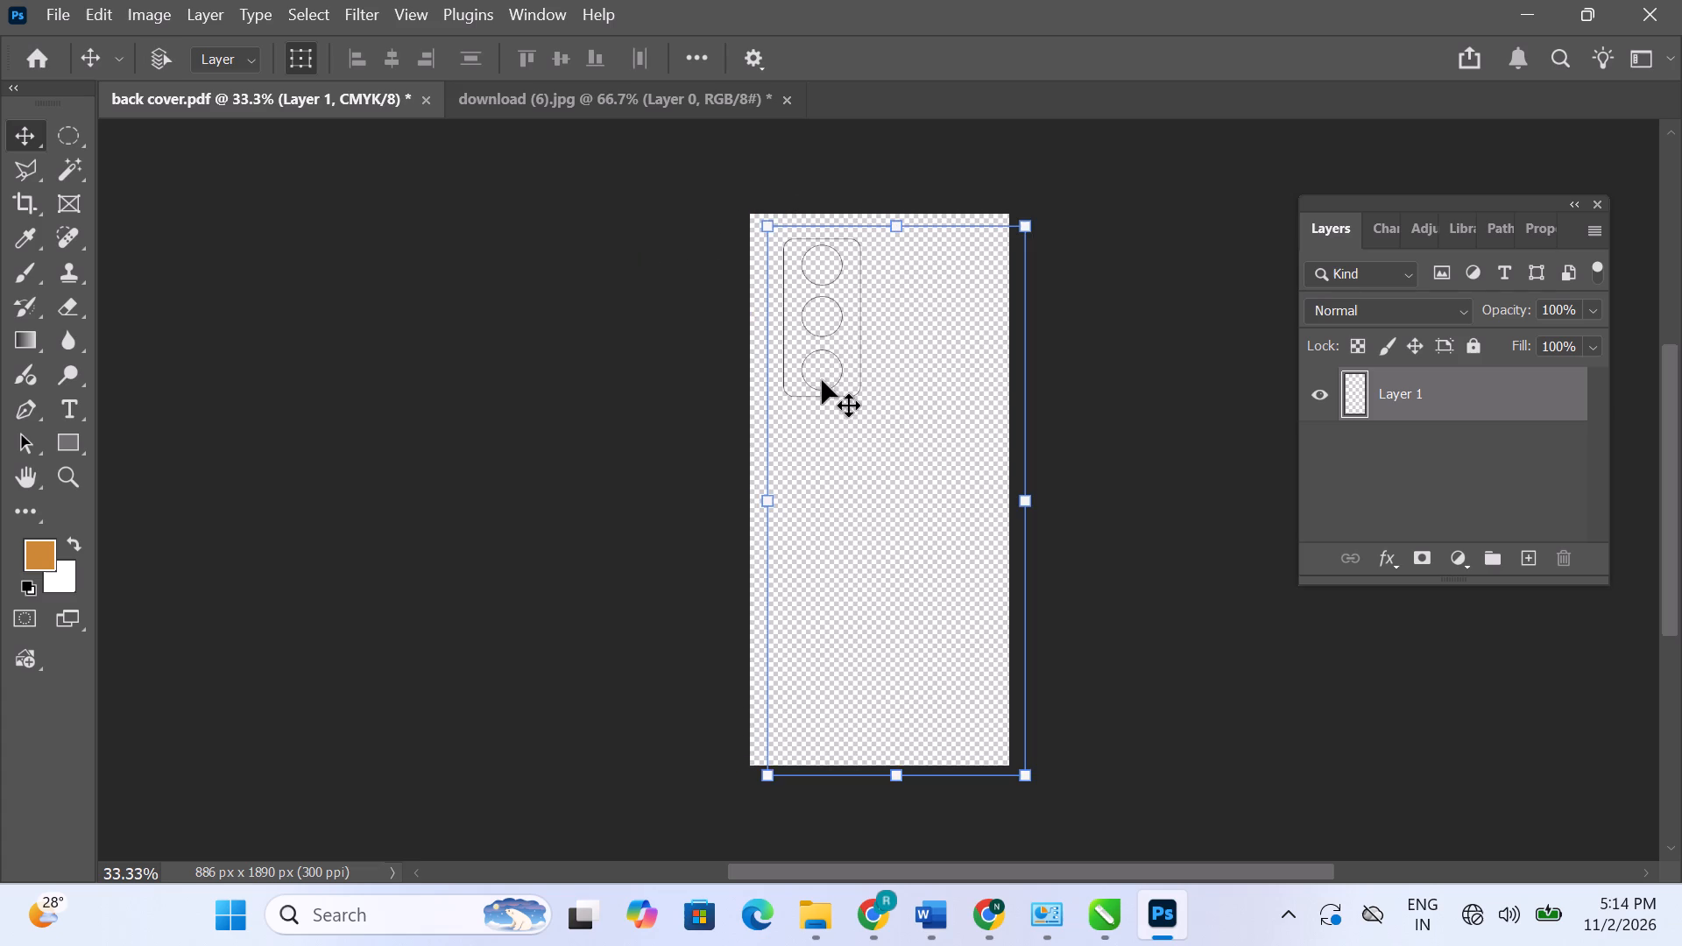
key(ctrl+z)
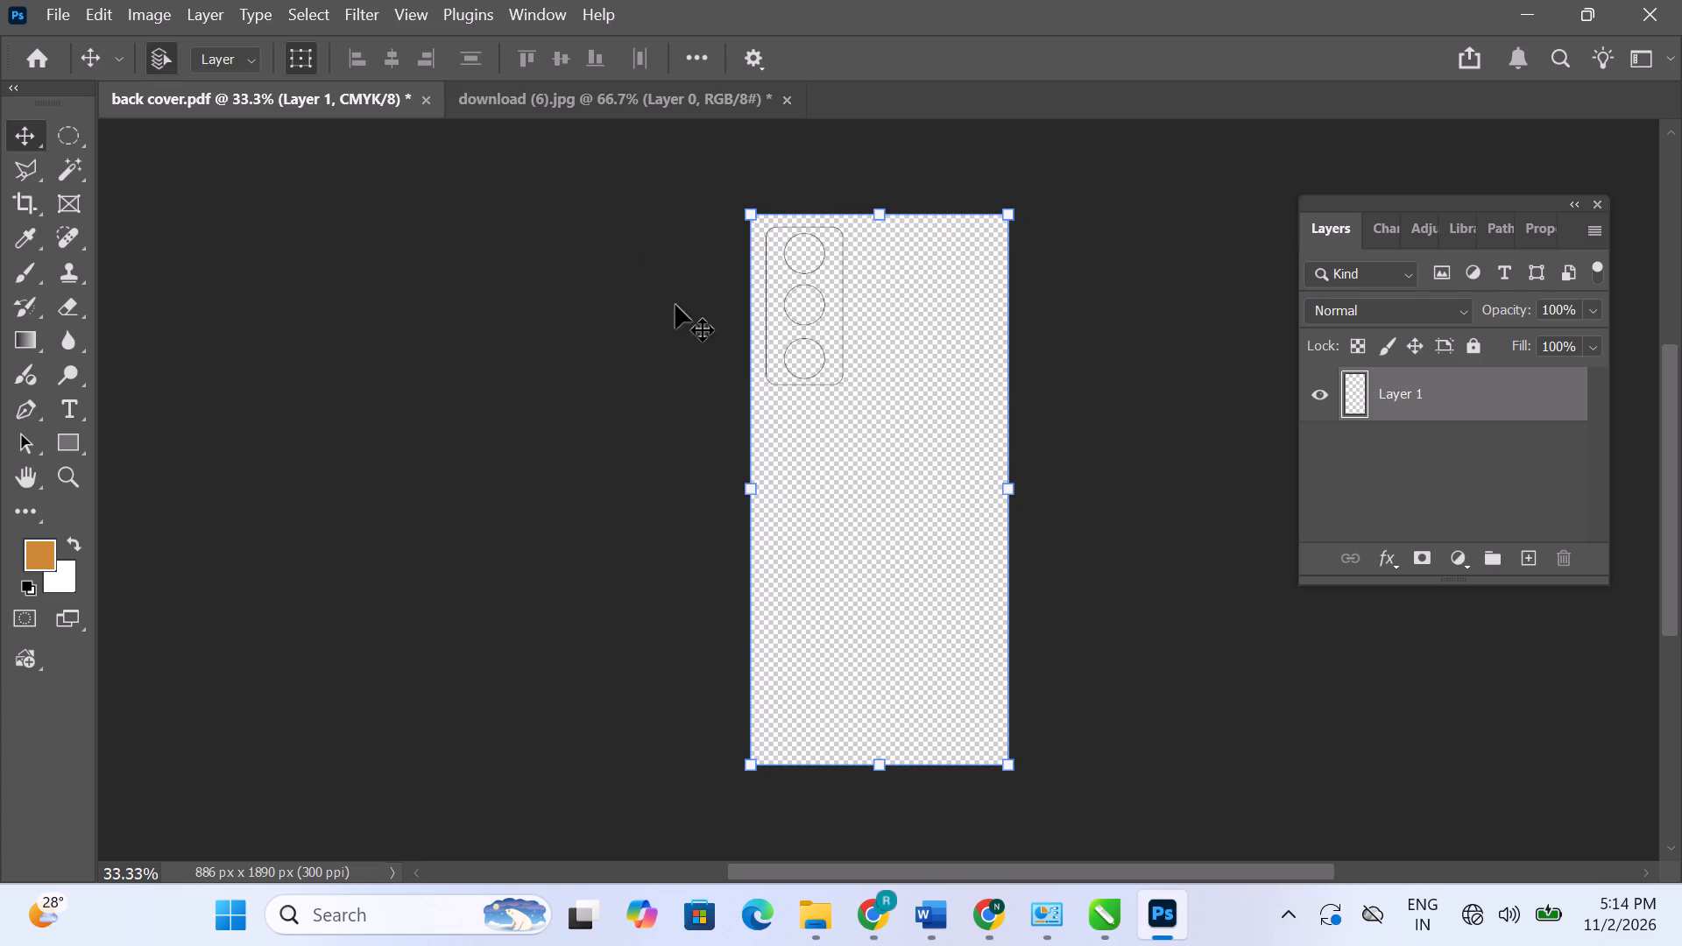
Close the download (6).jpg bottle document without saving its changes.
click(505, 101)
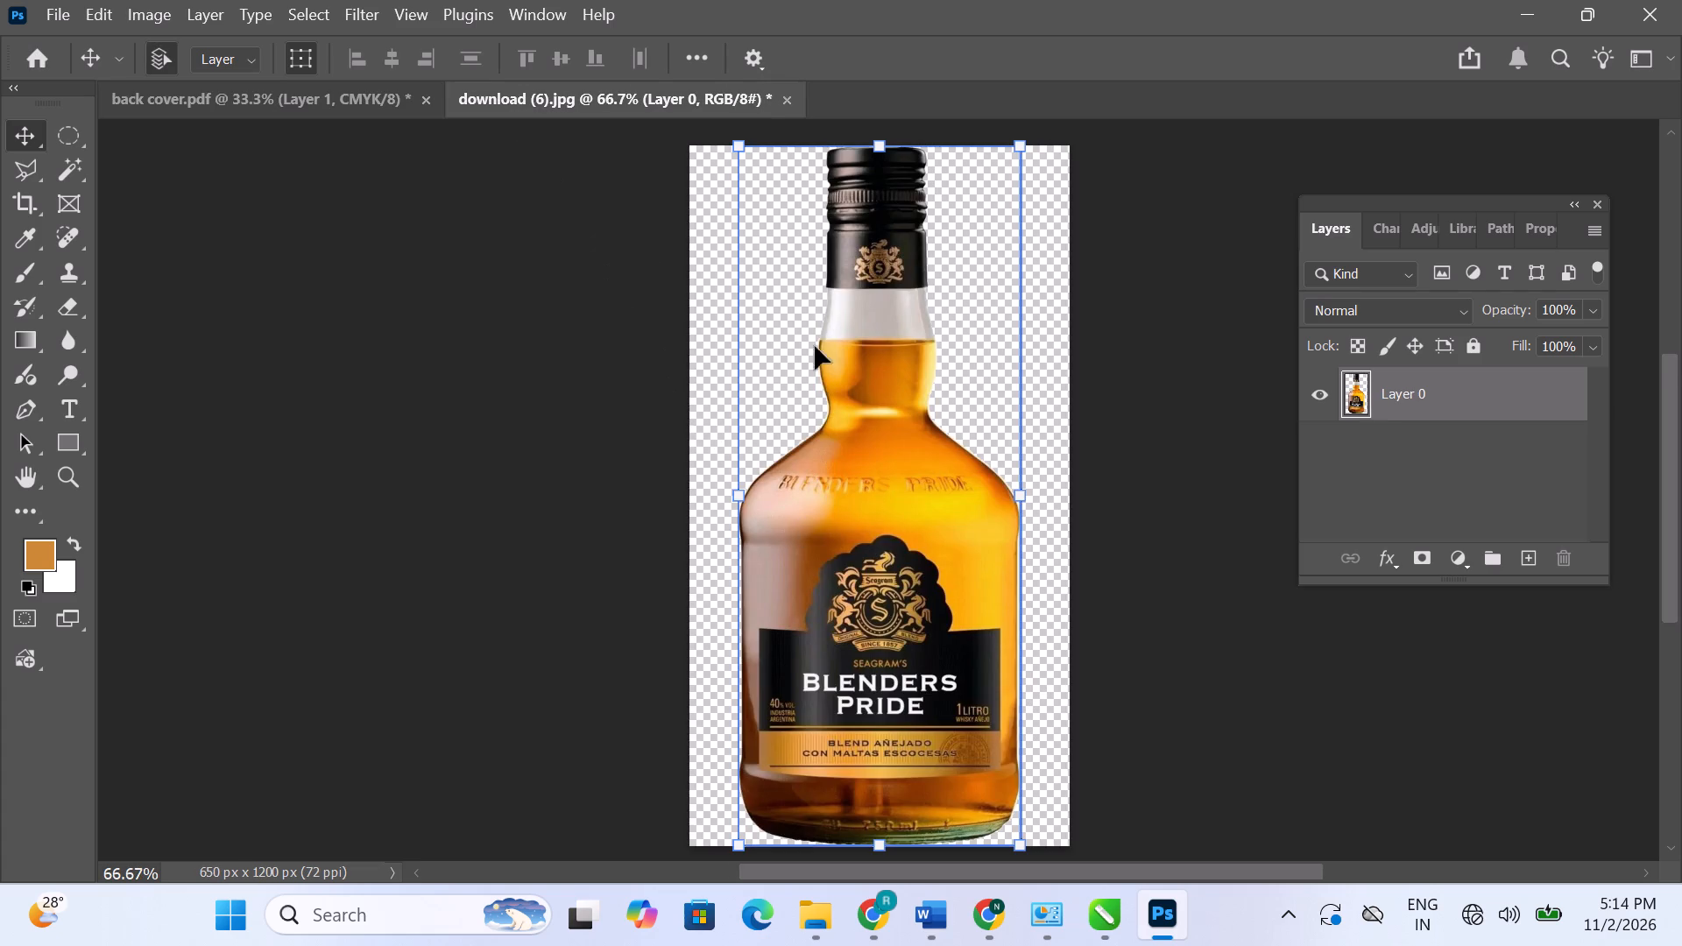
click(781, 101)
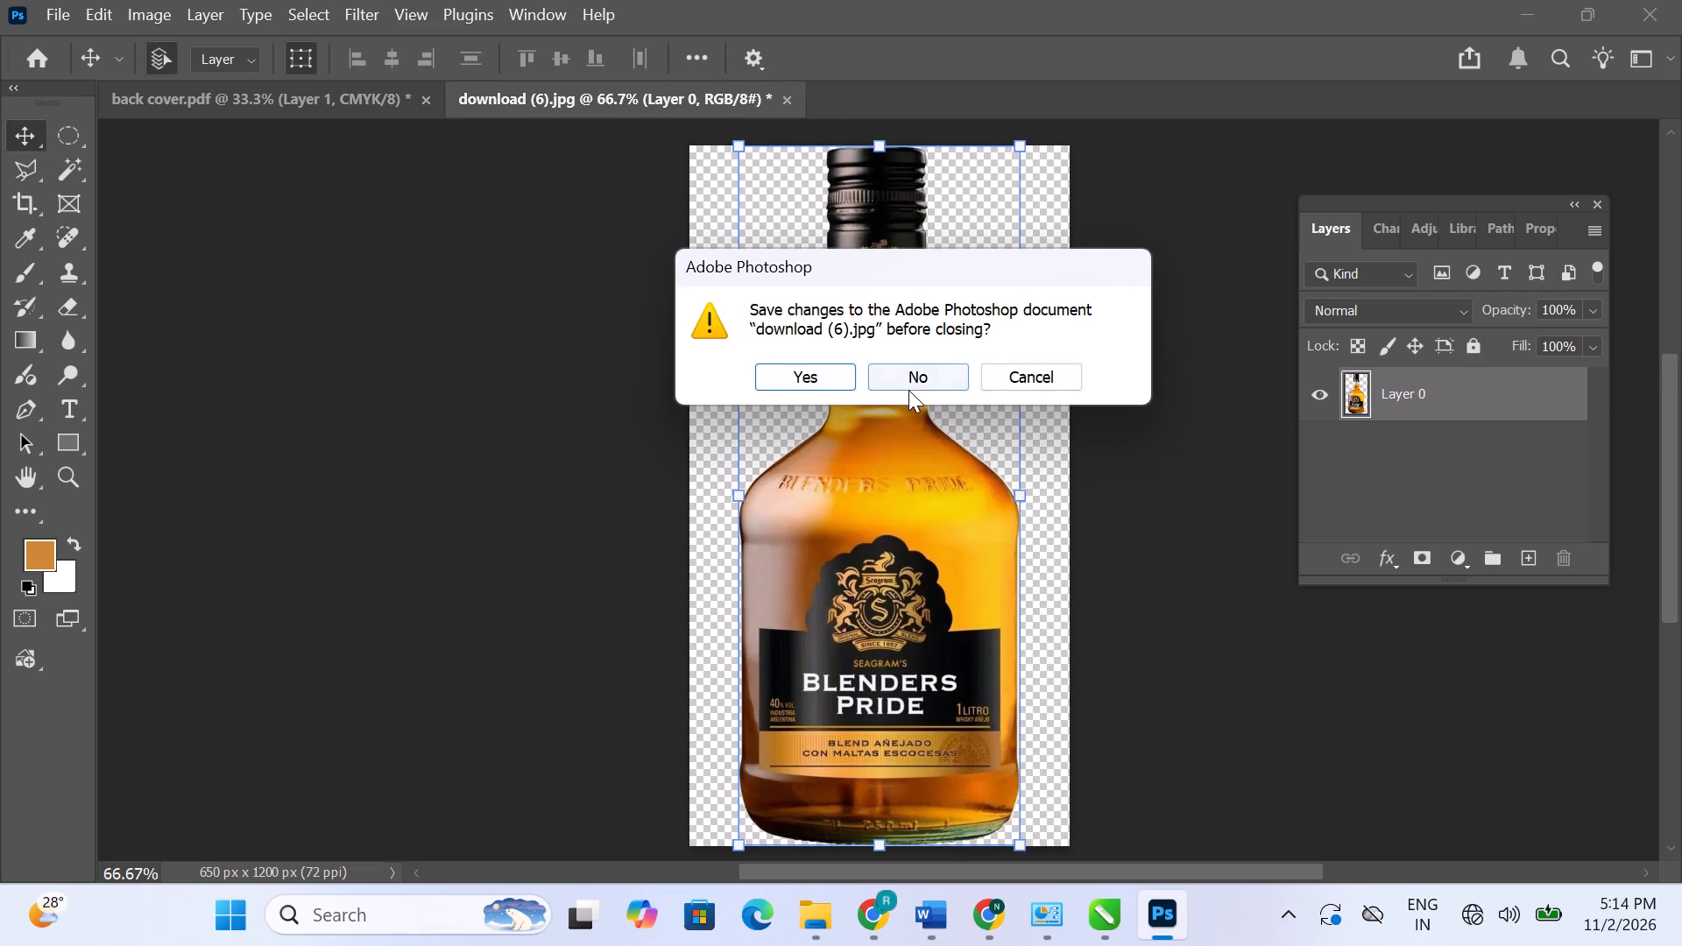
click(905, 376)
Browse the Downloads folder for another image to open, and leave without opening a file.
click(45, 11)
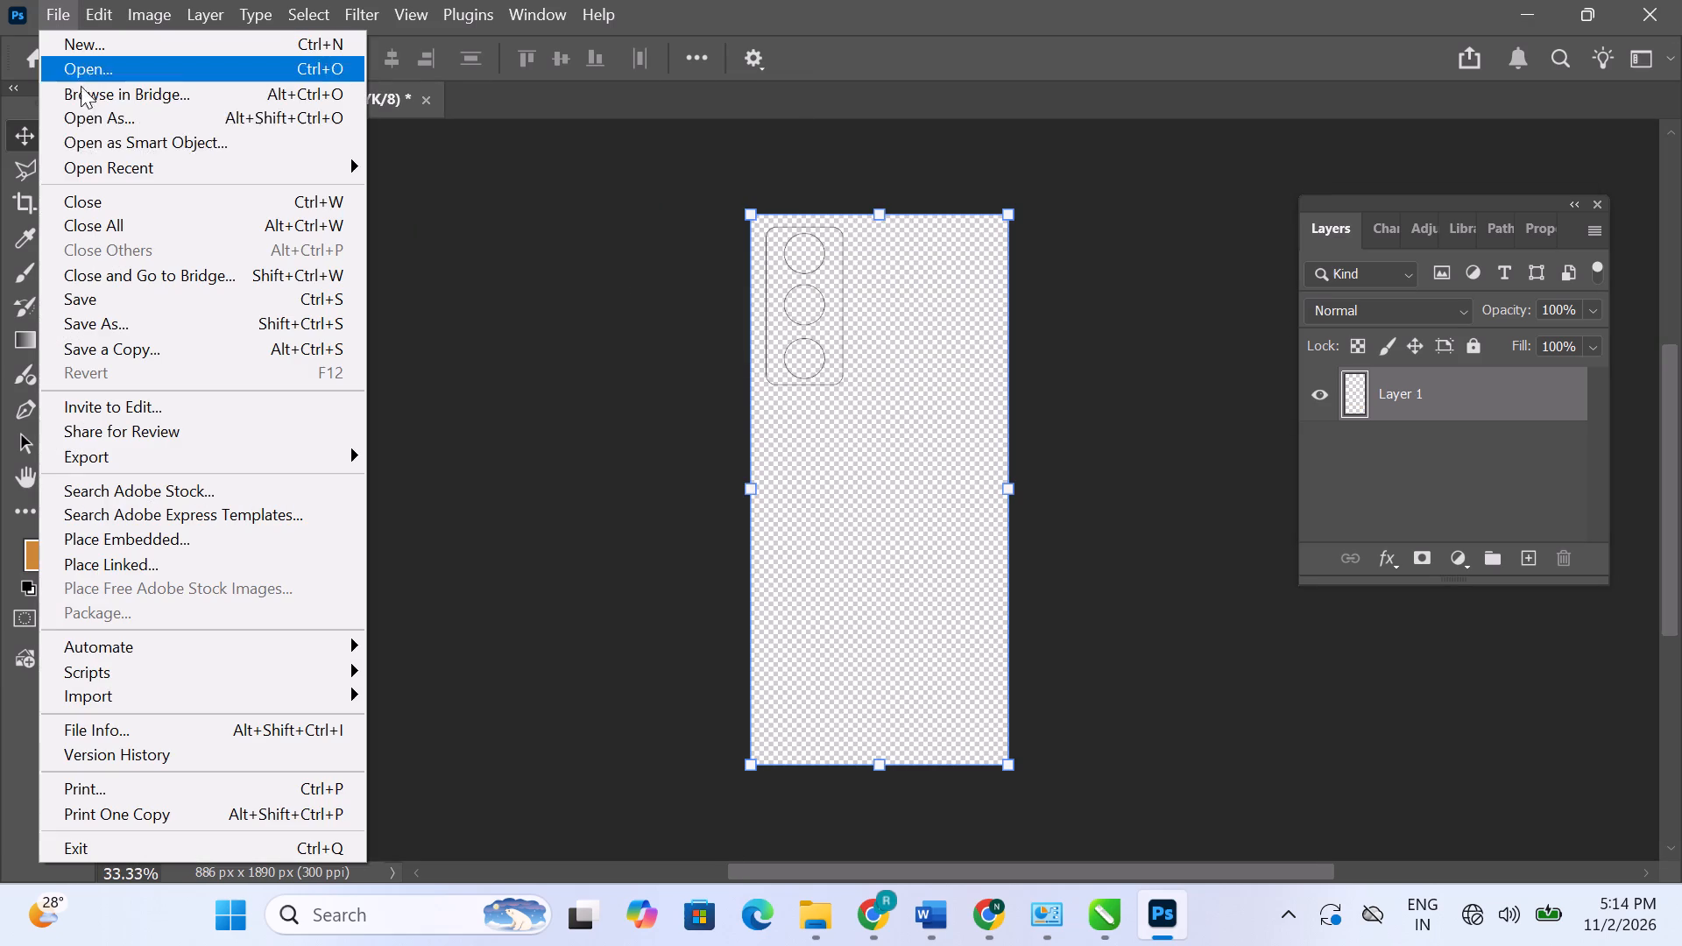
click(97, 84)
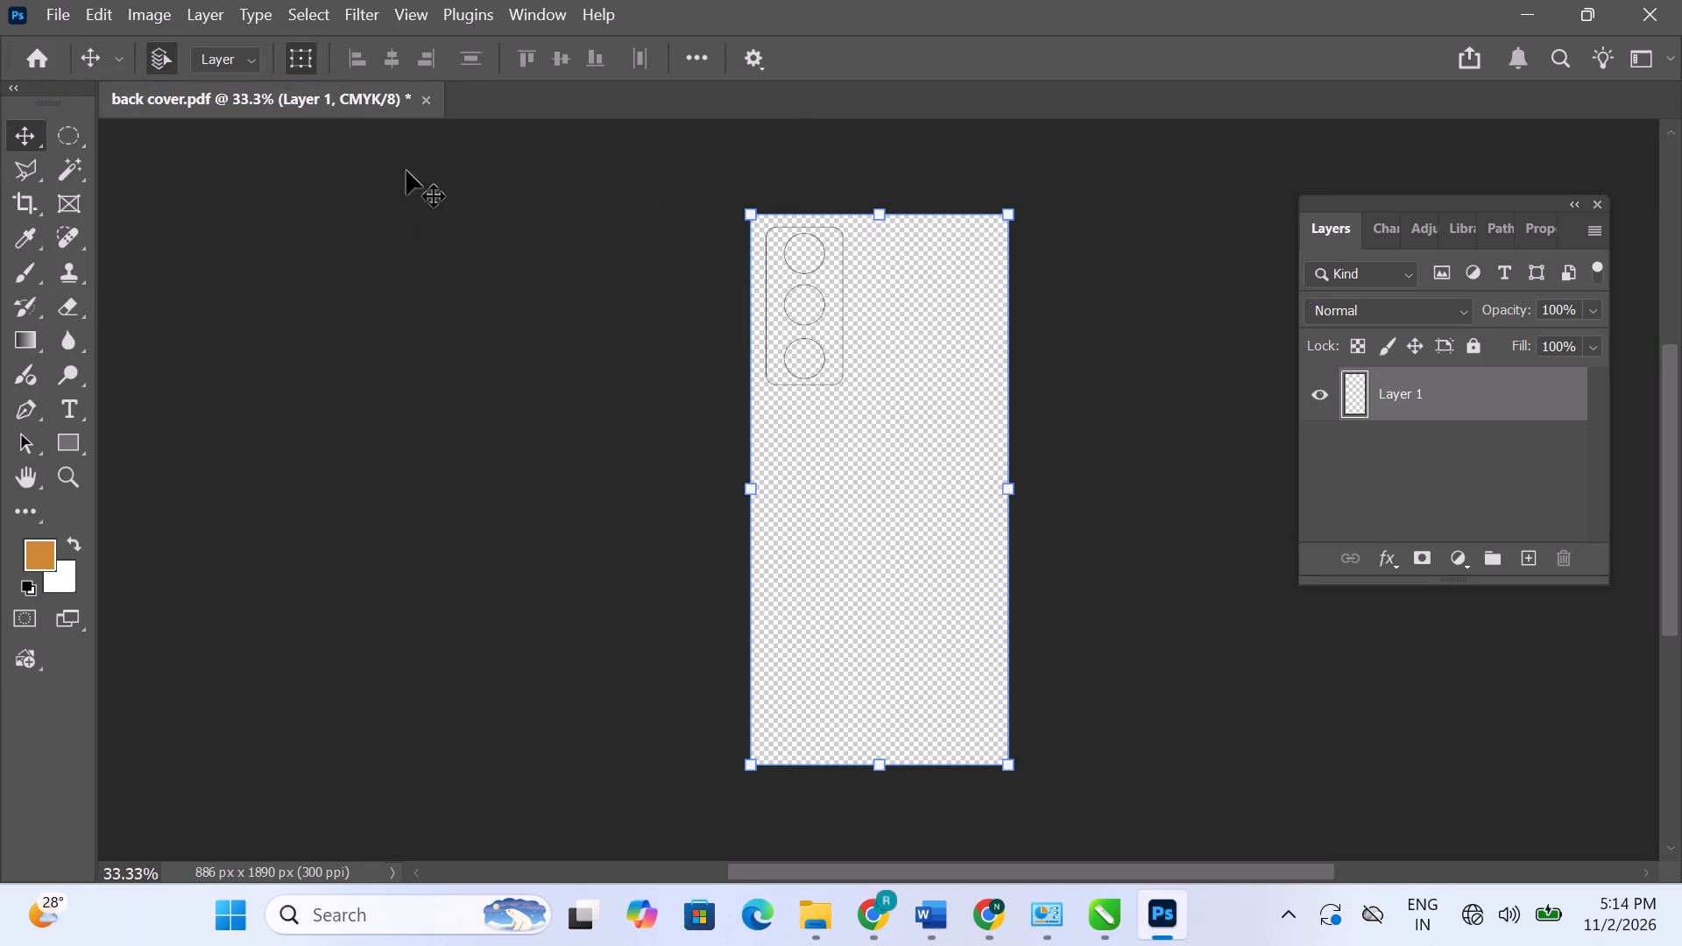
click(66, 9)
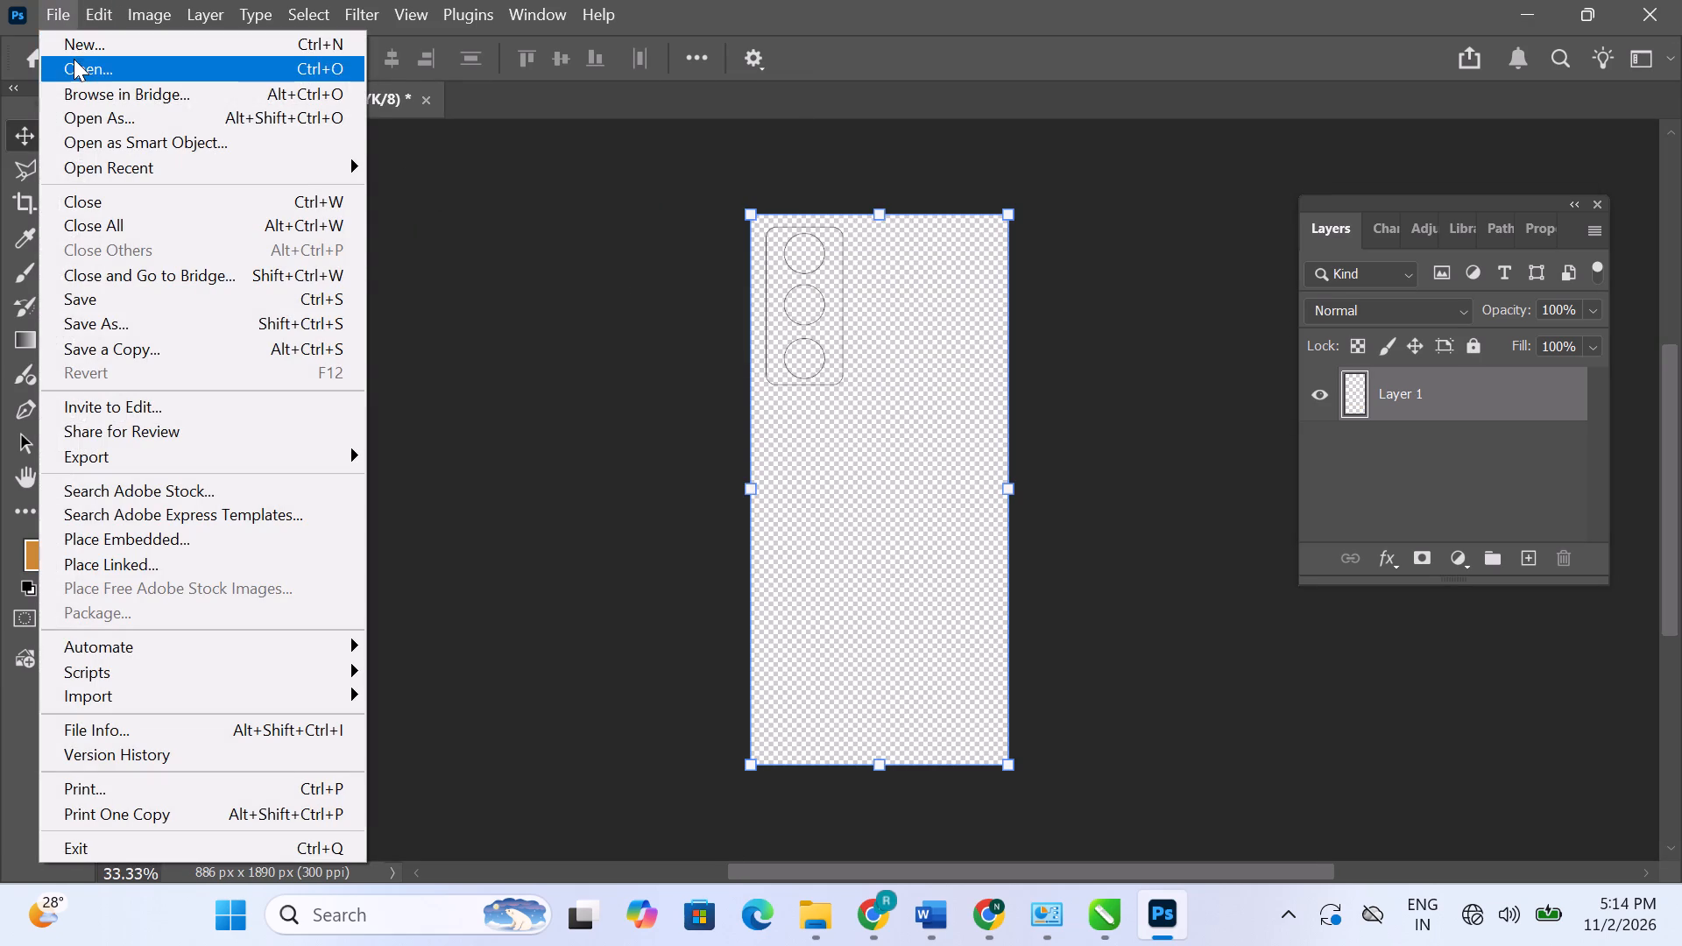
click(74, 59)
scroll(710, 347, down, 6)
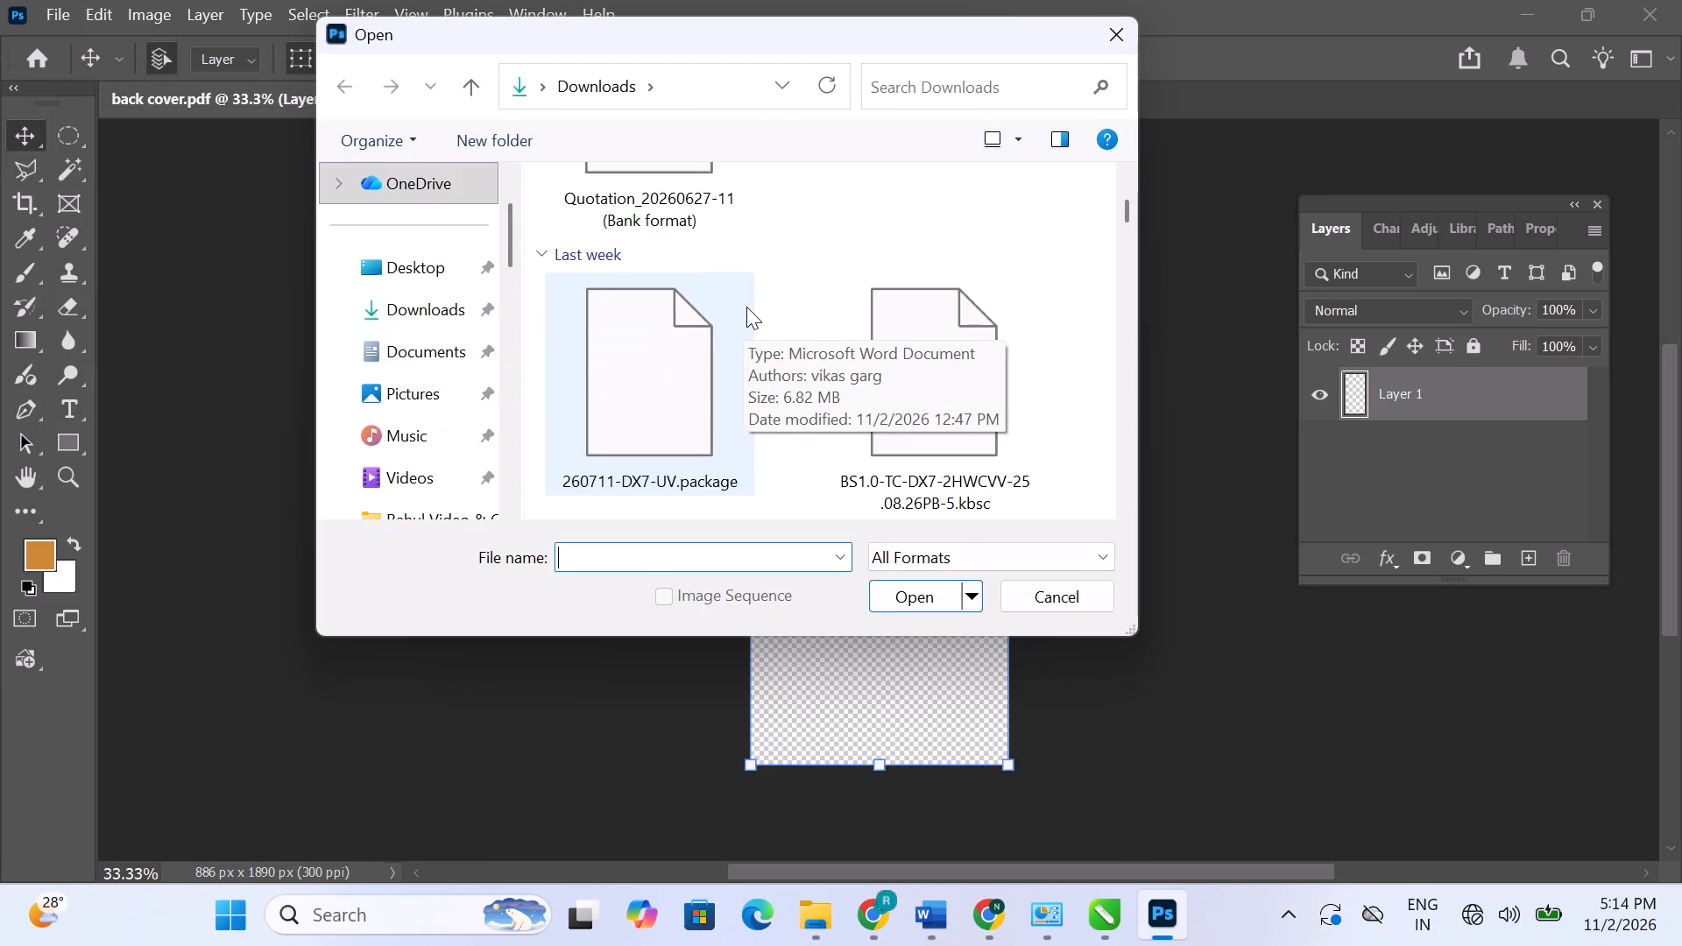
scroll(746, 307, down, 7)
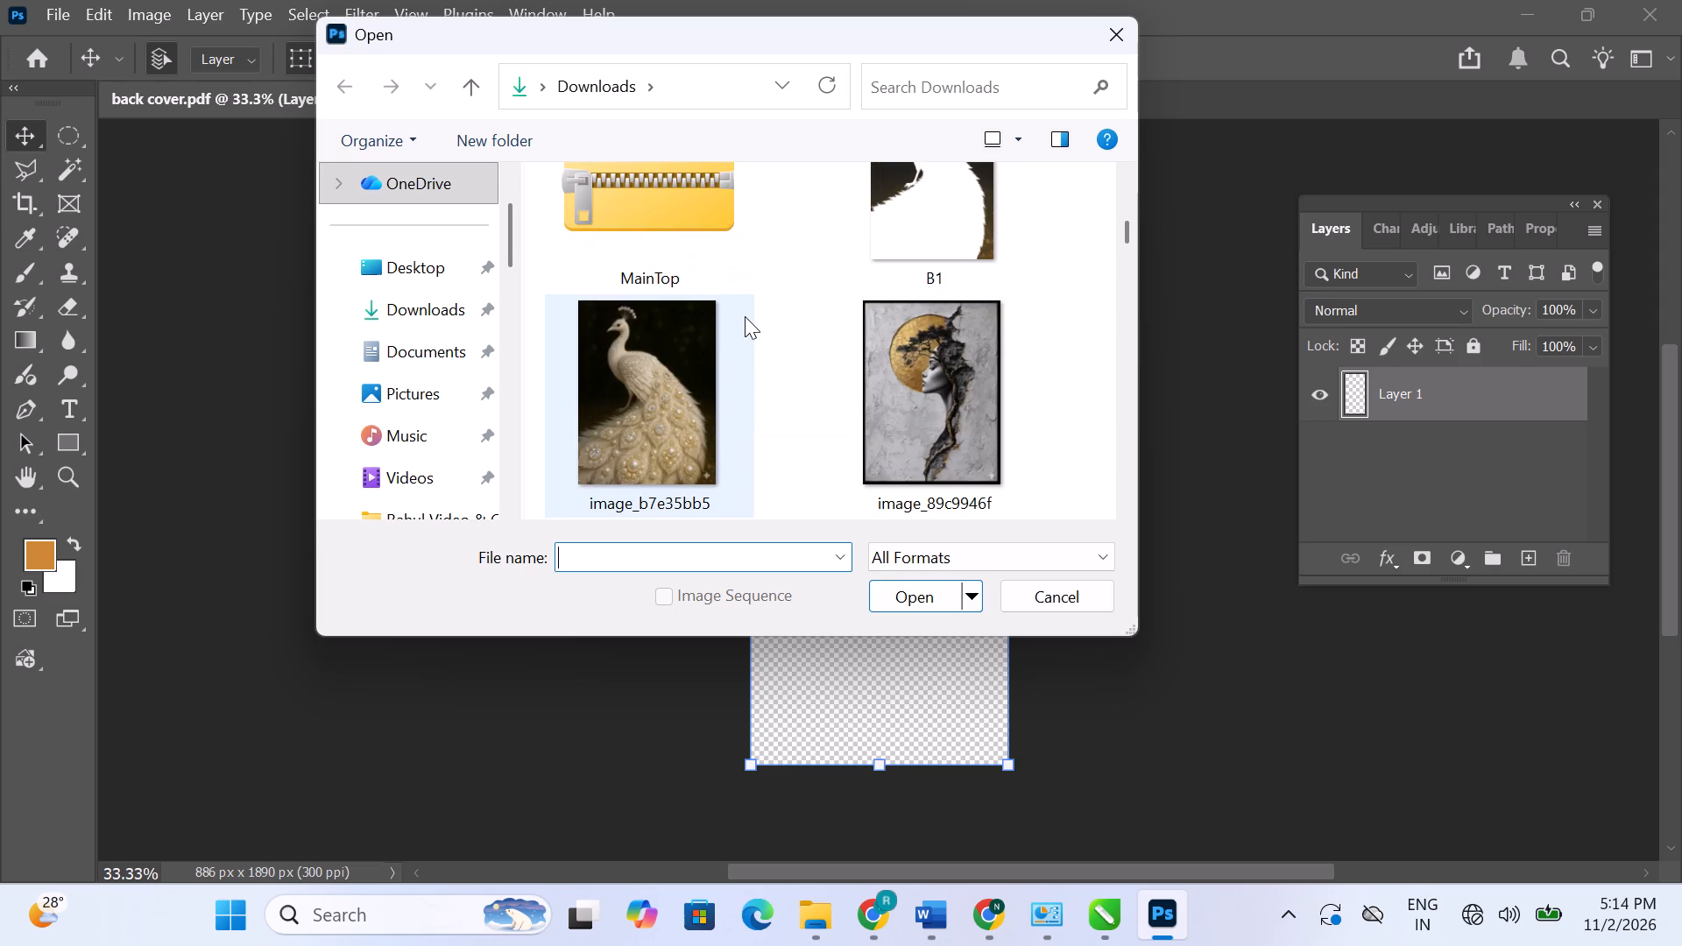
scroll(745, 316, down, 3)
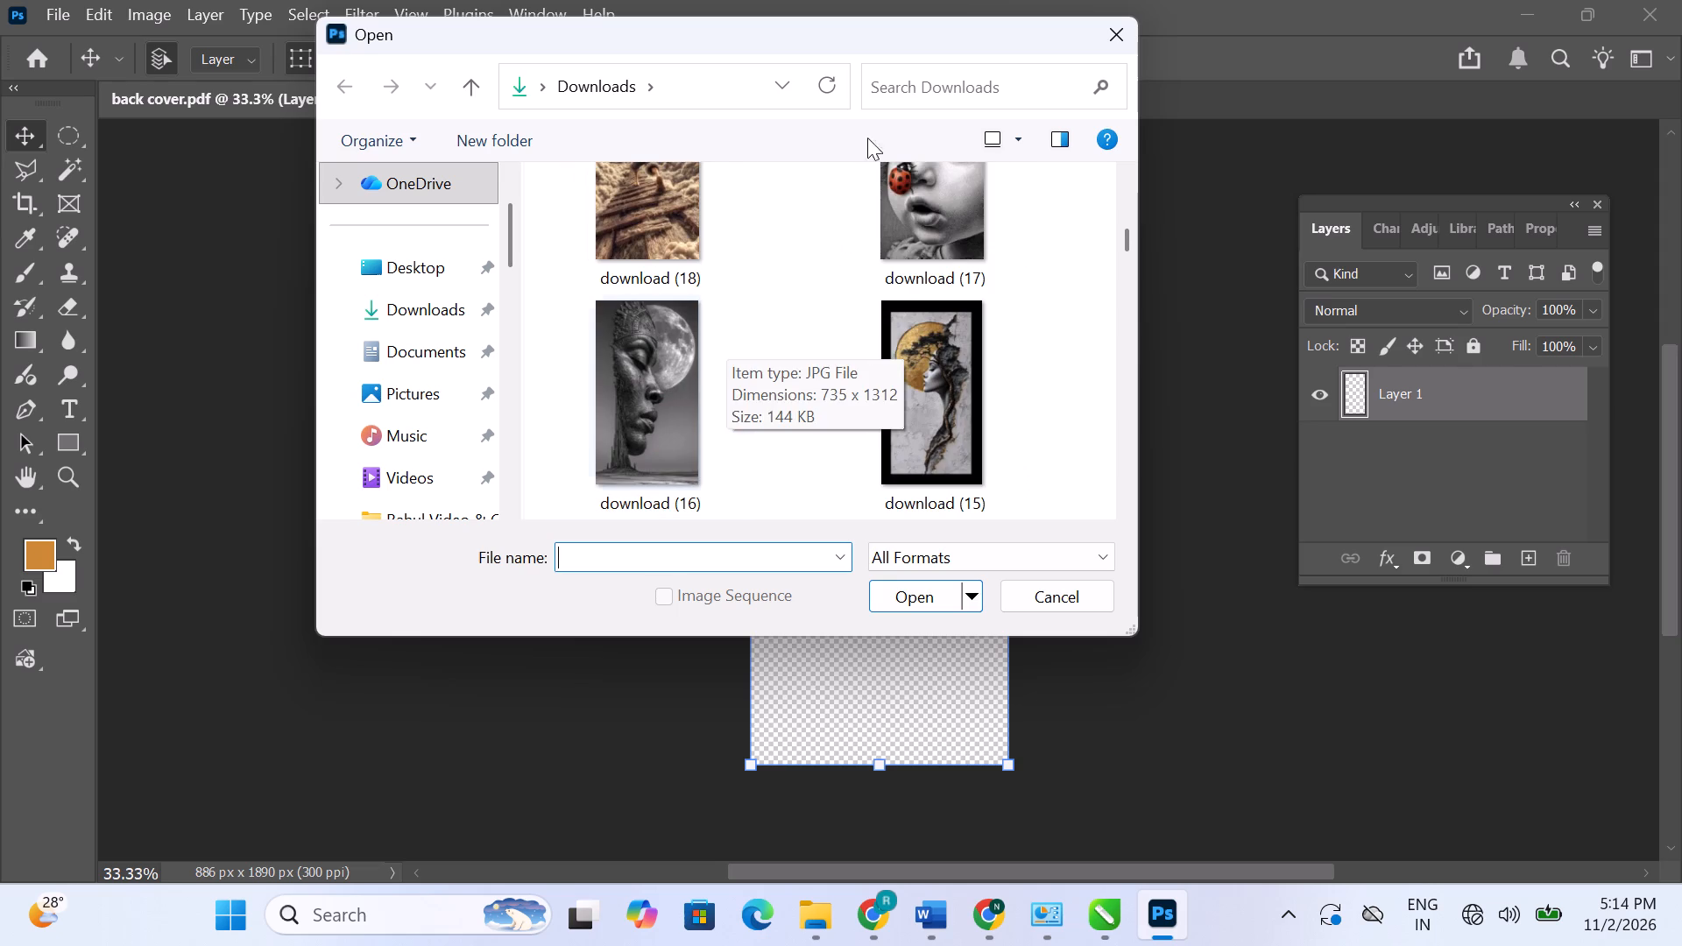
click(1119, 48)
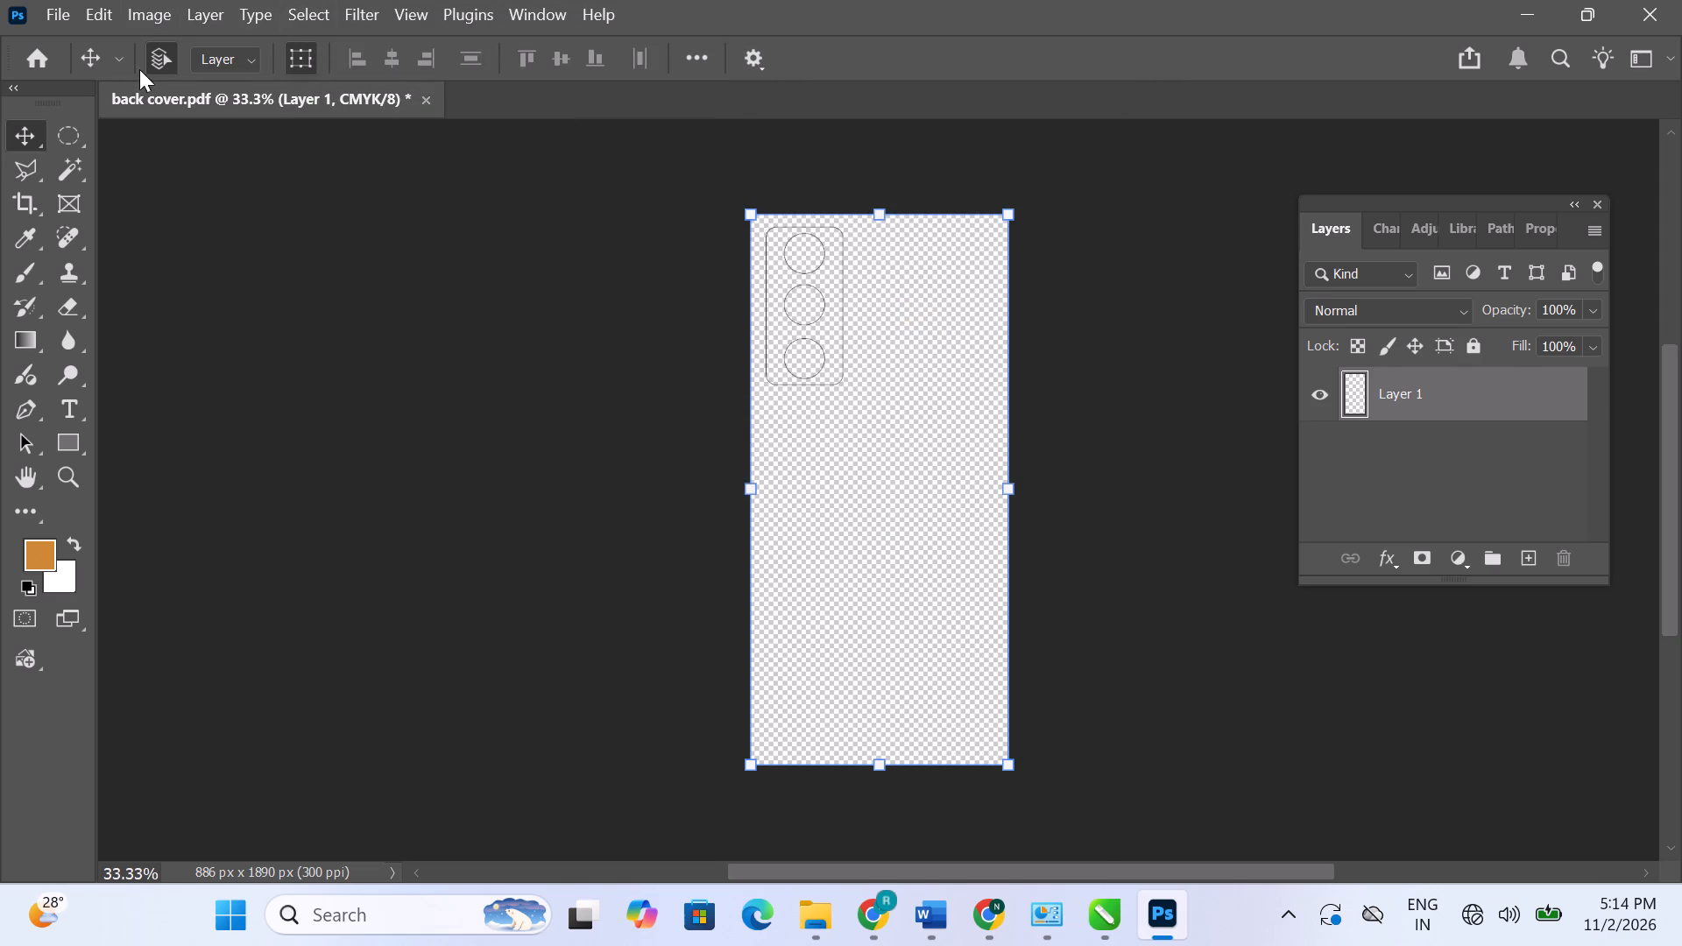
Create a new 75 x 160 mm portrait document at 300 pixels/inch in CMYK Color.
click(59, 0)
click(67, 45)
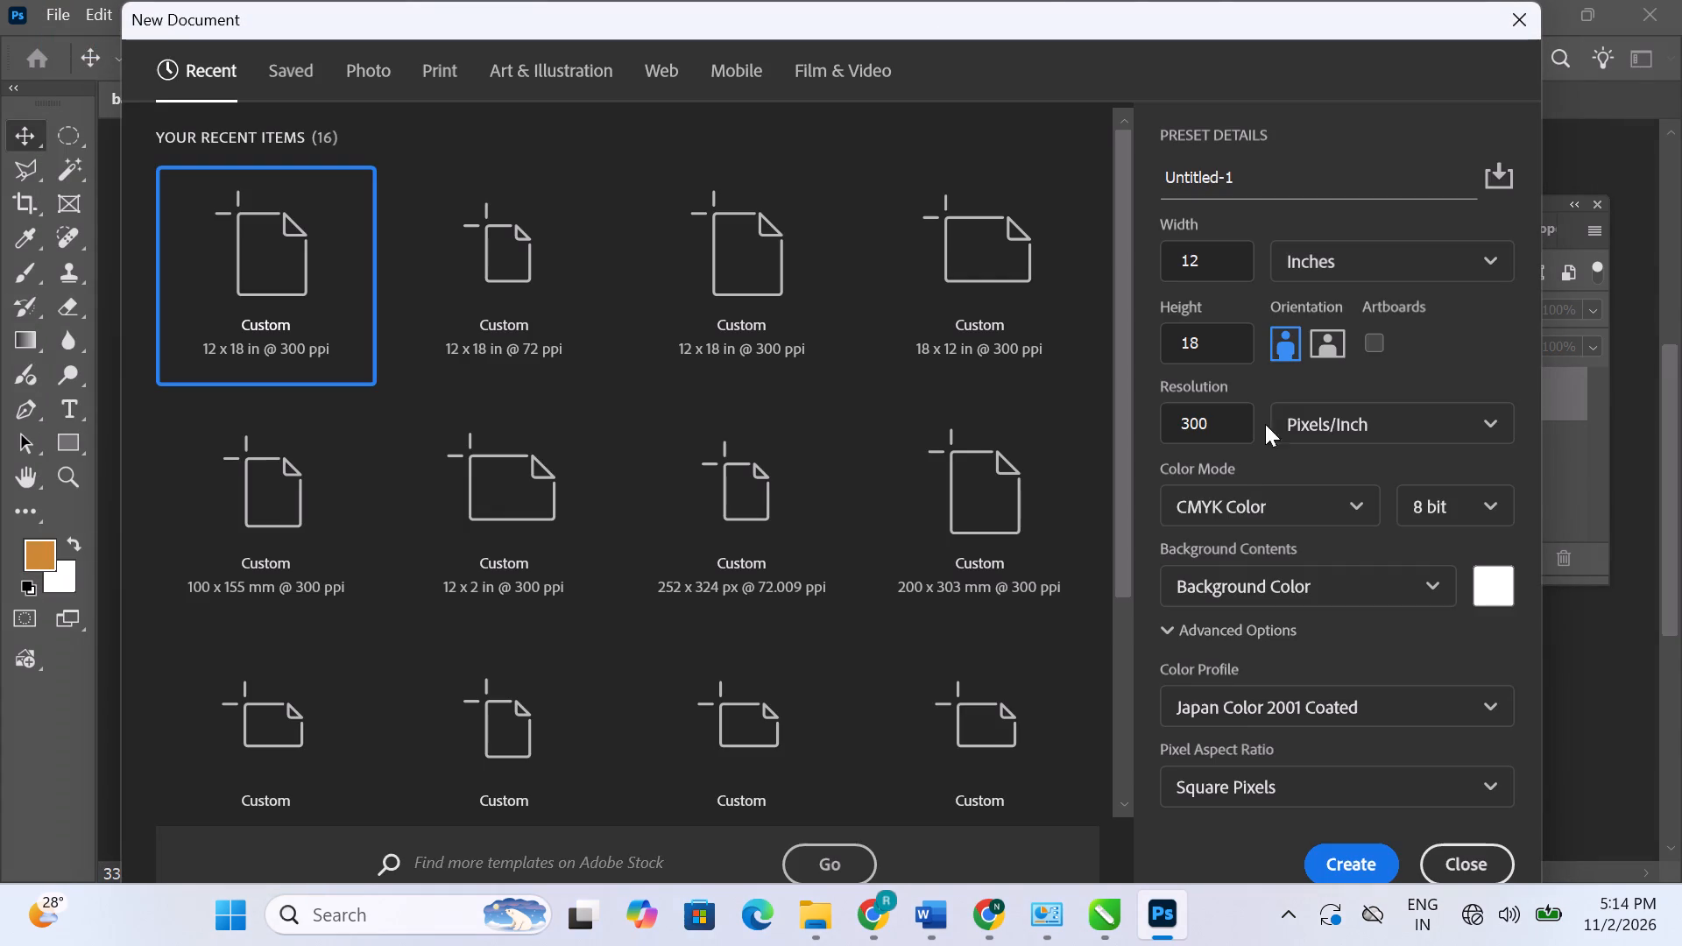
click(1297, 272)
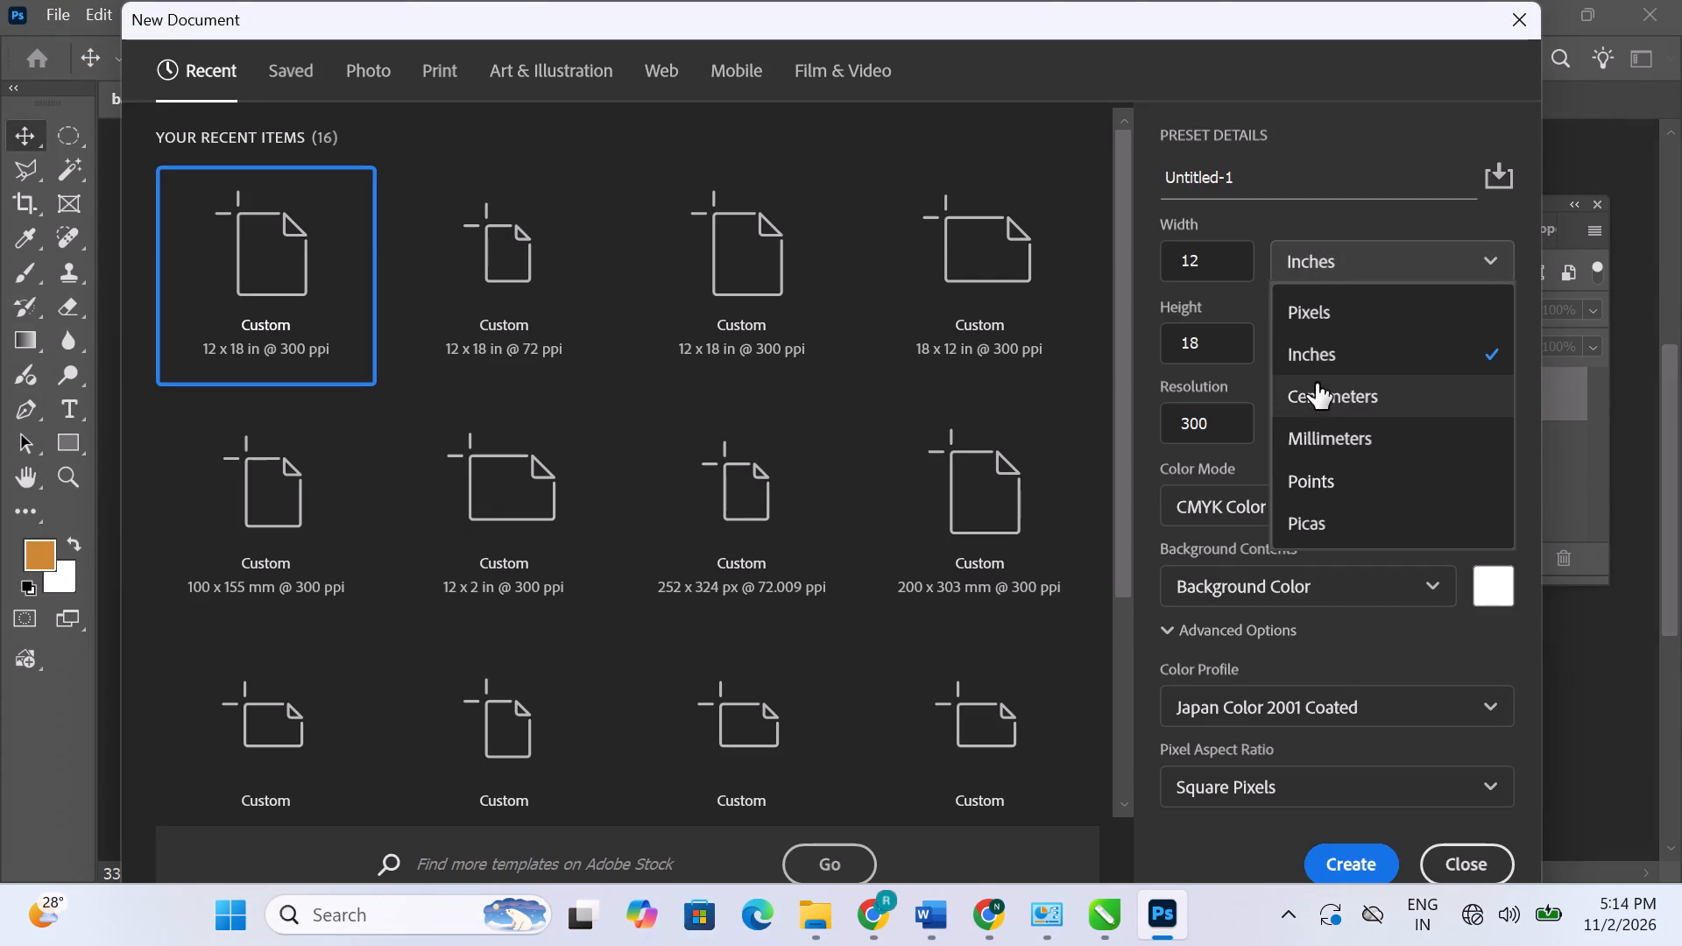
click(1314, 431)
drag(1226, 262, 1196, 261)
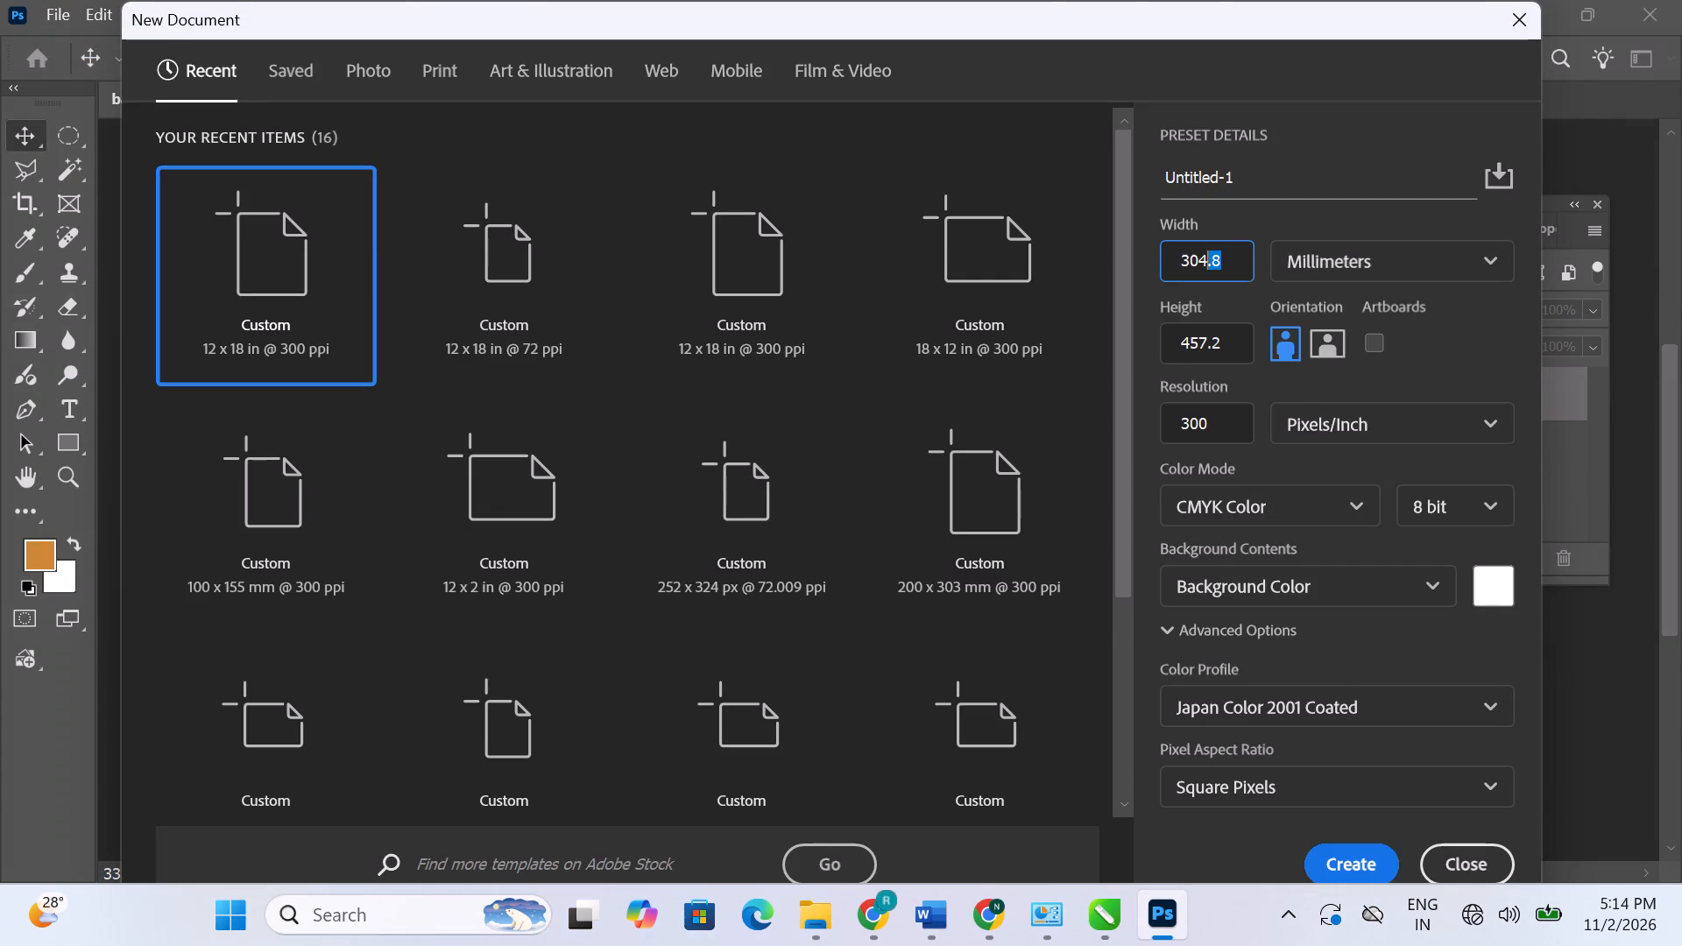
drag(1196, 261, 1134, 258)
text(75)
drag(1227, 350, 1108, 351)
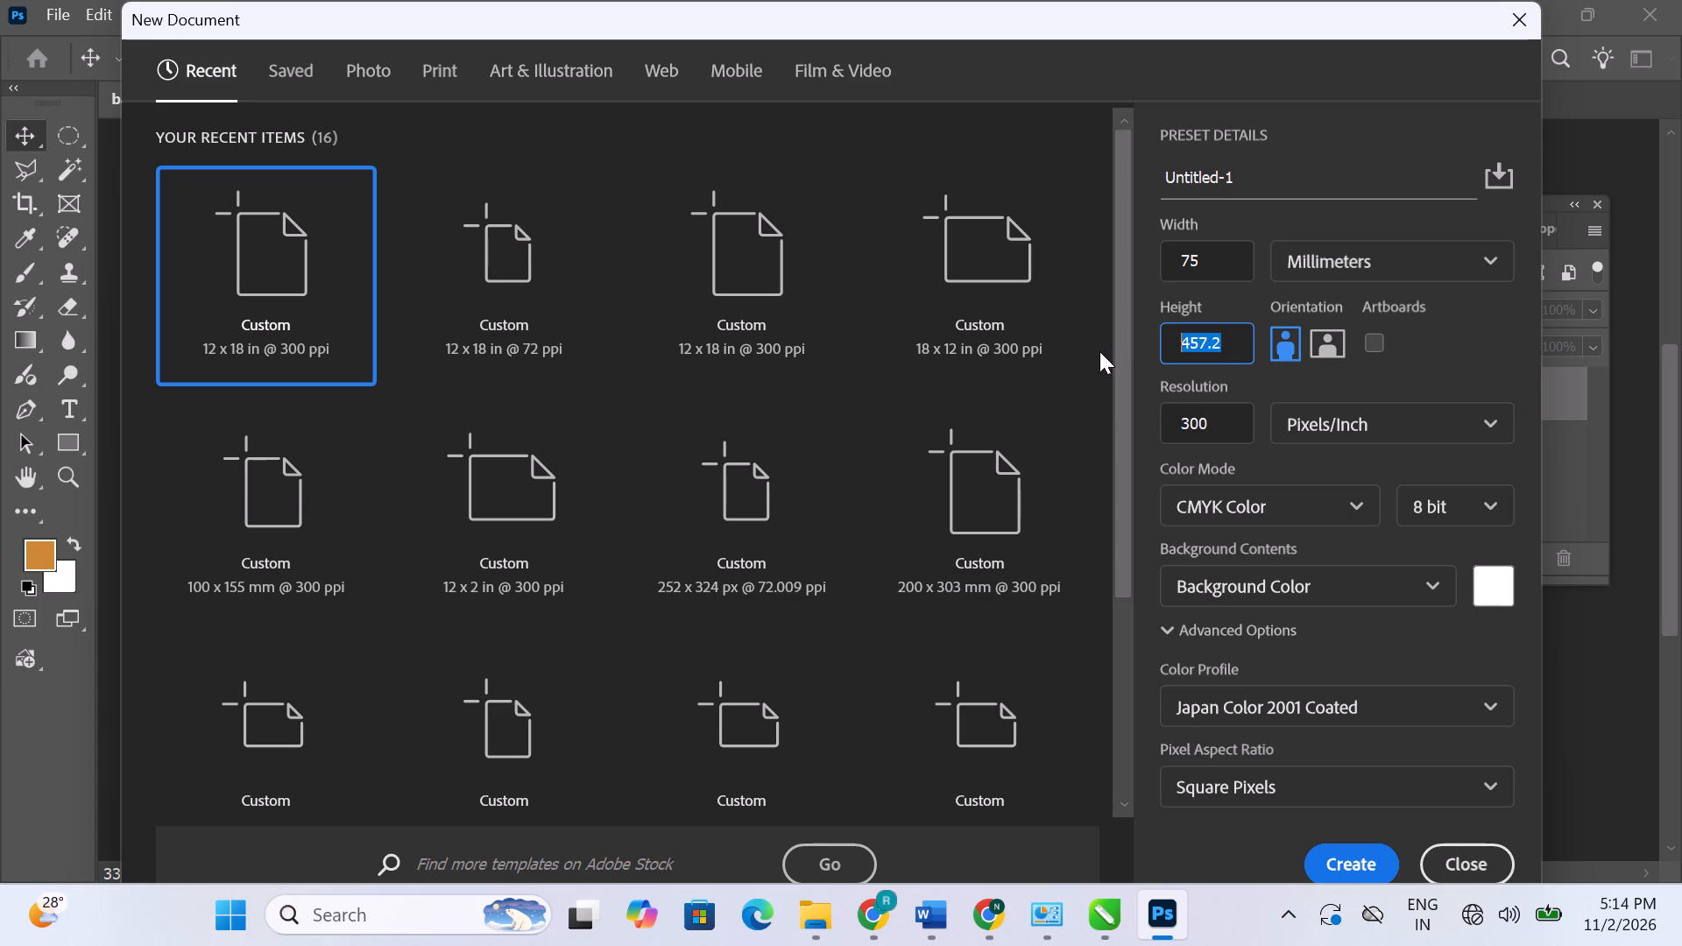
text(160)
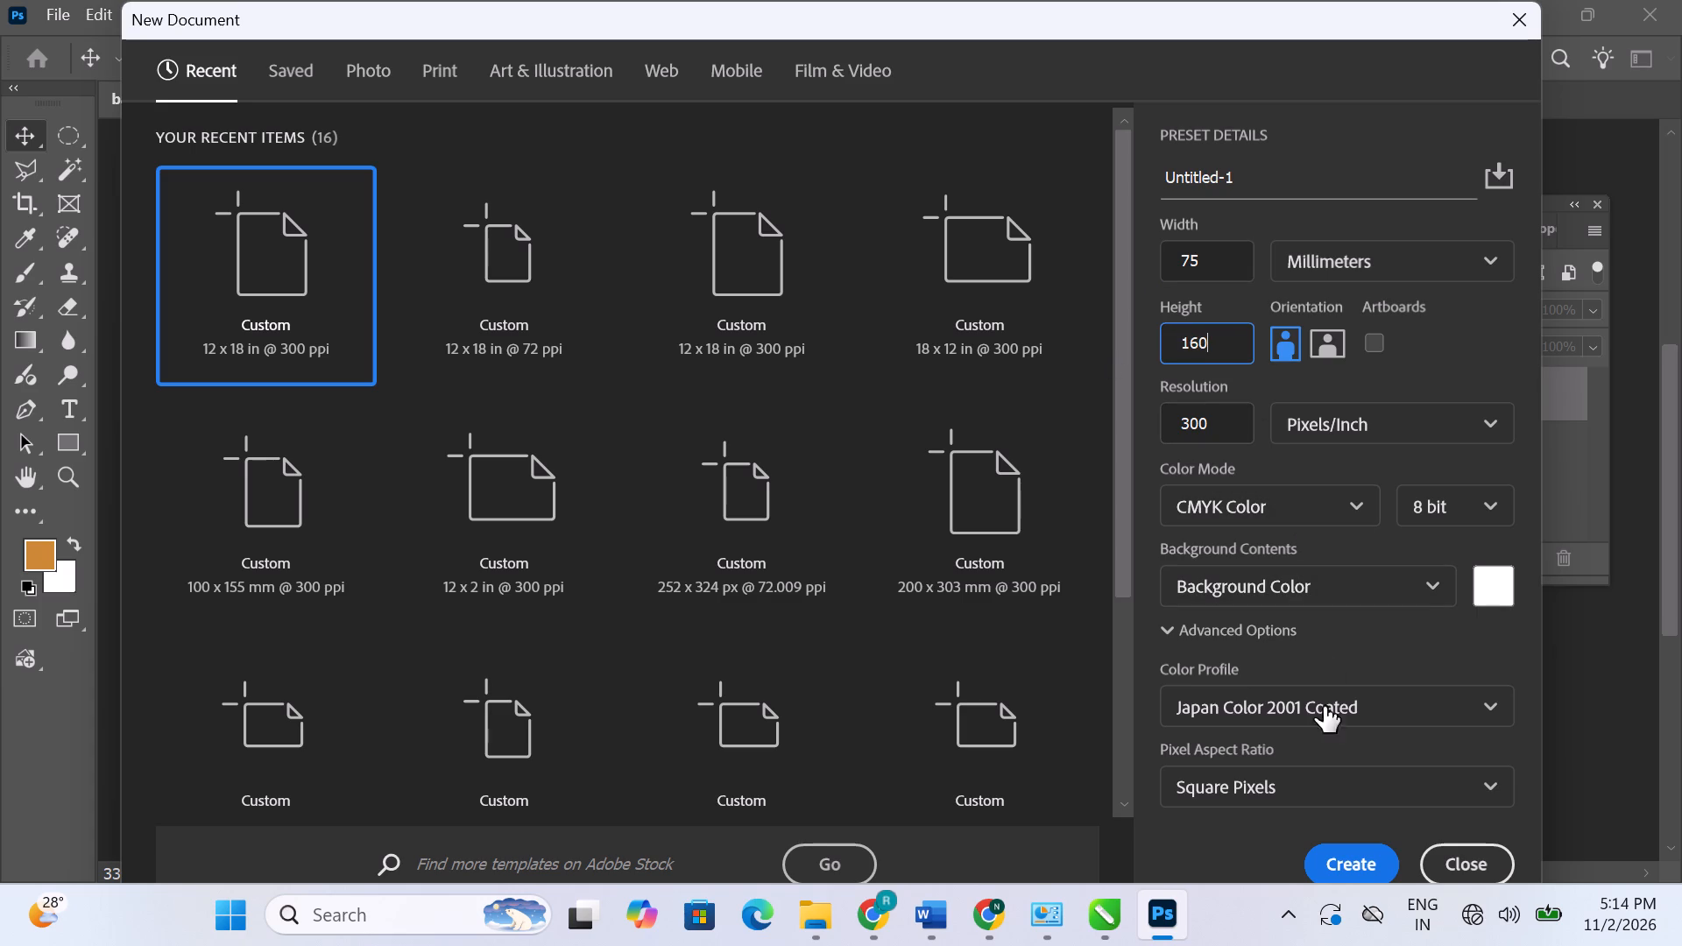
click(1346, 843)
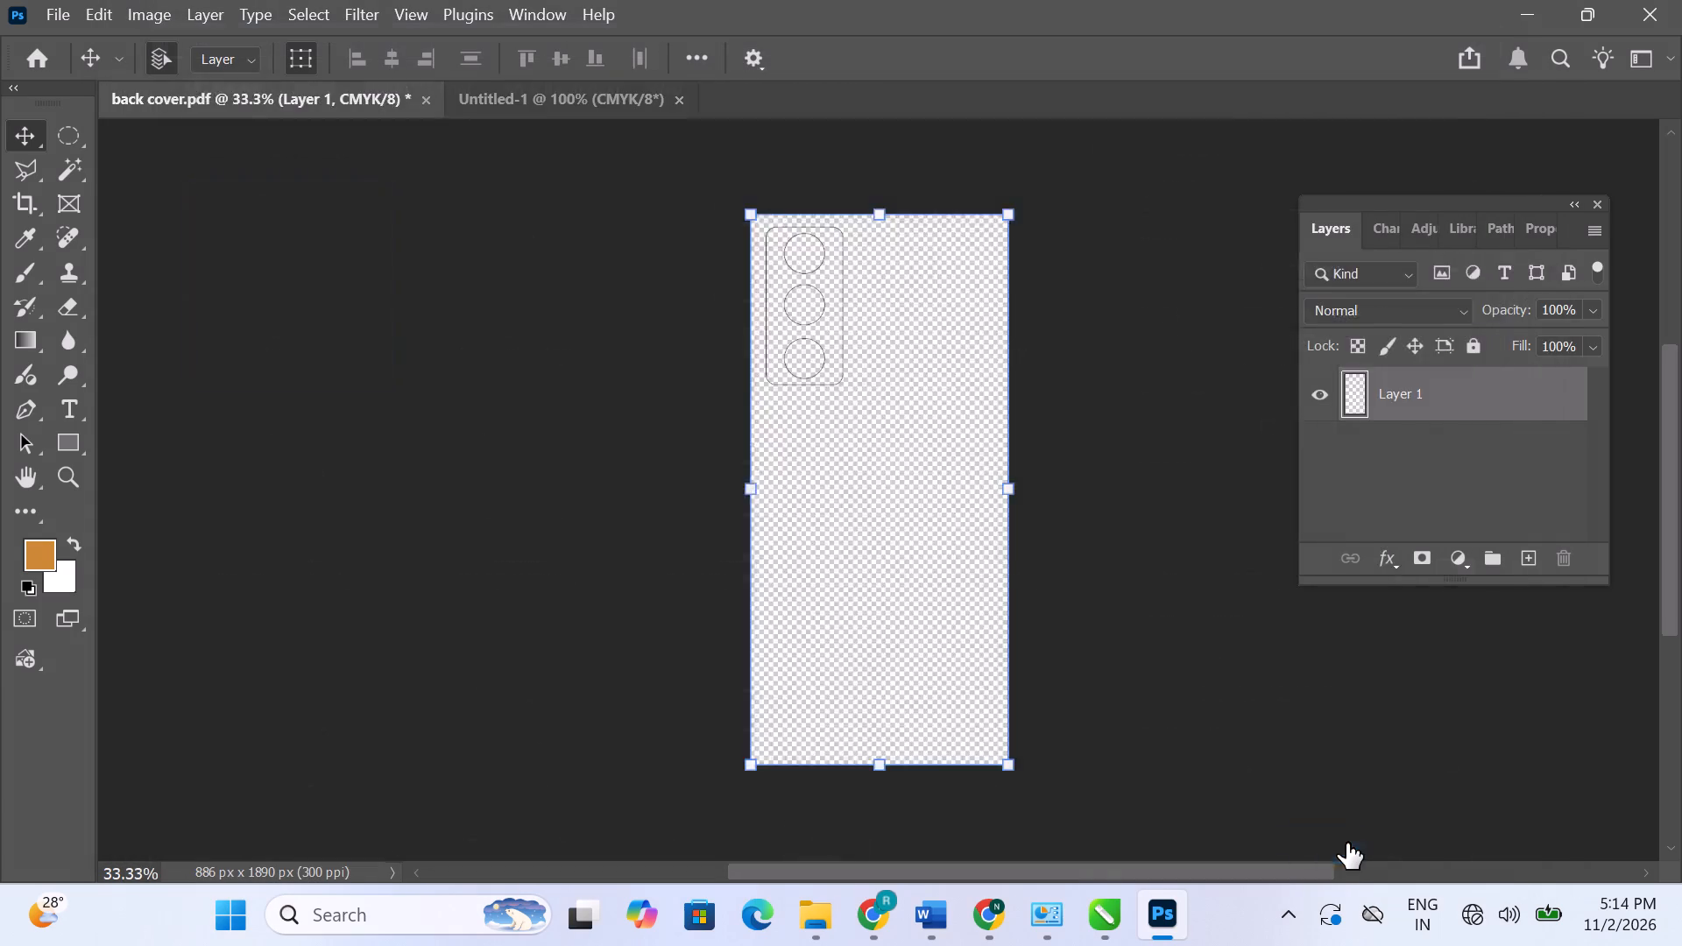
Unlock the new document's Background layer and fill it with a turquoise foreground colour.
click(48, 547)
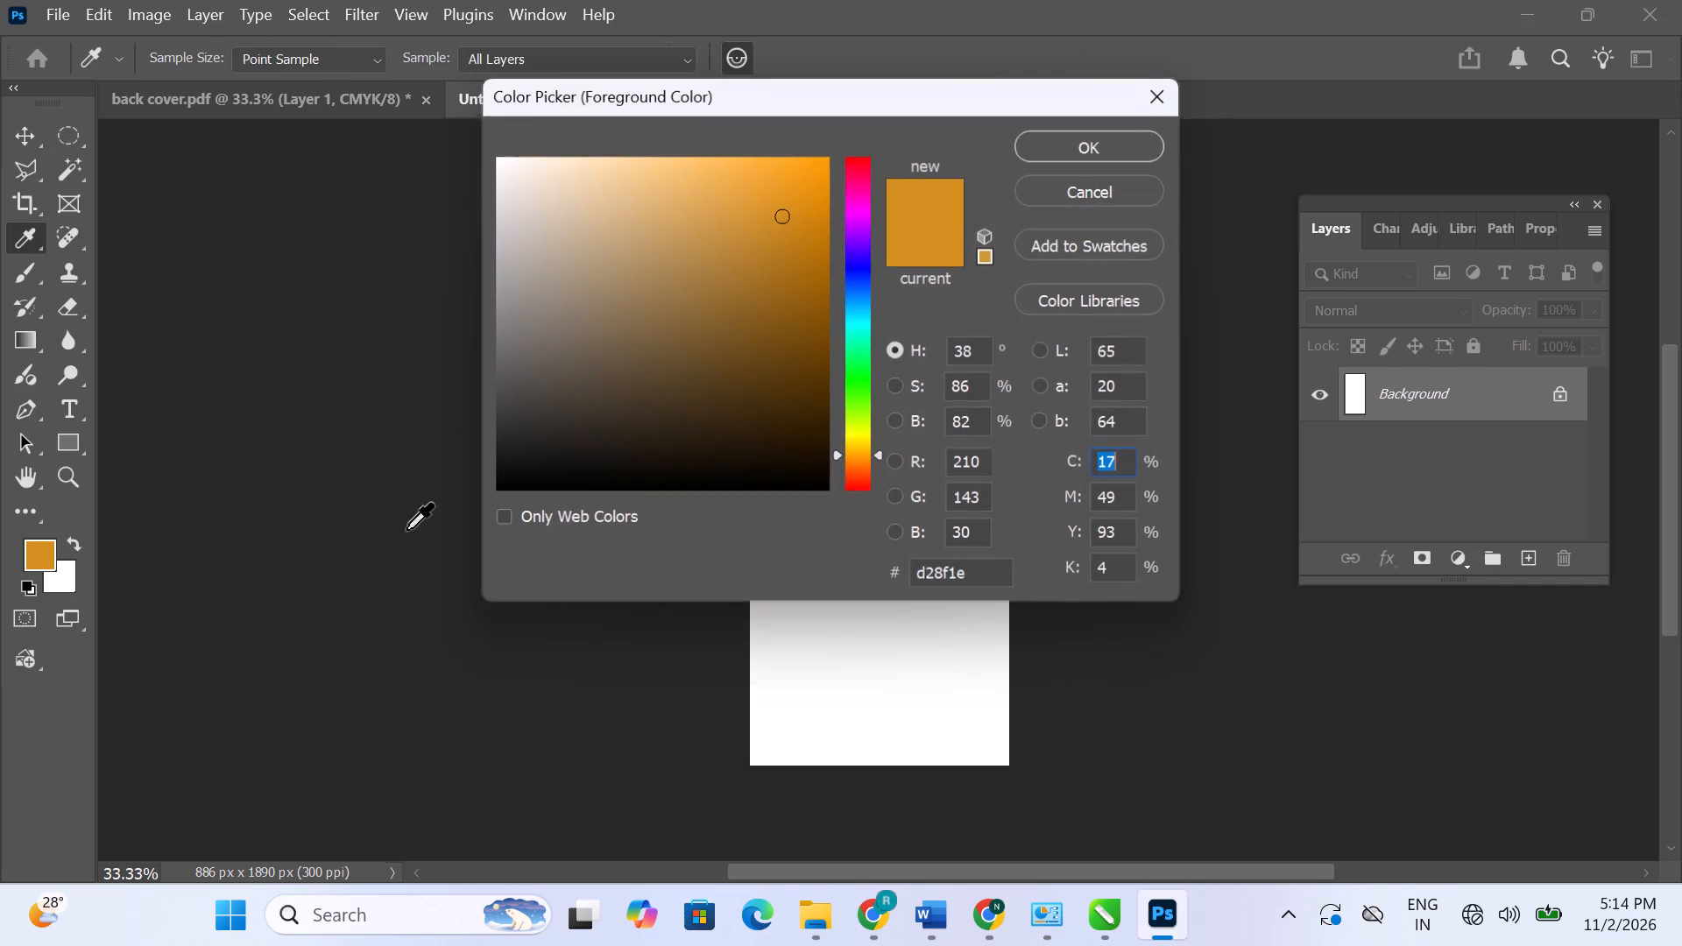
click(1057, 152)
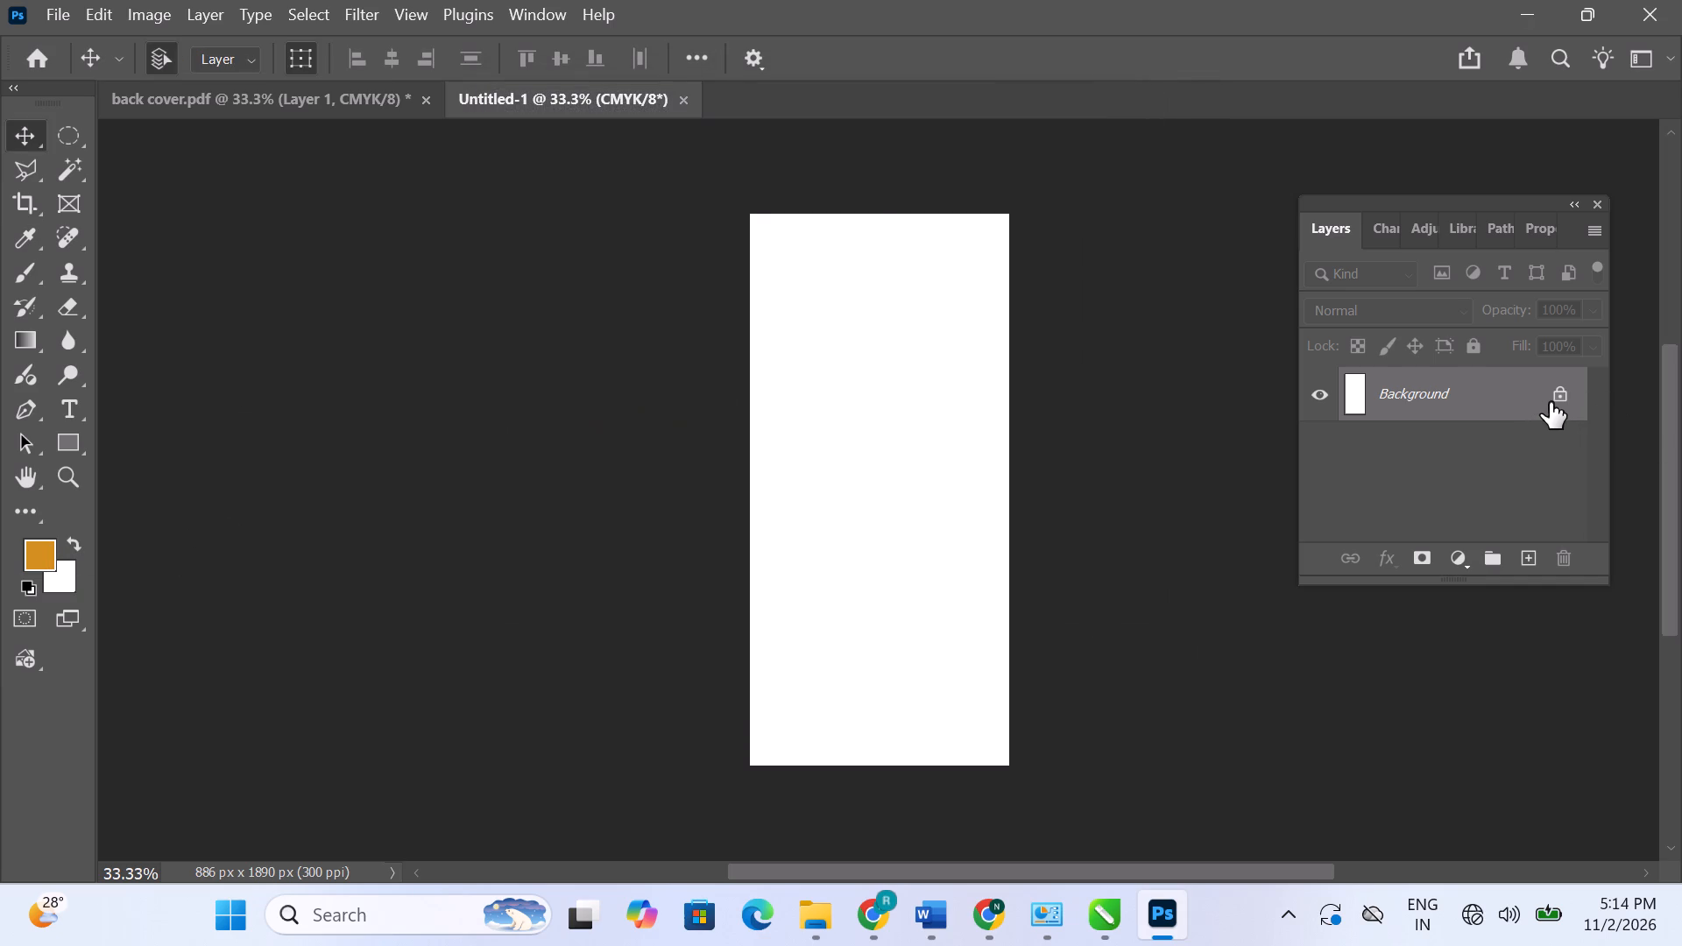
click(1558, 402)
click(25, 552)
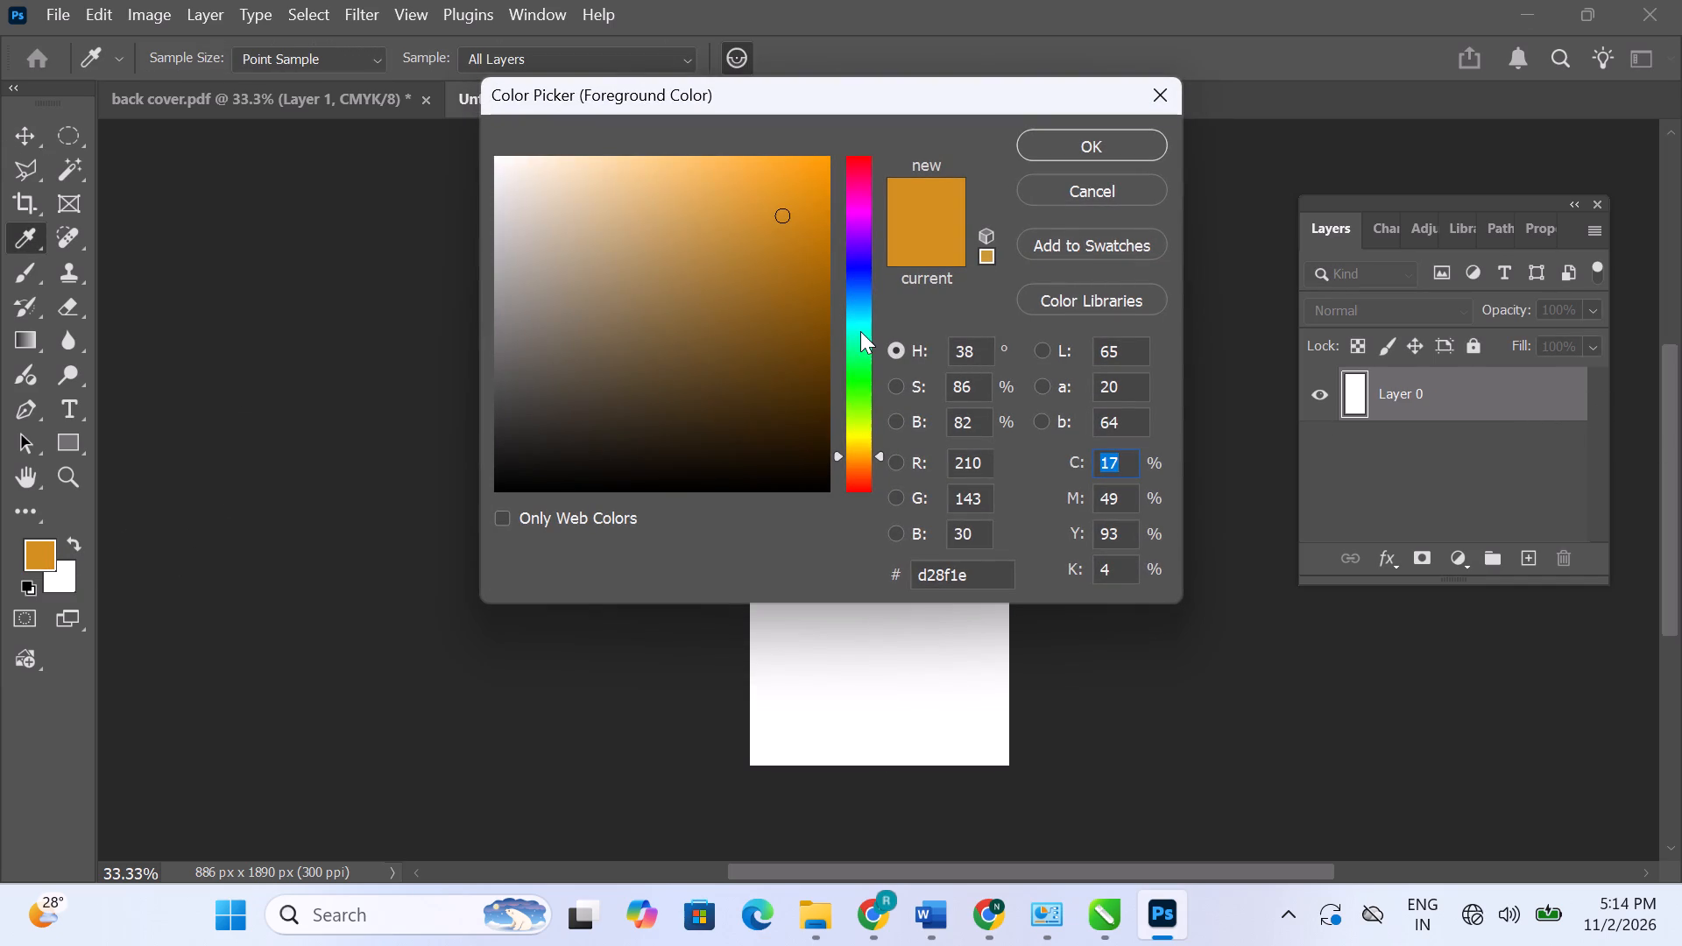
click(860, 331)
click(1068, 131)
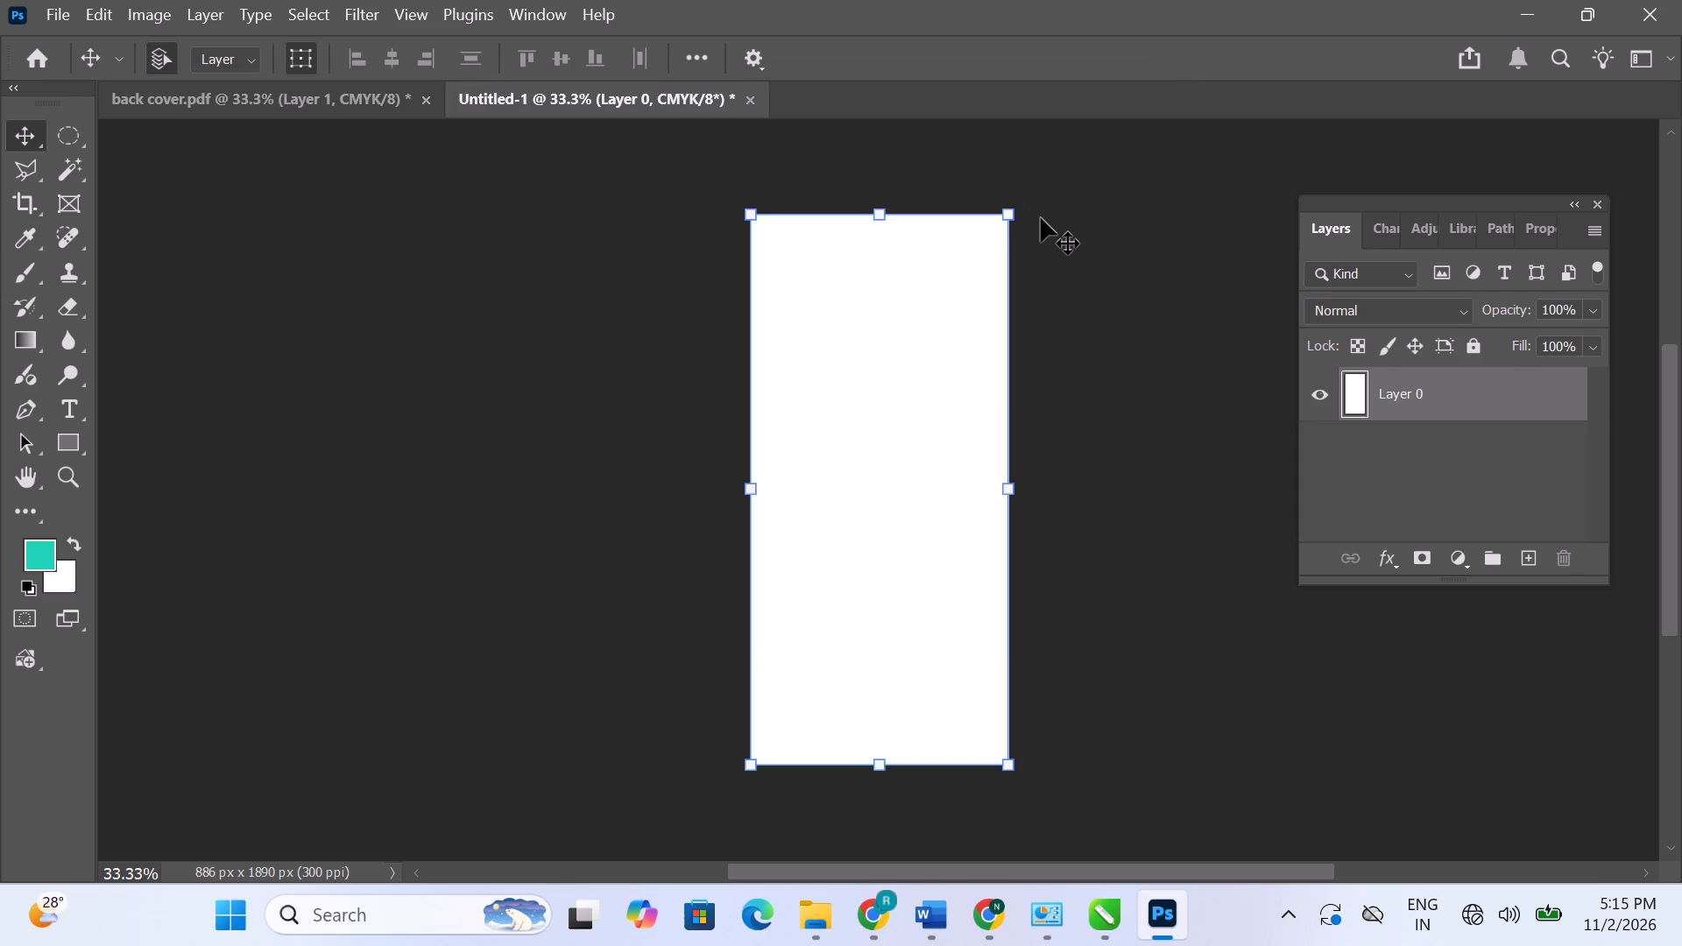
key(shift+BackSpace)
click(1021, 205)
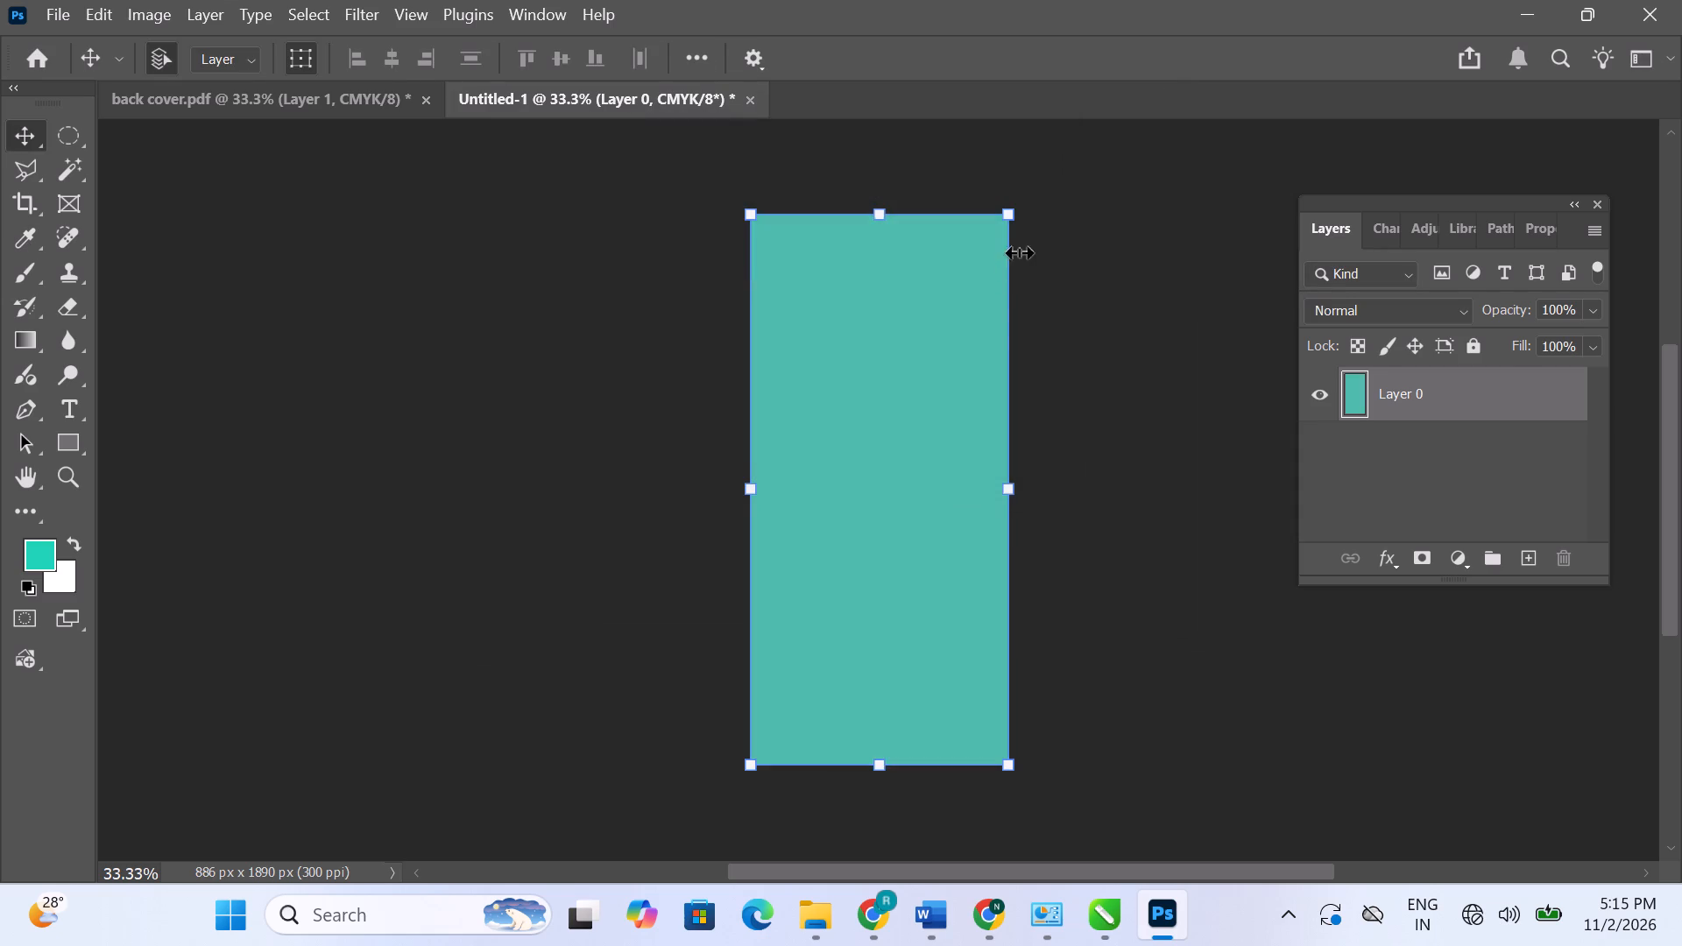
click(633, 338)
Copy the camera outline, Layer 1, from back cover.pdf into Untitled-1 above the turquoise layer.
click(325, 107)
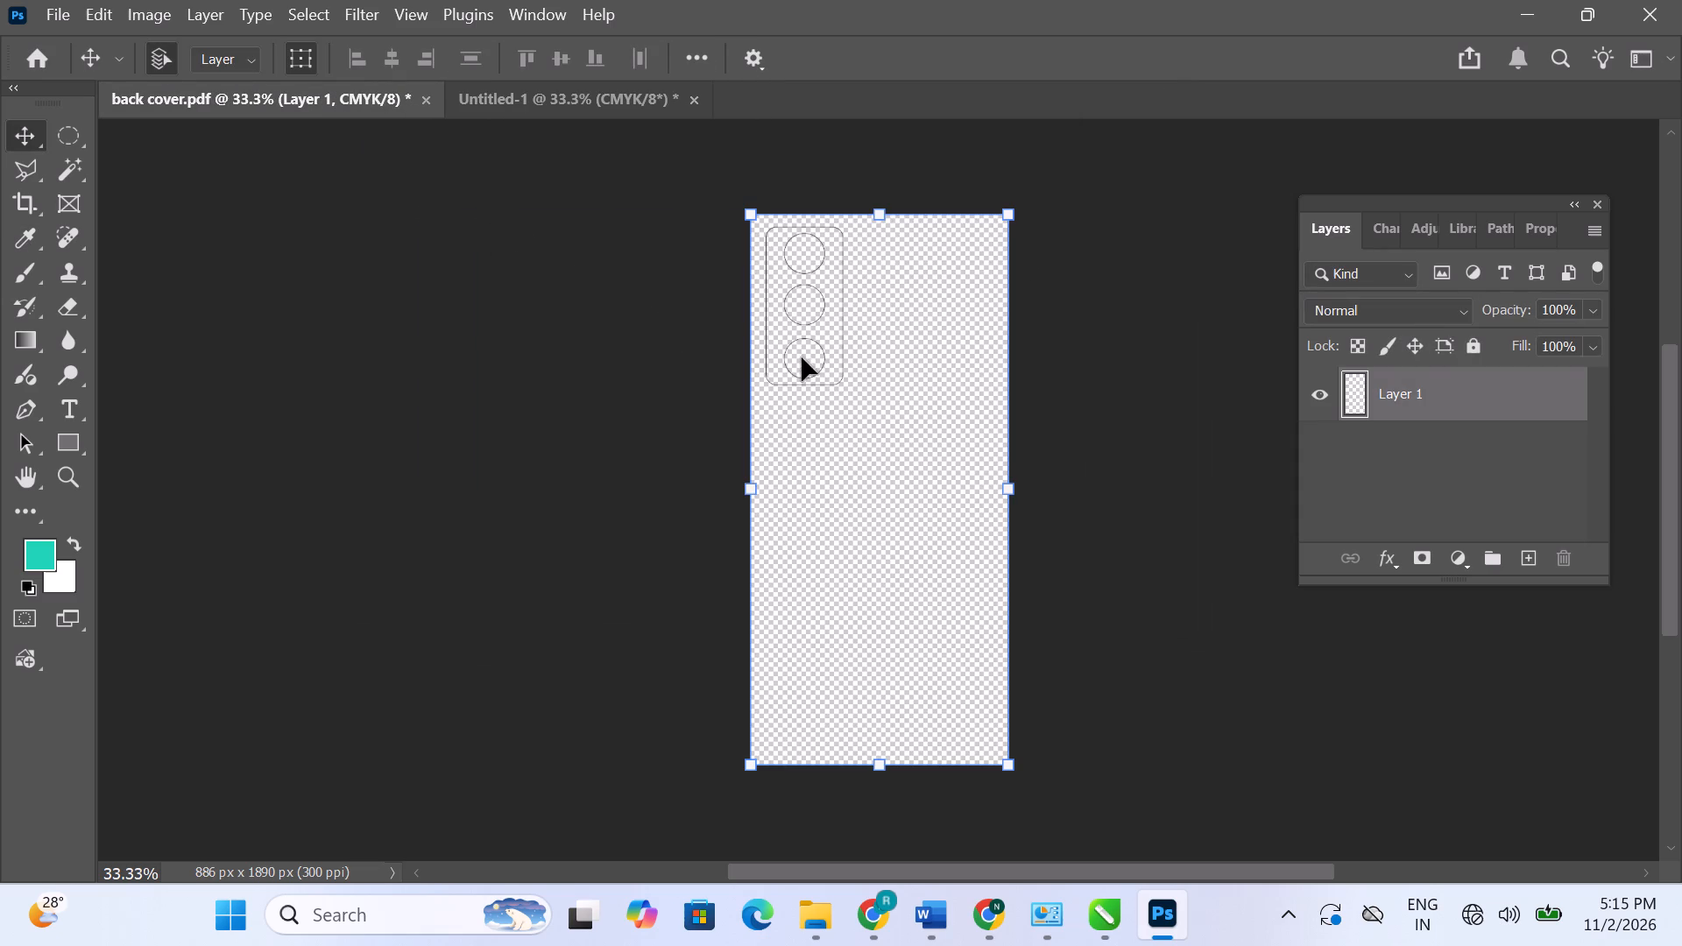
shift+drag(802, 357, 675, 169)
drag(789, 319, 654, 102)
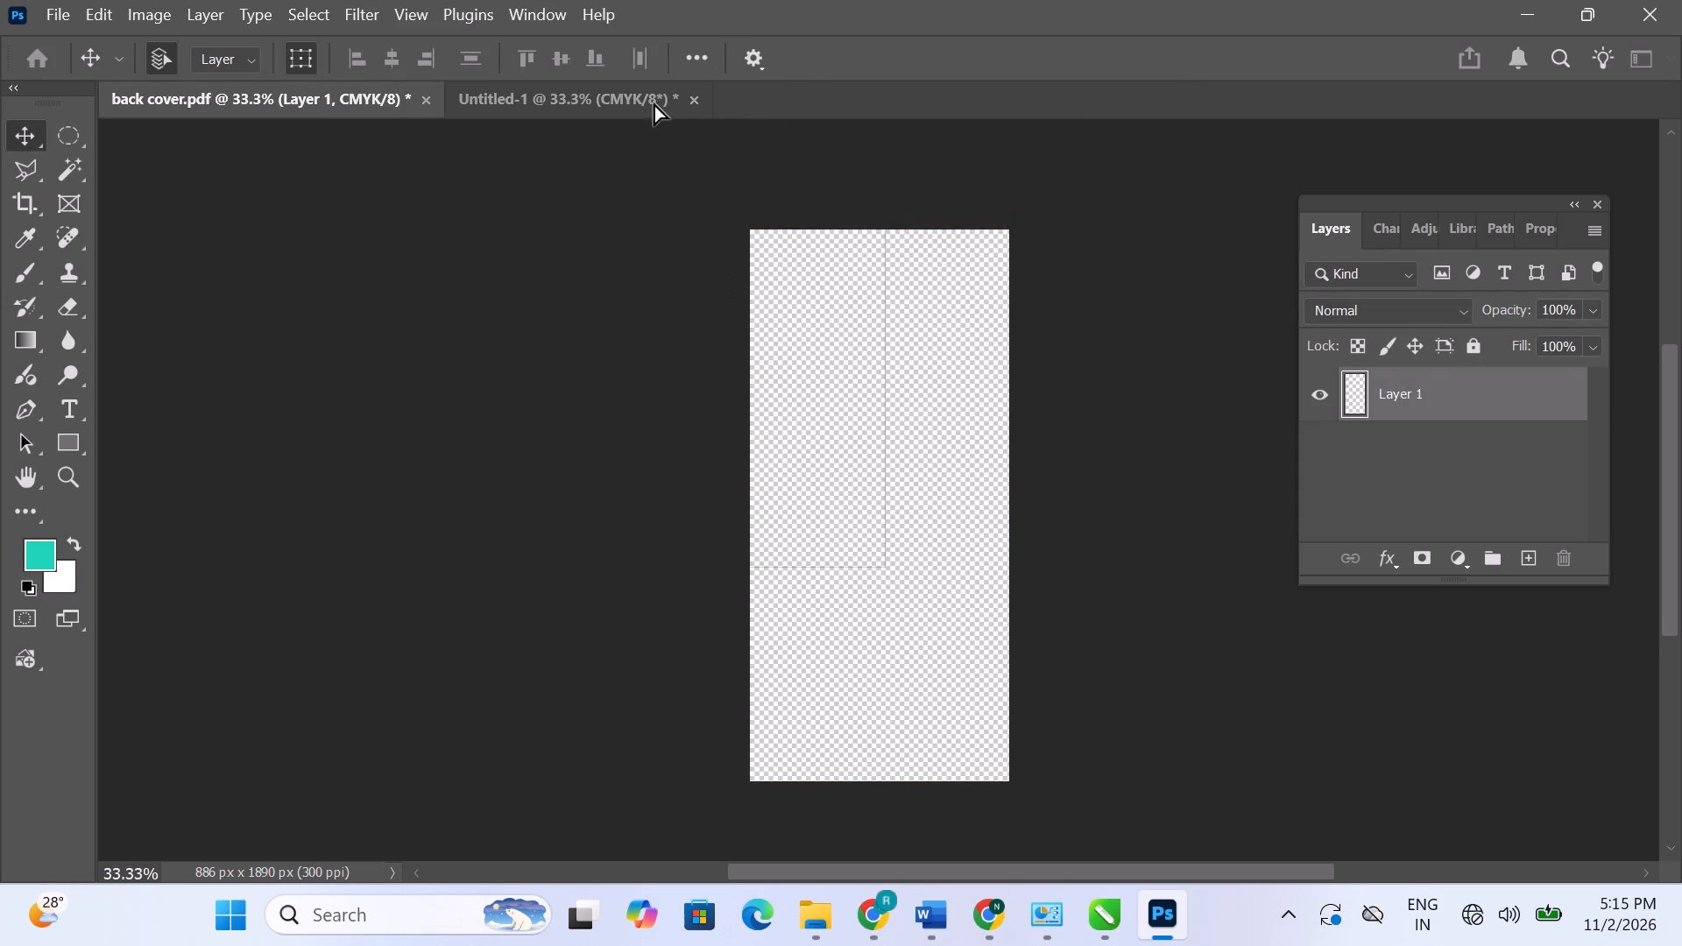
drag(654, 102, 637, 88)
drag(877, 446, 725, 283)
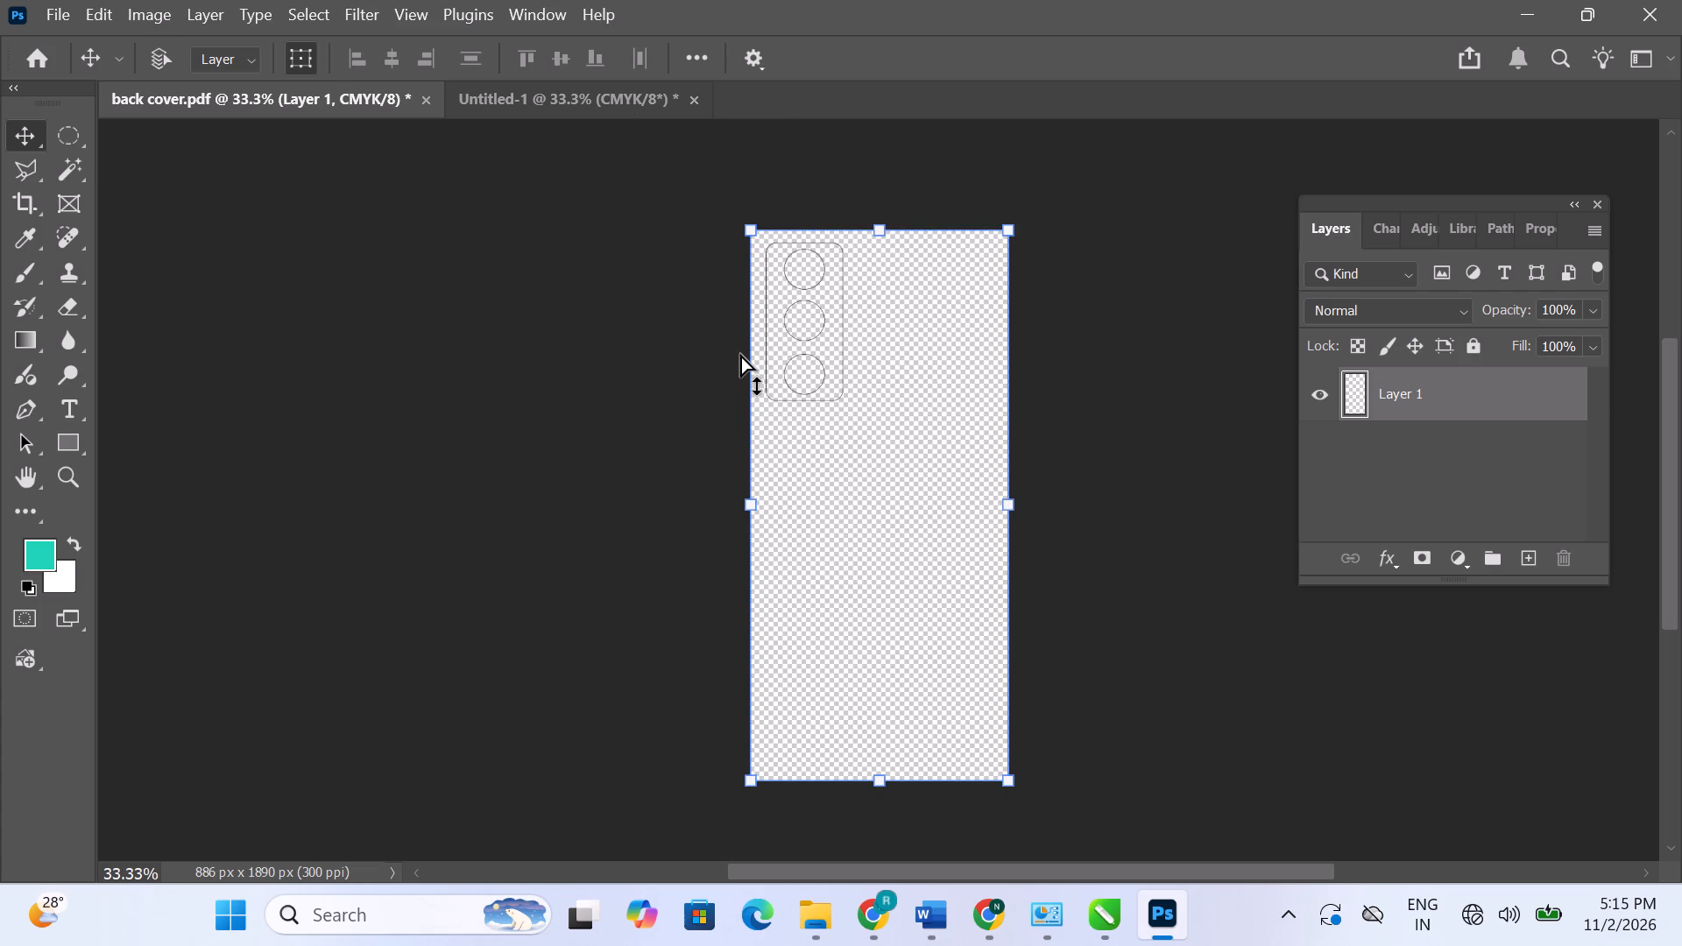
key(ctrl+z)
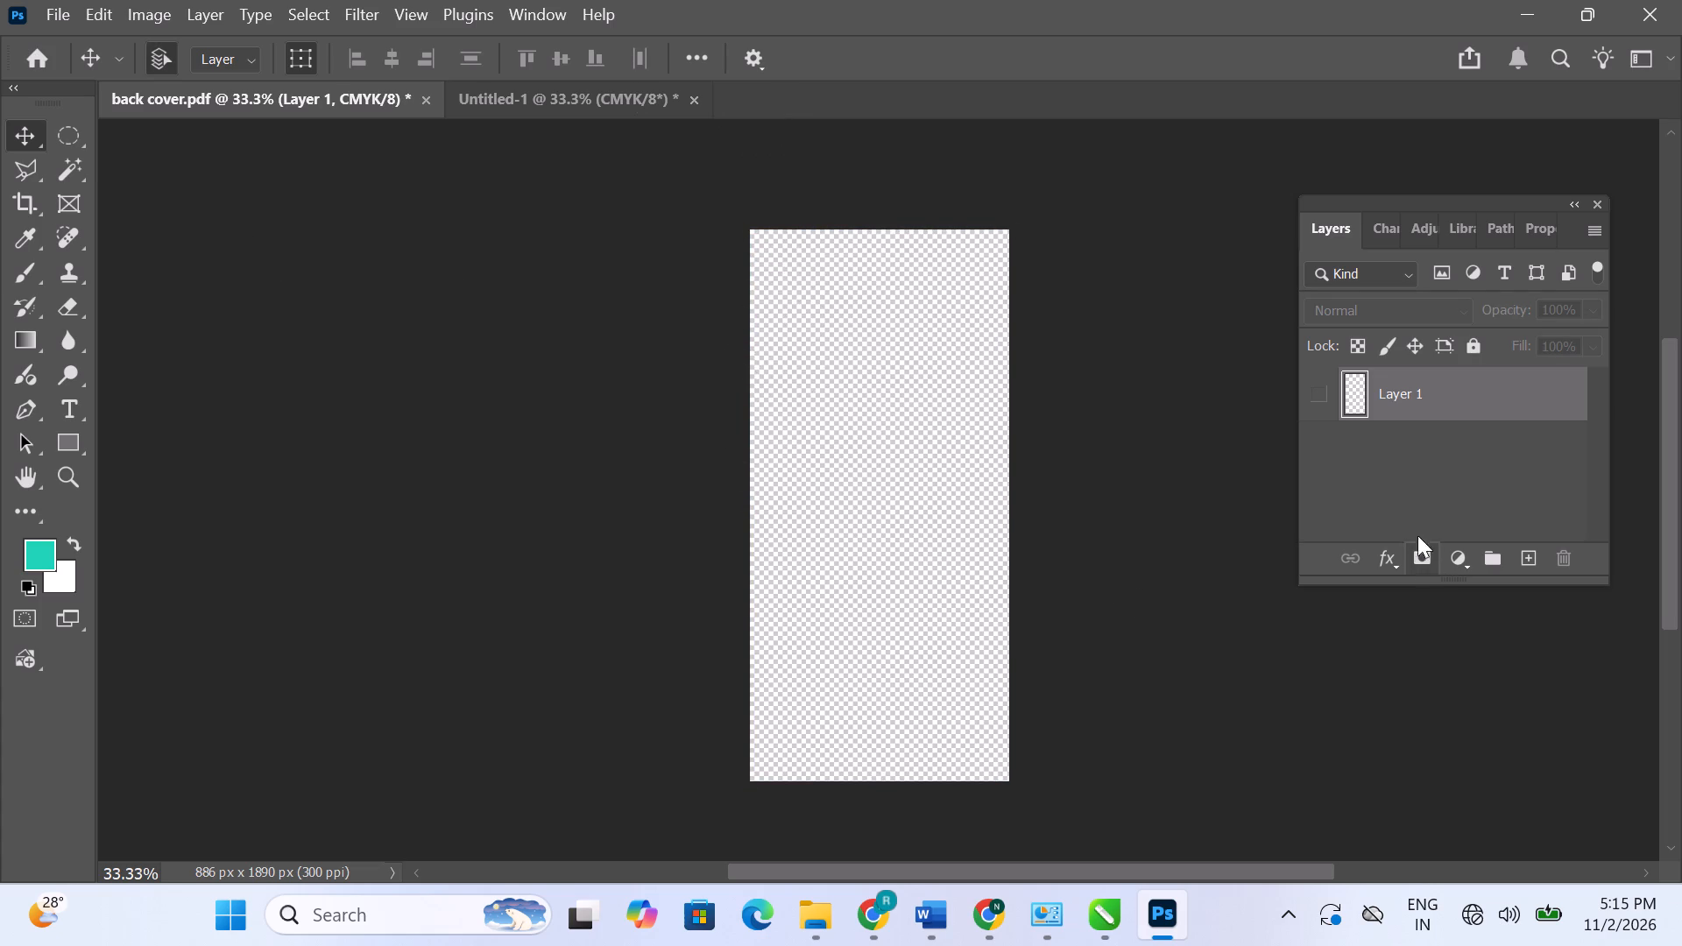
drag(1315, 398, 1328, 410)
click(1428, 413)
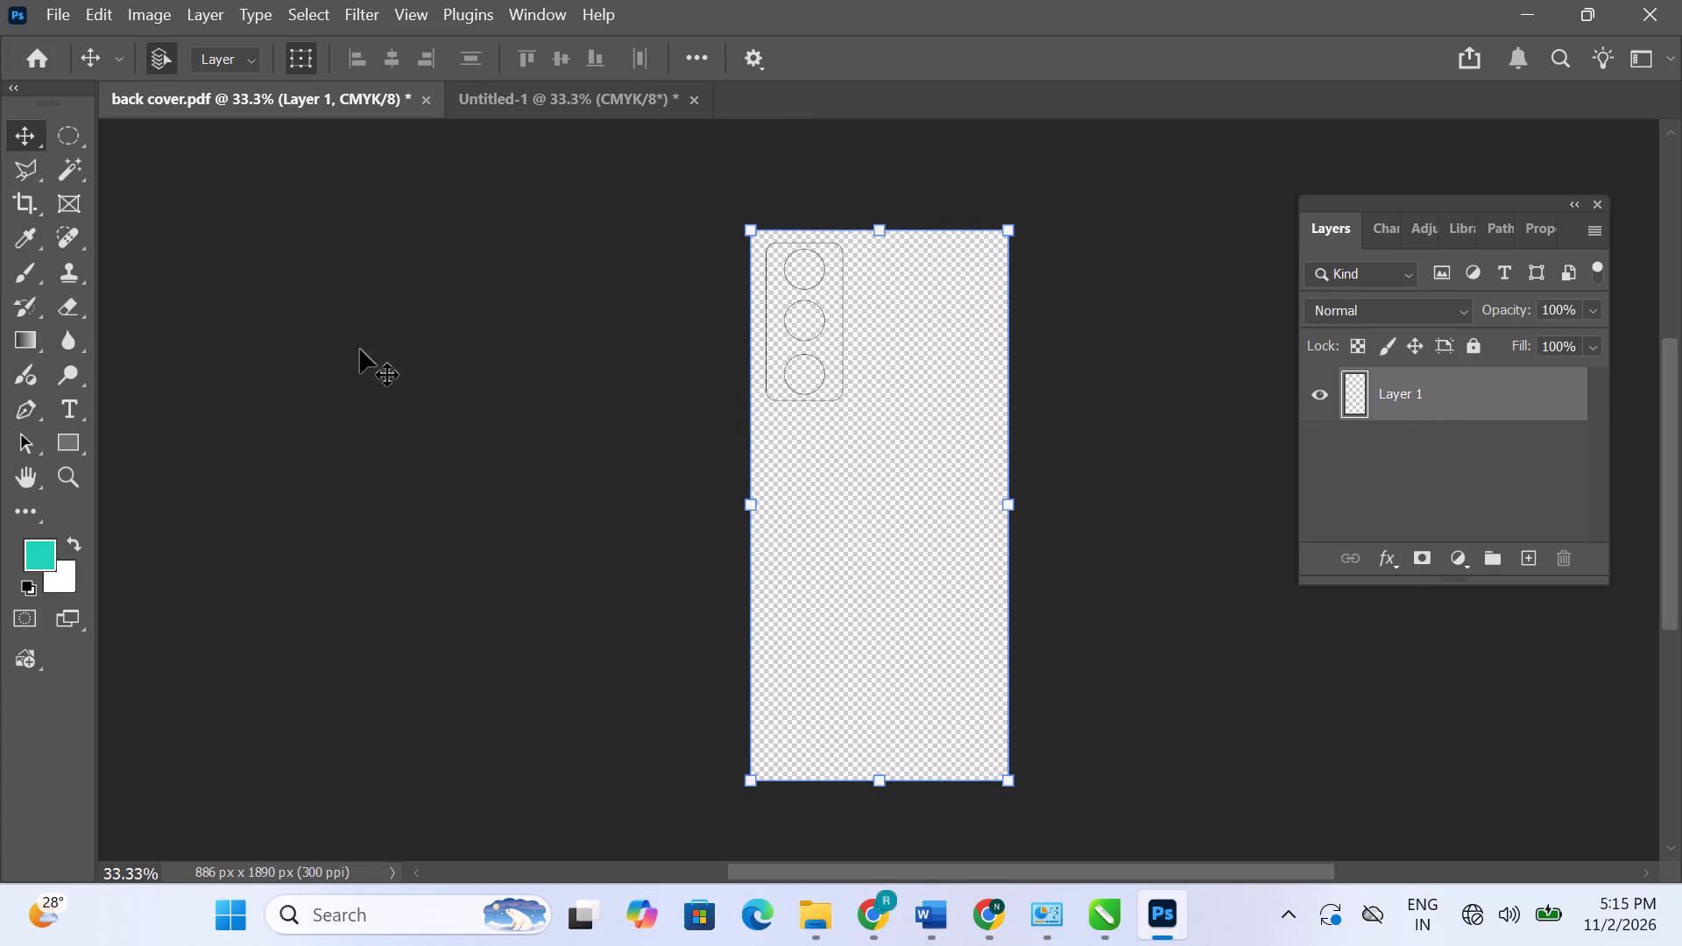
click(25, 140)
drag(854, 470, 693, 246)
ctrl+drag(947, 575, 599, 109)
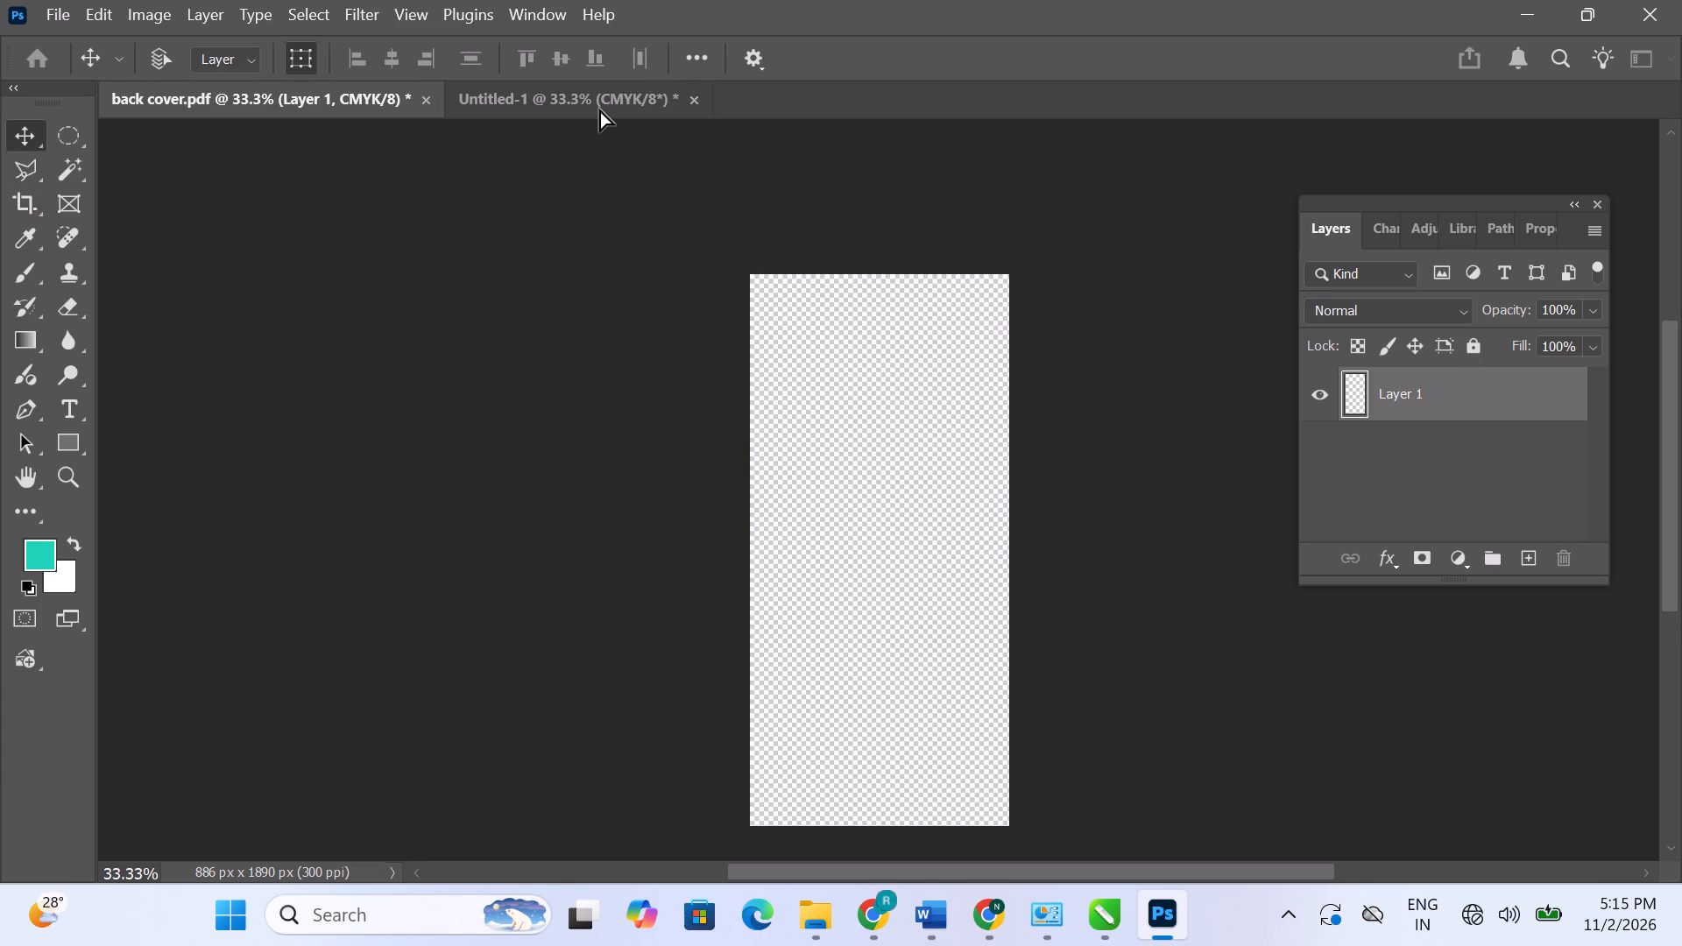
ctrl+drag(599, 109, 907, 515)
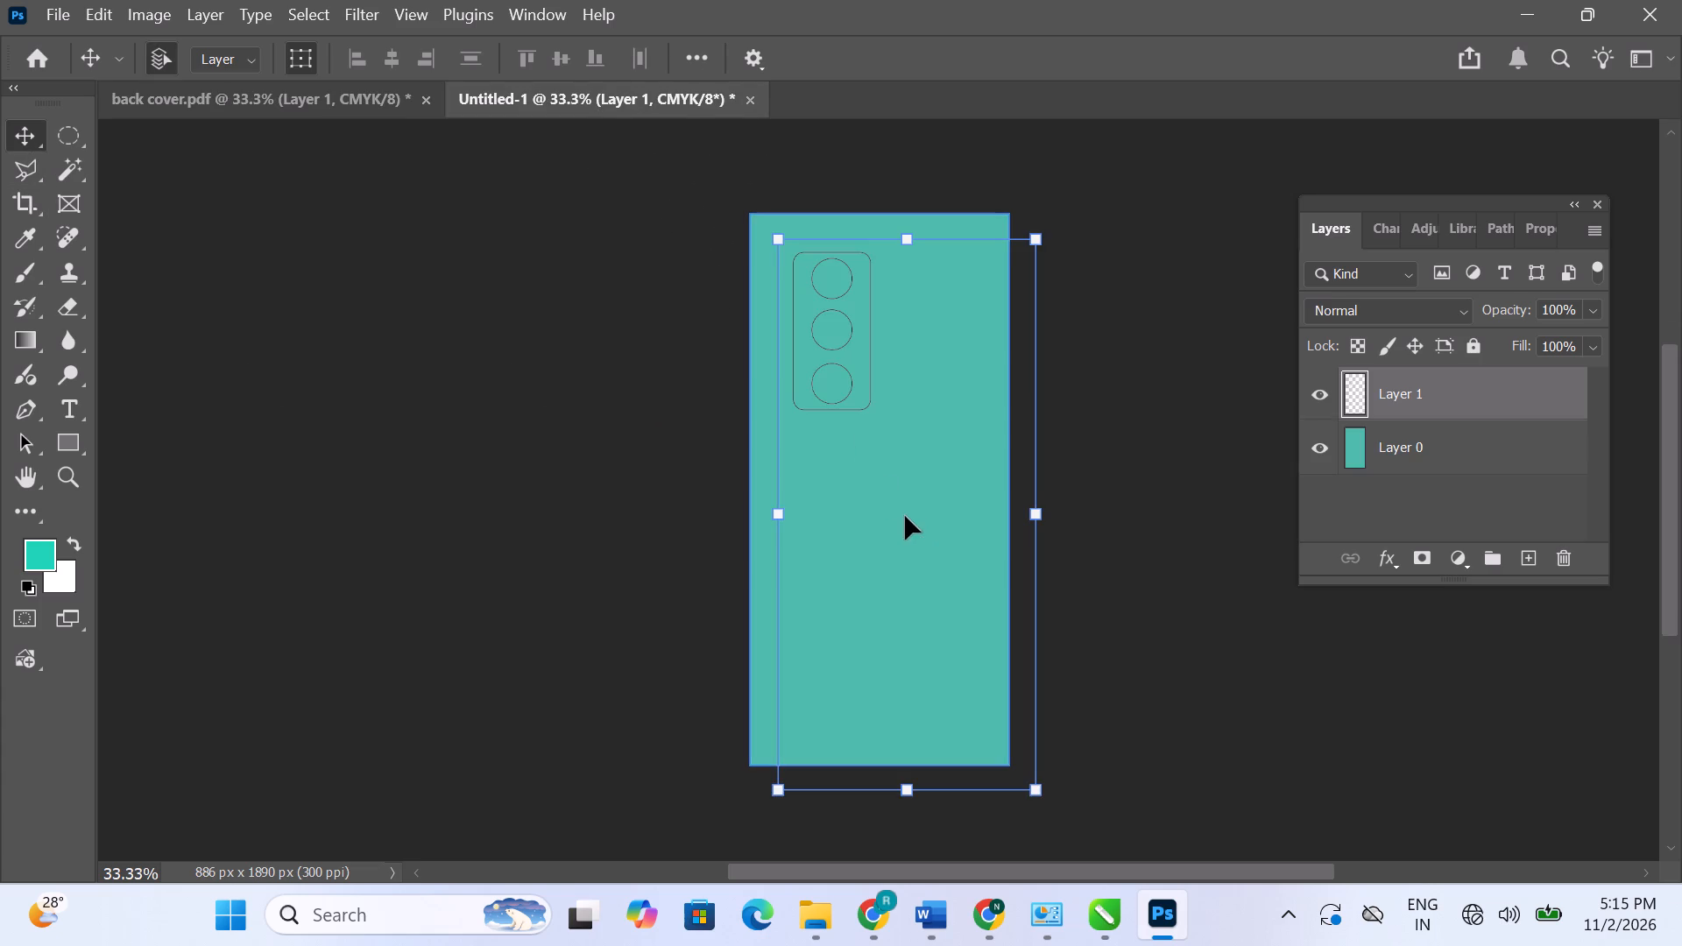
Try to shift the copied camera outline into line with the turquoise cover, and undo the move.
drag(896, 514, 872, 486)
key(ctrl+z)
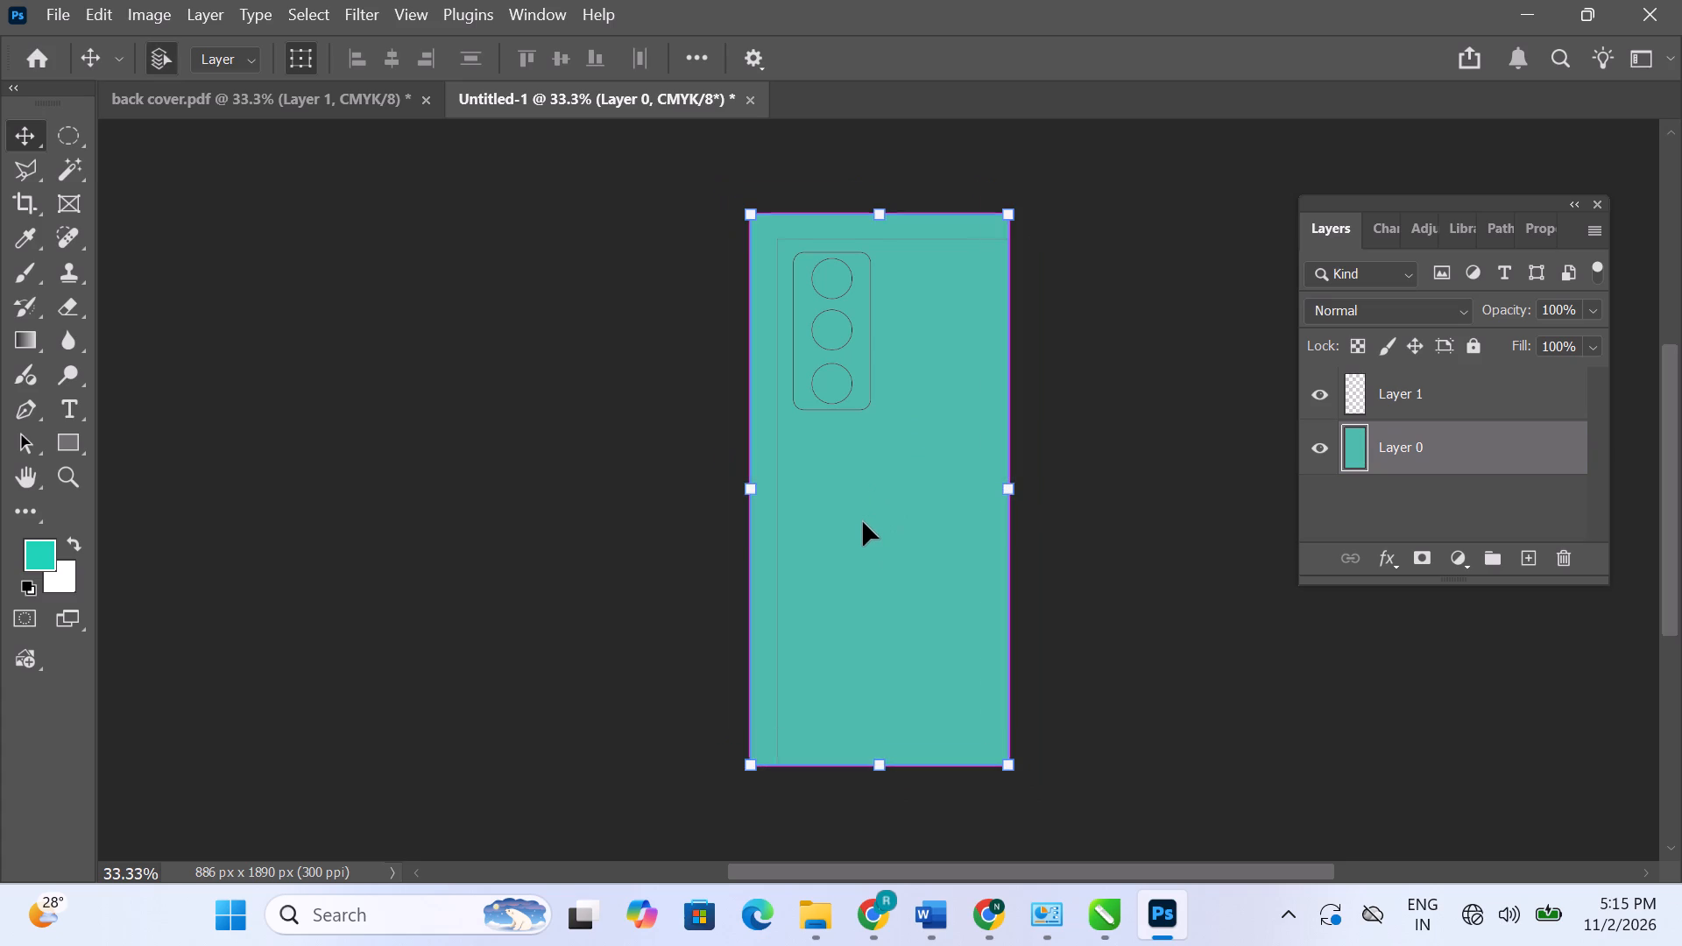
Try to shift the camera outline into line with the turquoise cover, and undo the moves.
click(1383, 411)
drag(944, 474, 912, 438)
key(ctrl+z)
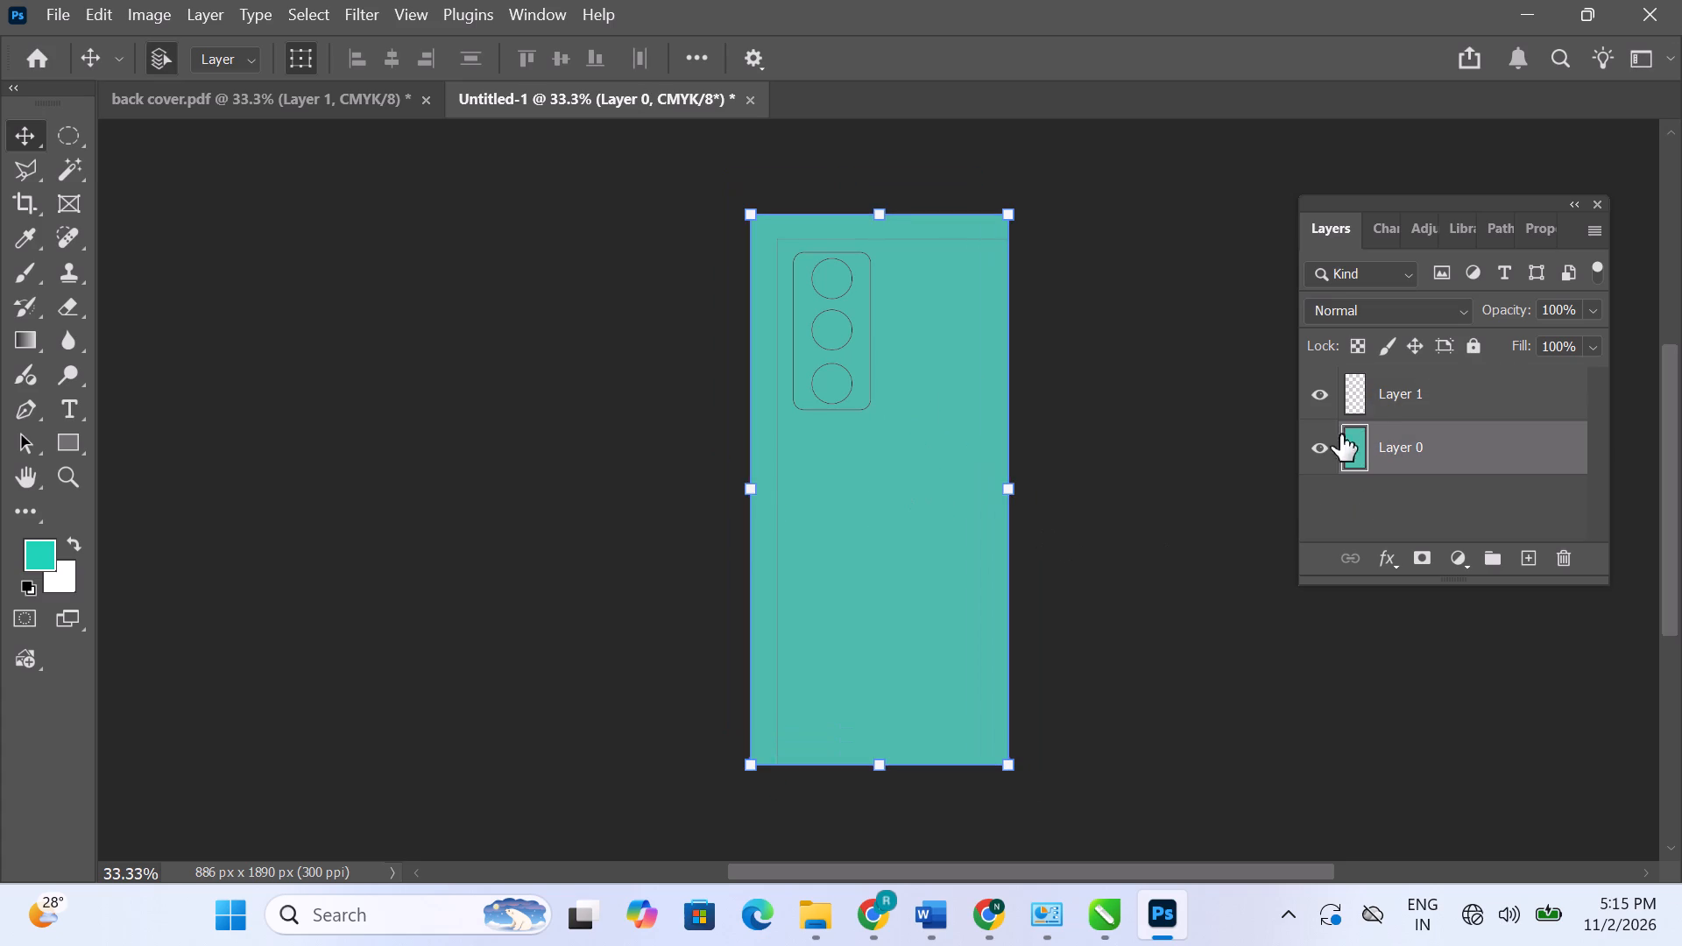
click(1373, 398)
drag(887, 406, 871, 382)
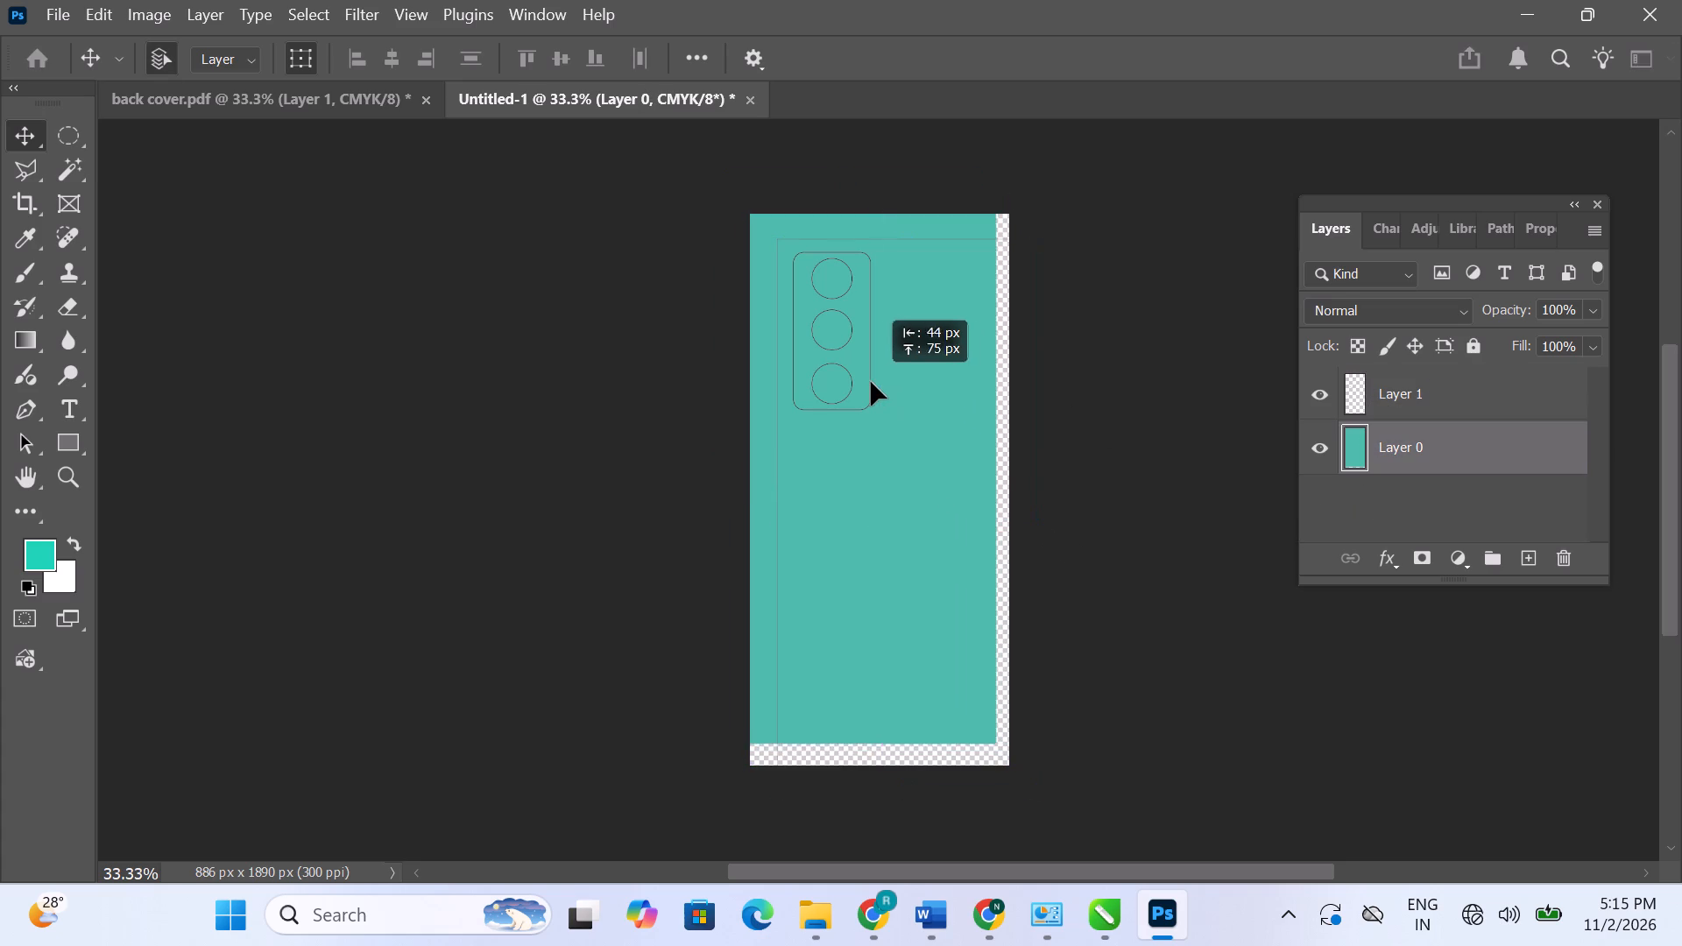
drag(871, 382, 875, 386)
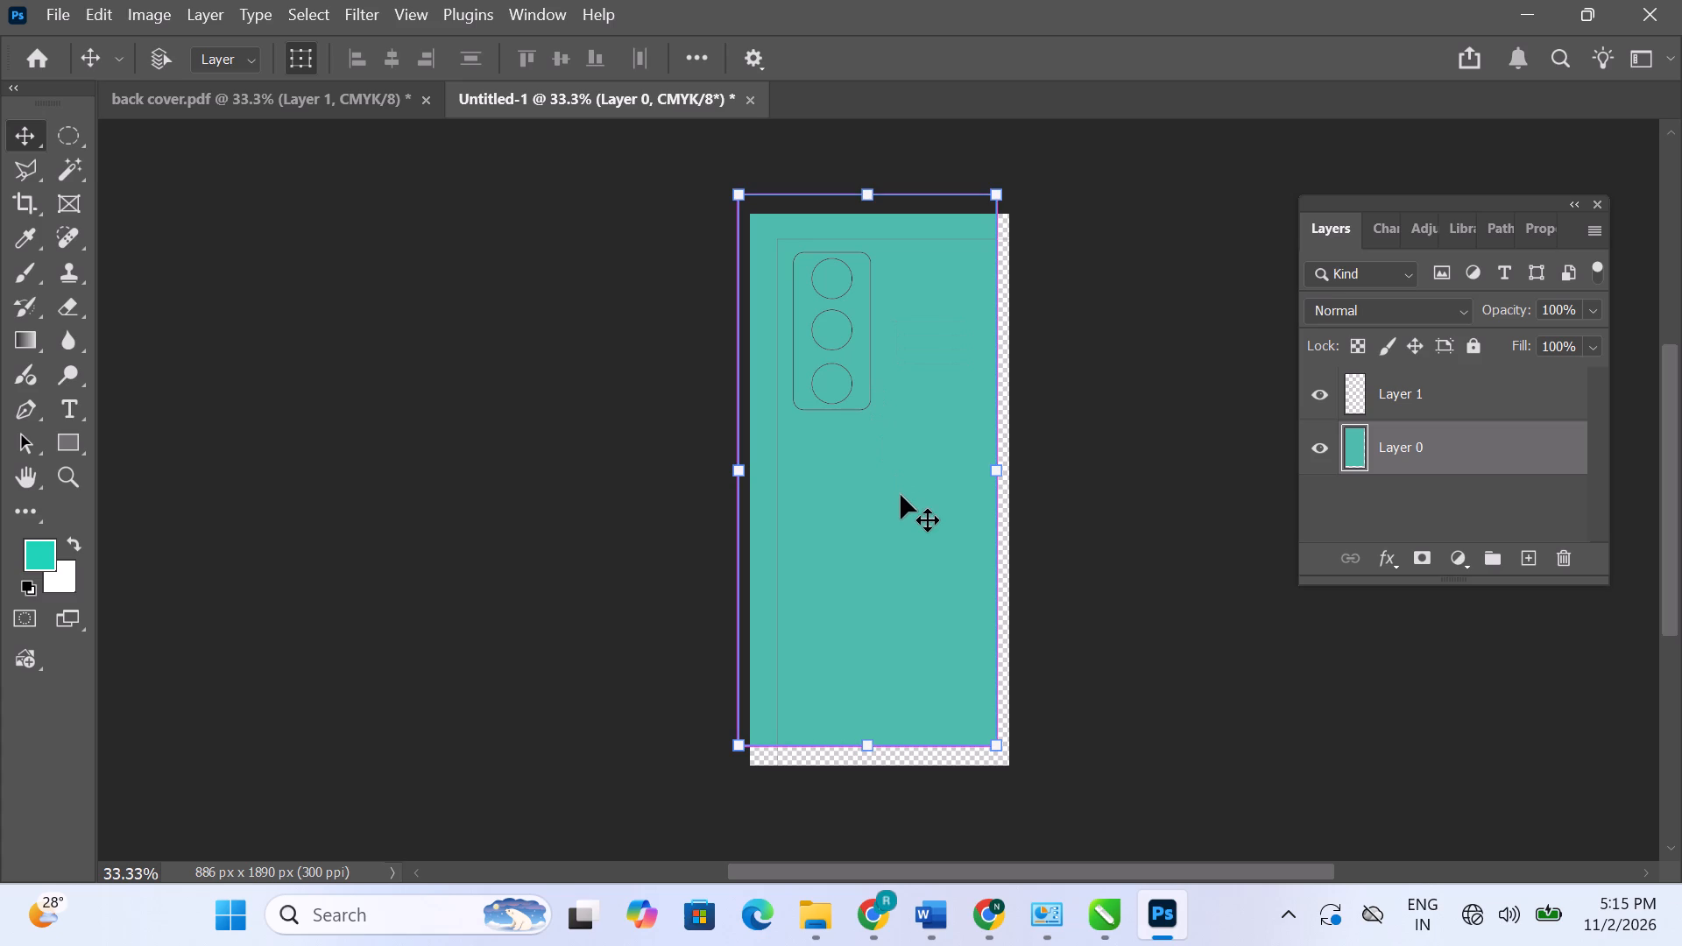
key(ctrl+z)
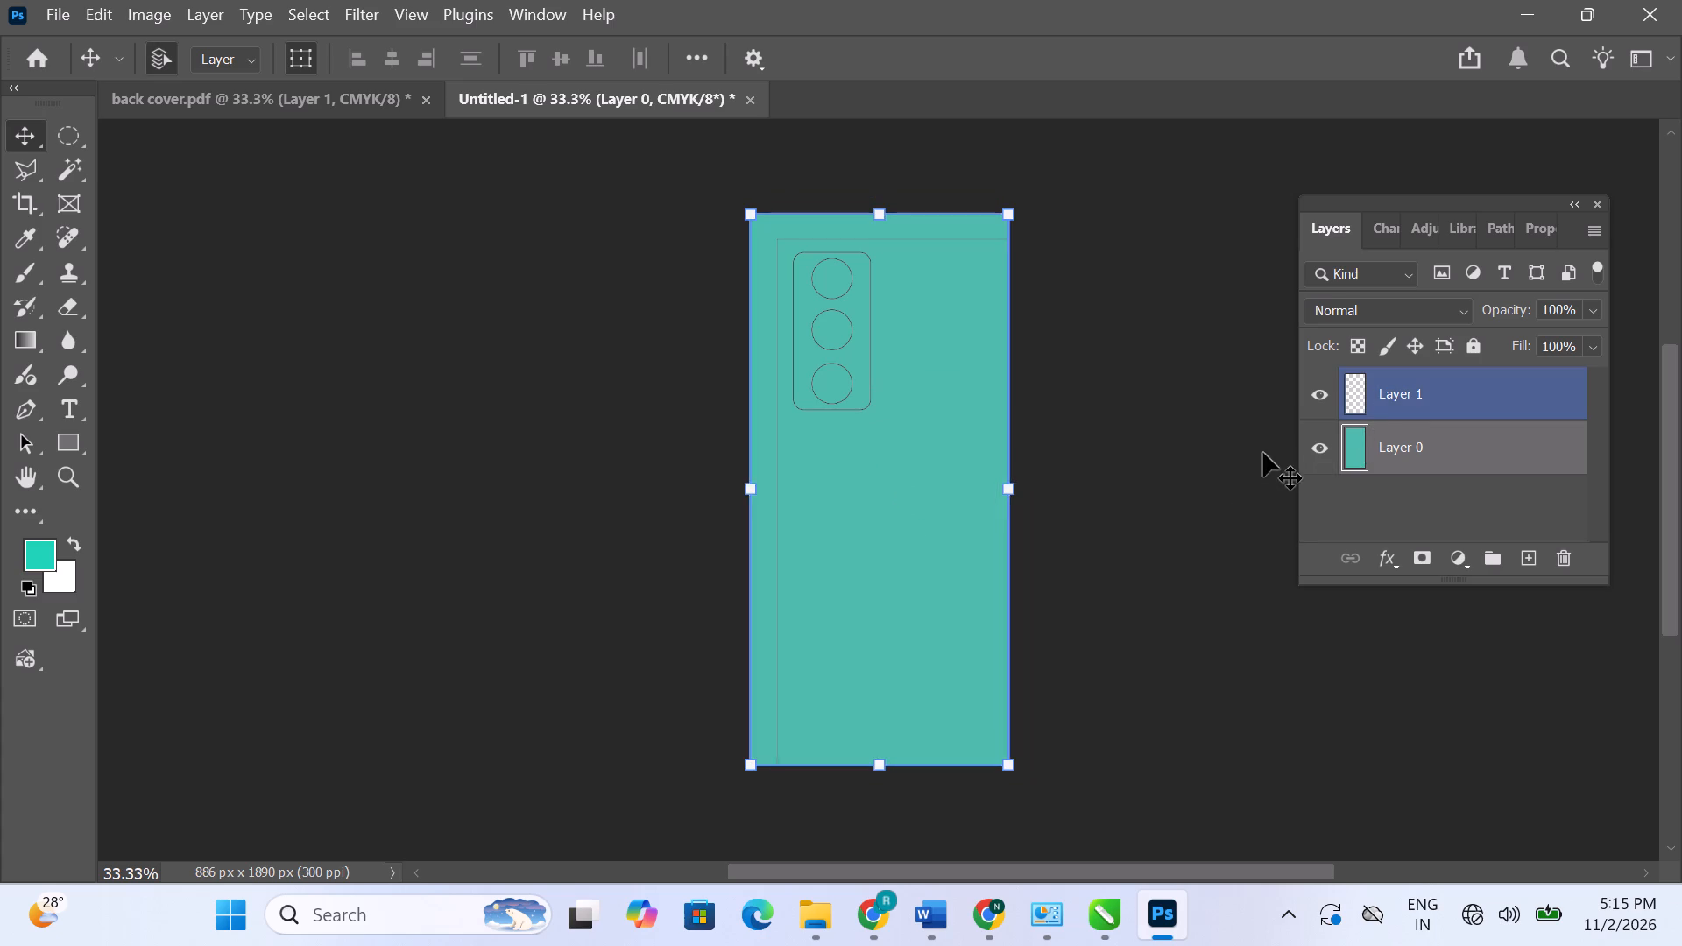
Hide the turquoise Layer 0 and nudge the camera outline on Layer 1 up toward the canvas's upper edge.
click(1311, 450)
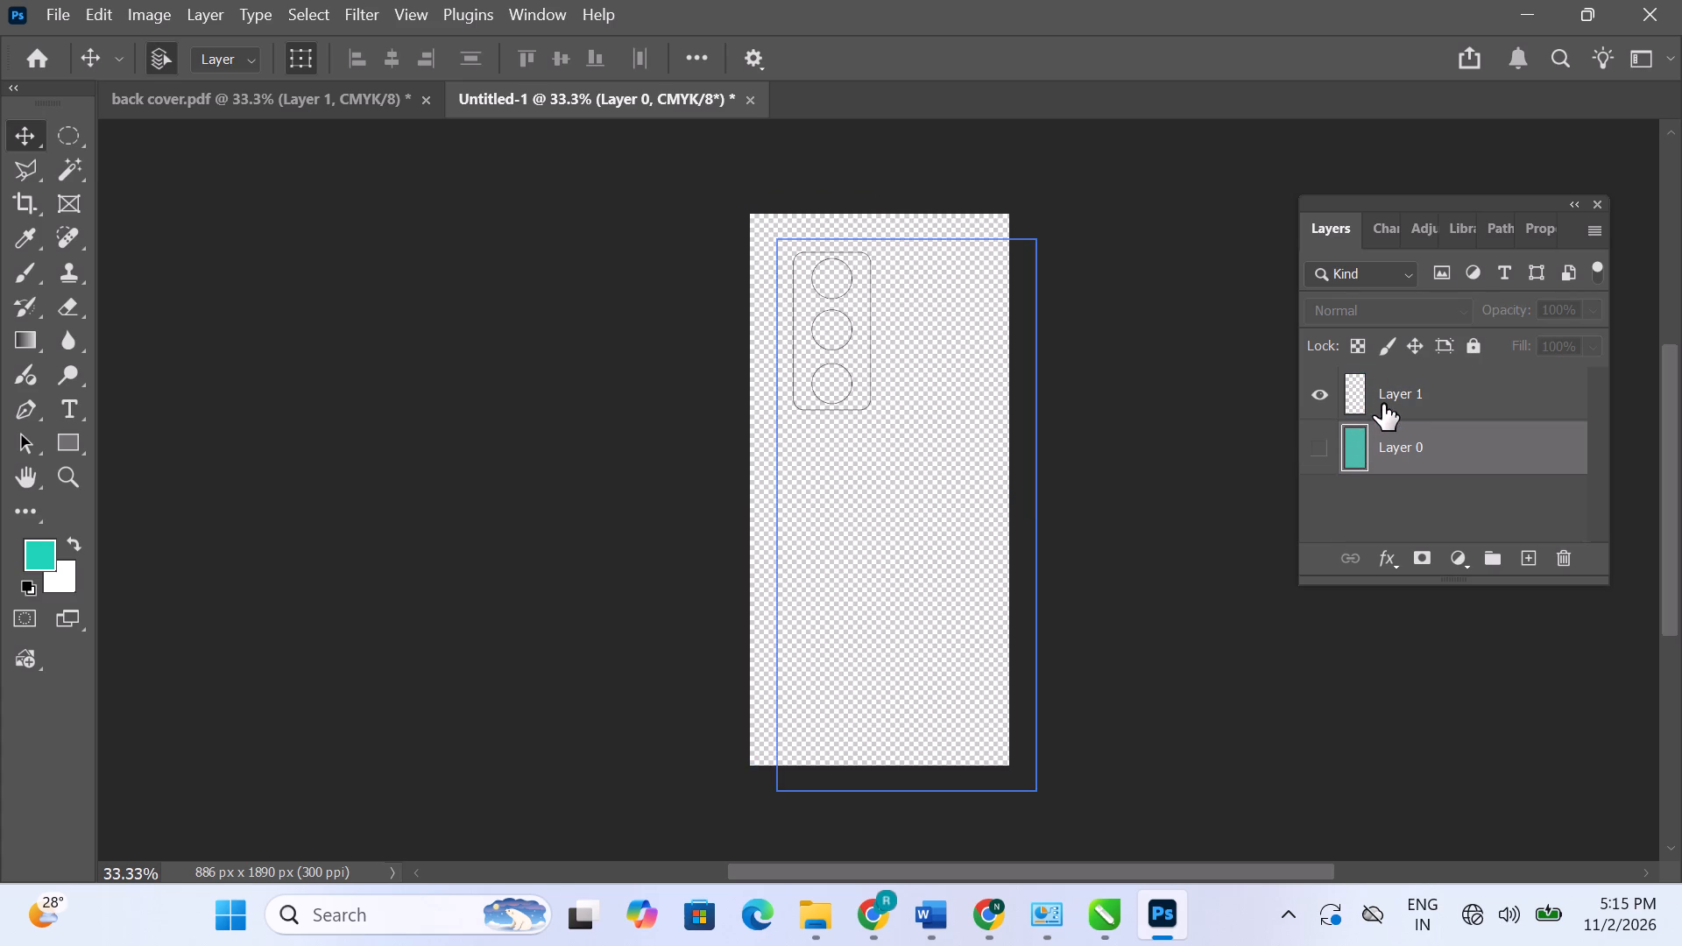
click(1382, 404)
drag(919, 454, 889, 423)
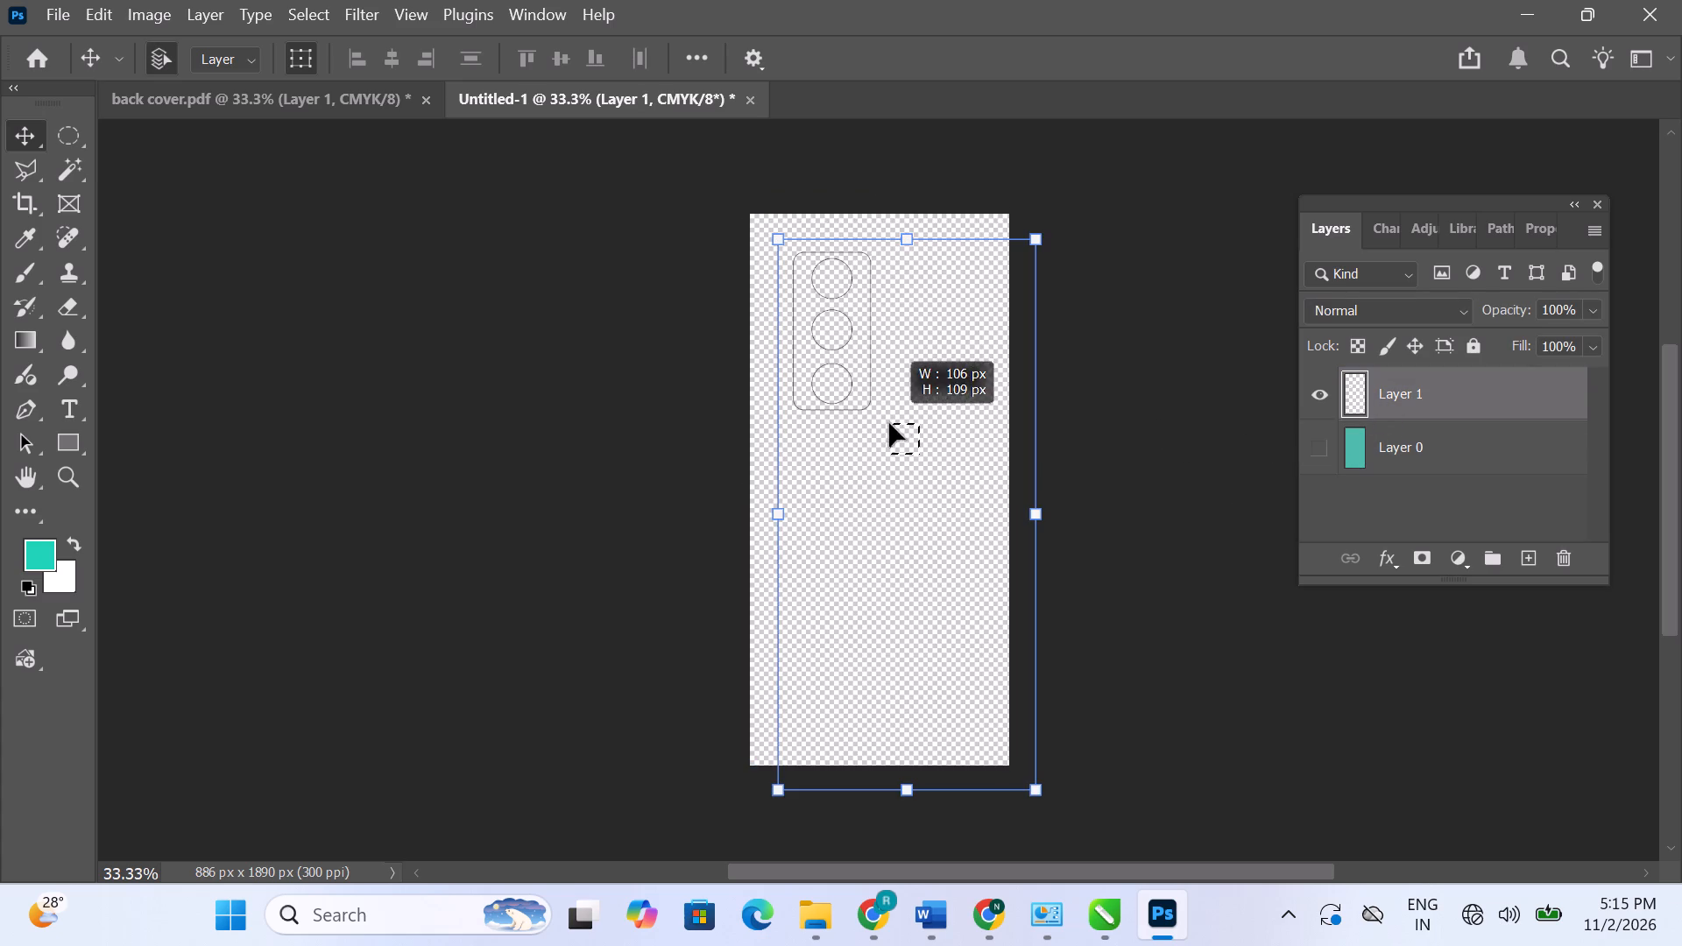
drag(889, 423, 859, 392)
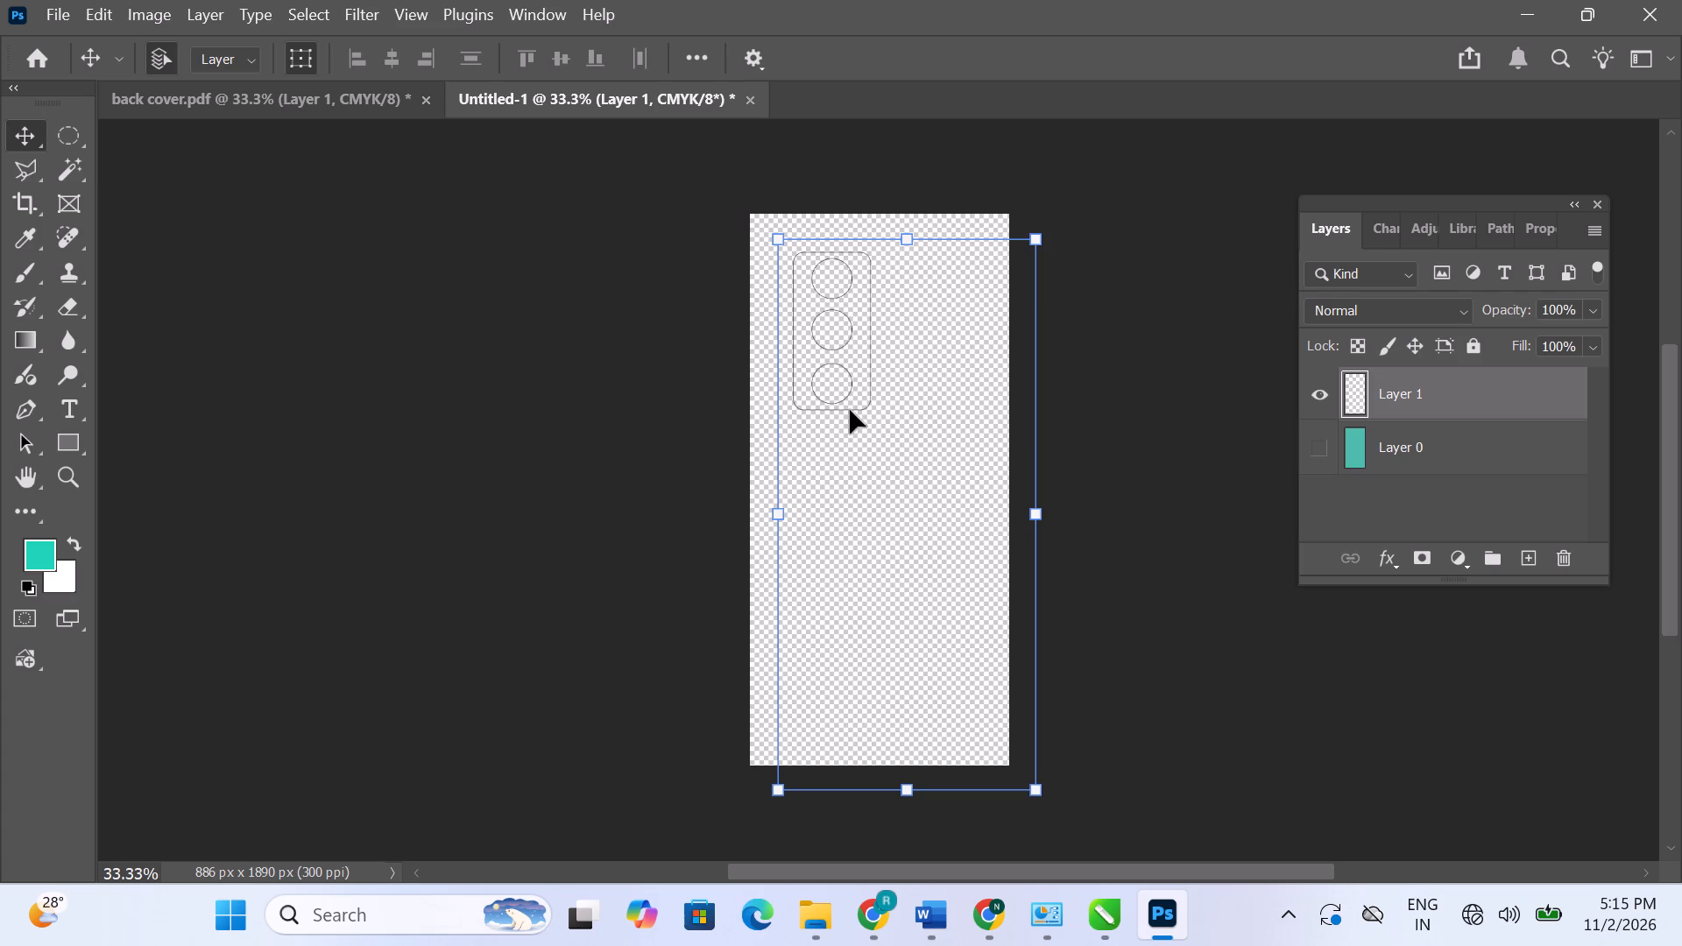
key(Up)
key(Up)
key(Up)
key(Up)
key(Up)
key(Up)
key(Up)
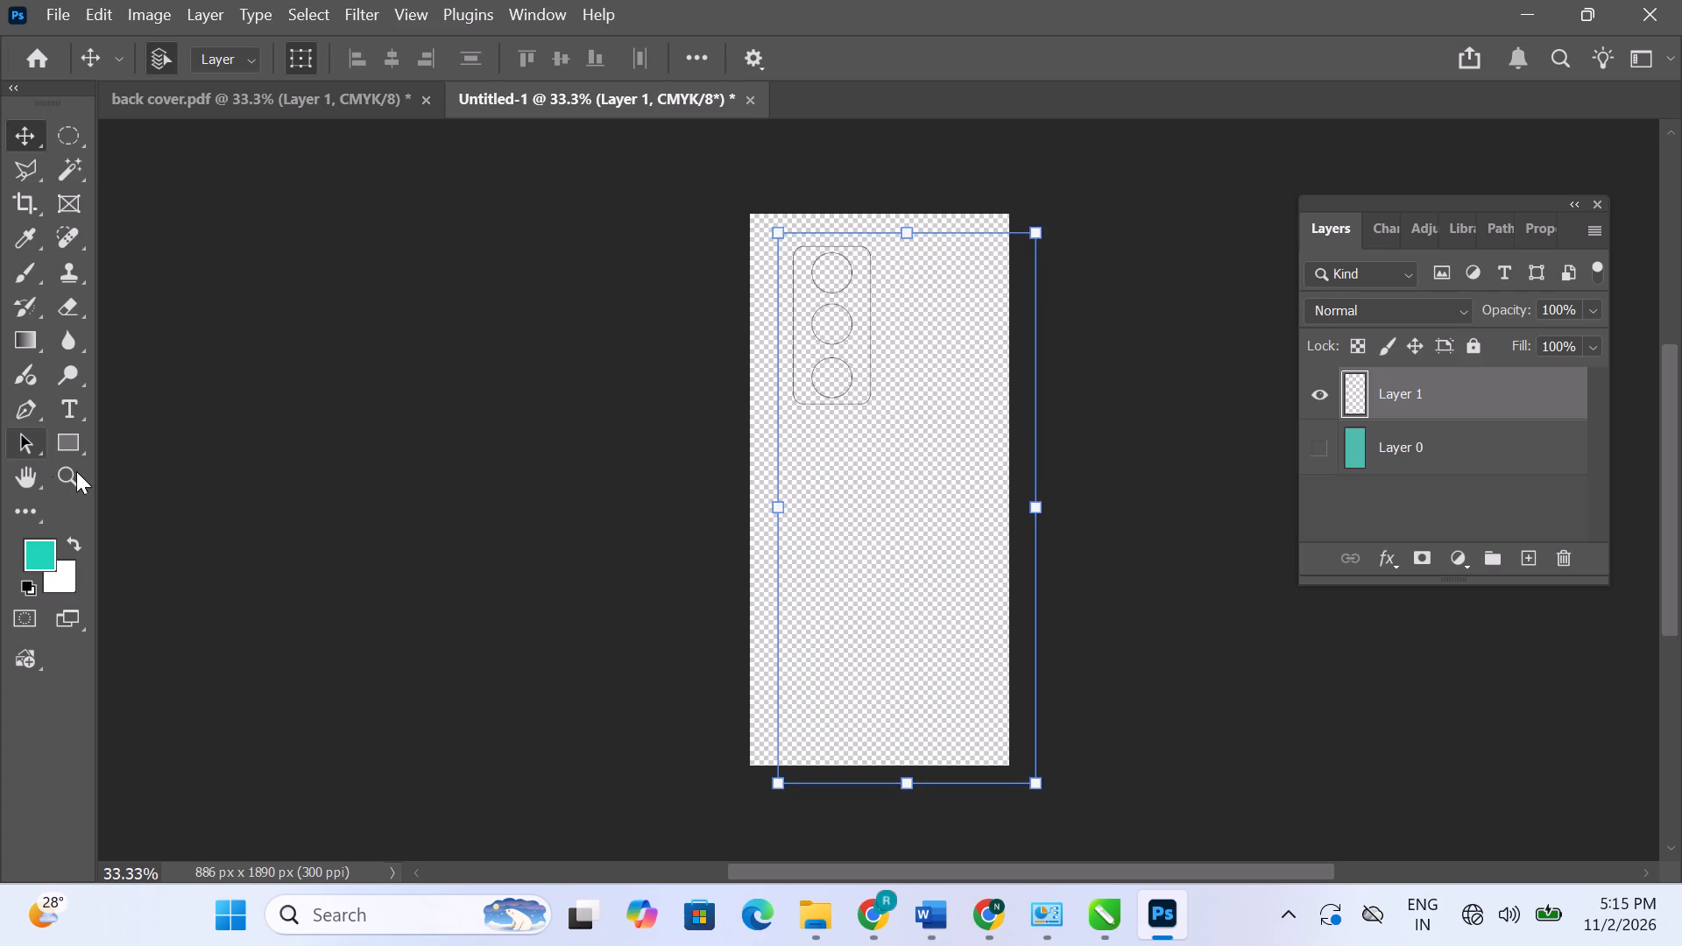
key(Up)
key(Up)
key(Up)
key(Up)
key(Up)
key(Up)
key(Up)
key(Up)
key(Up)
key(Up)
key(Up)
key(Up)
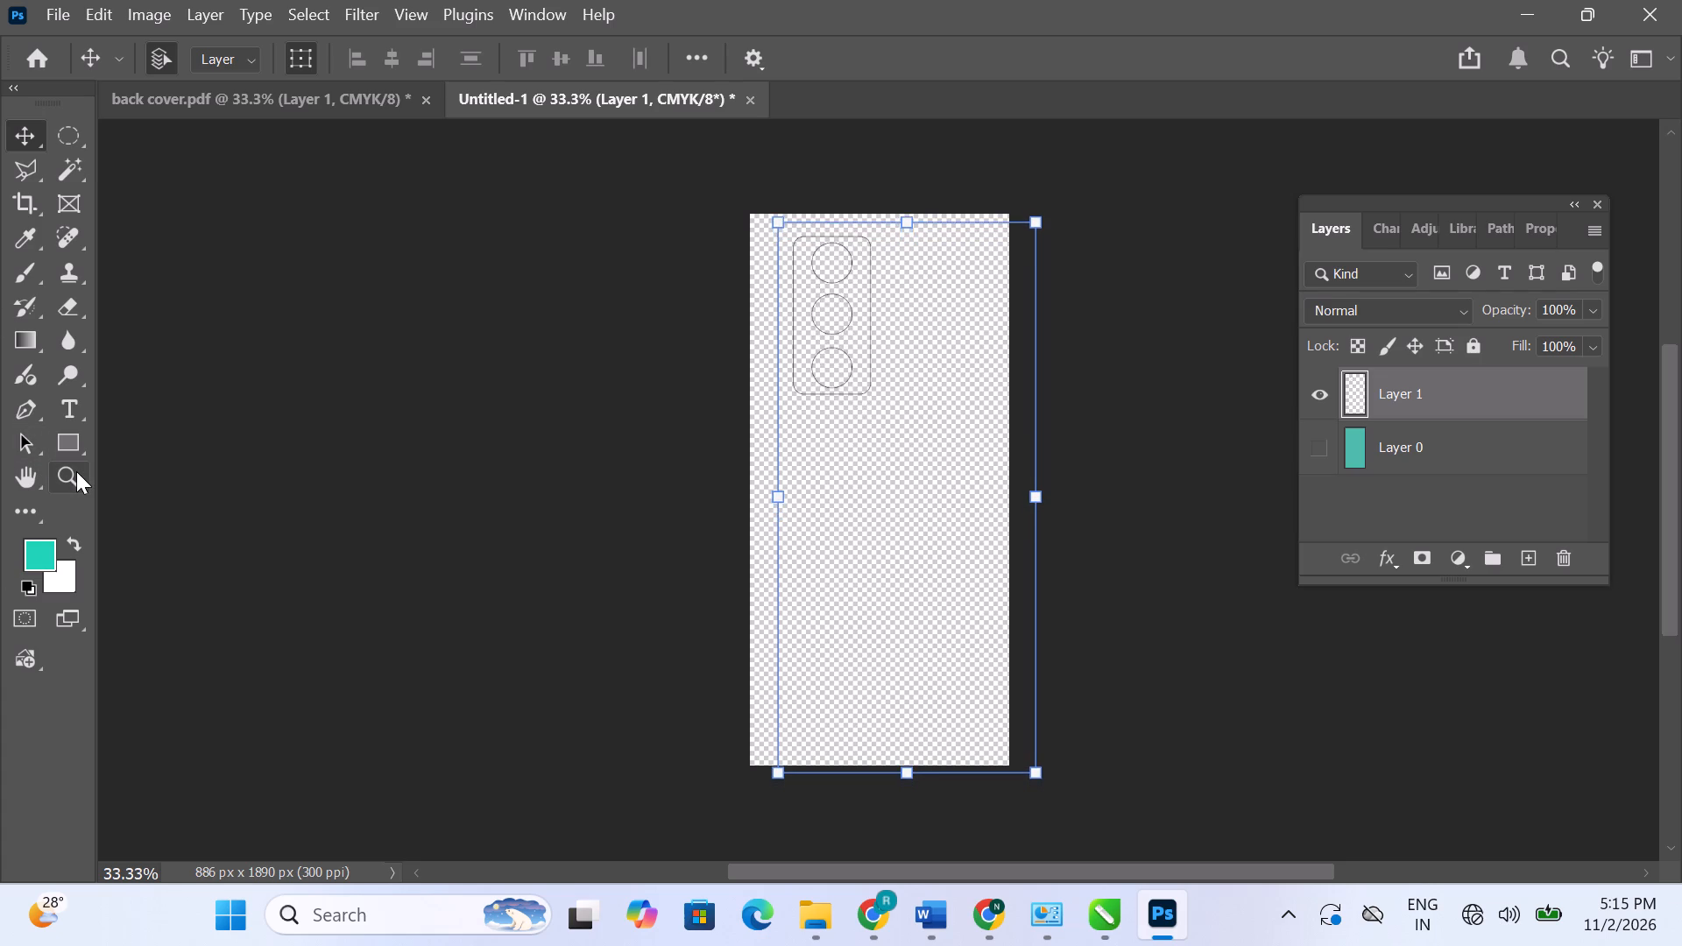
key(Up)
key(Up)
key(Up)
key(Up)
key(Up)
key(Up)
key(Up)
key(Up)
key(Up)
key(Up)
key(Up)
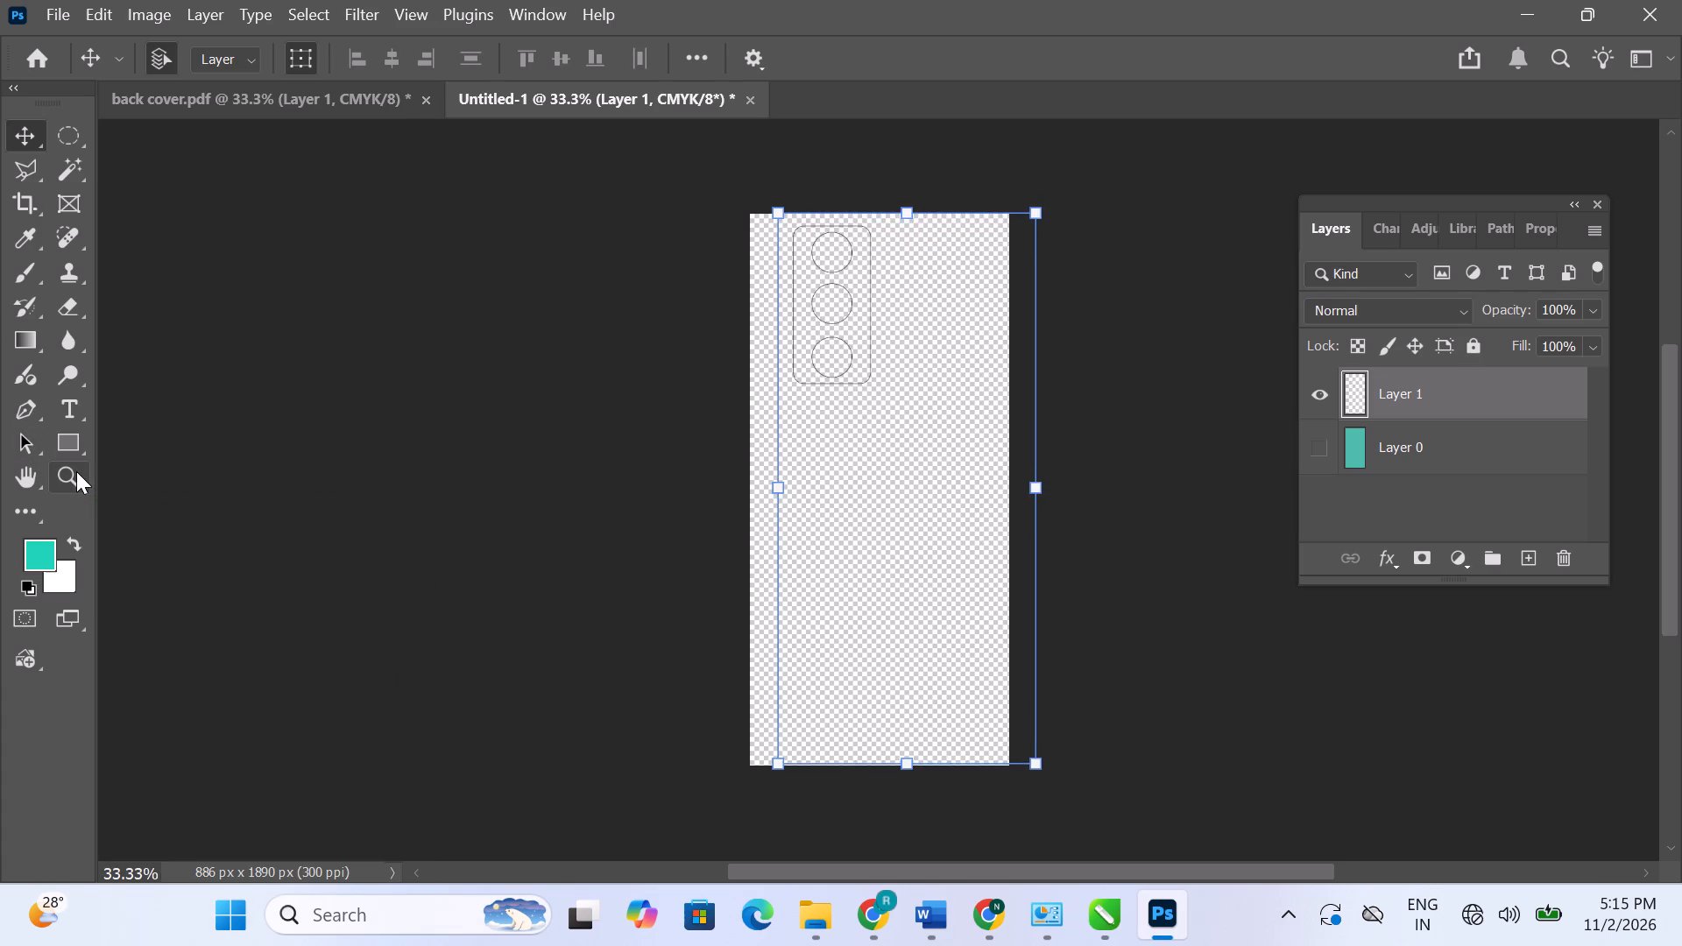
key(Up)
key(Up)
key(Up)
key(Up)
key(Up)
key(Up)
key(Up)
key(Up)
key(Up)
key(Up)
key(Up)
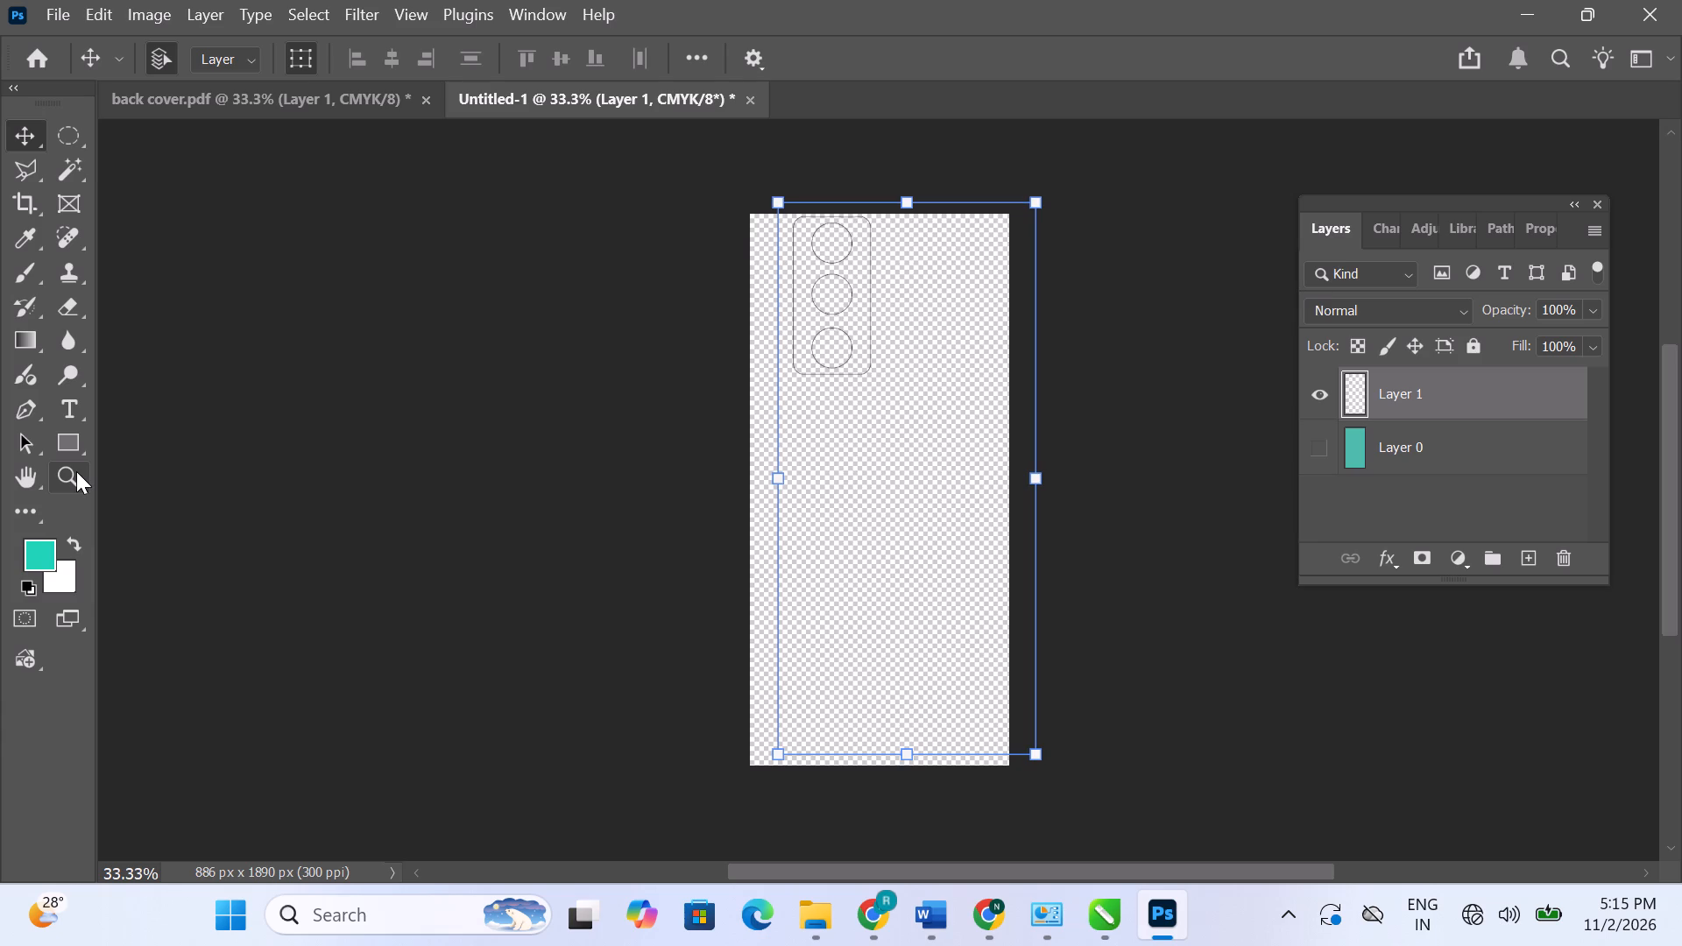
key(Up)
Nudge the camera outline left until Layer 1's outer frame meets the canvas's left edge.
key(Left)
key(Left)
key(Left)
key(Left)
key(Left)
key(Left)
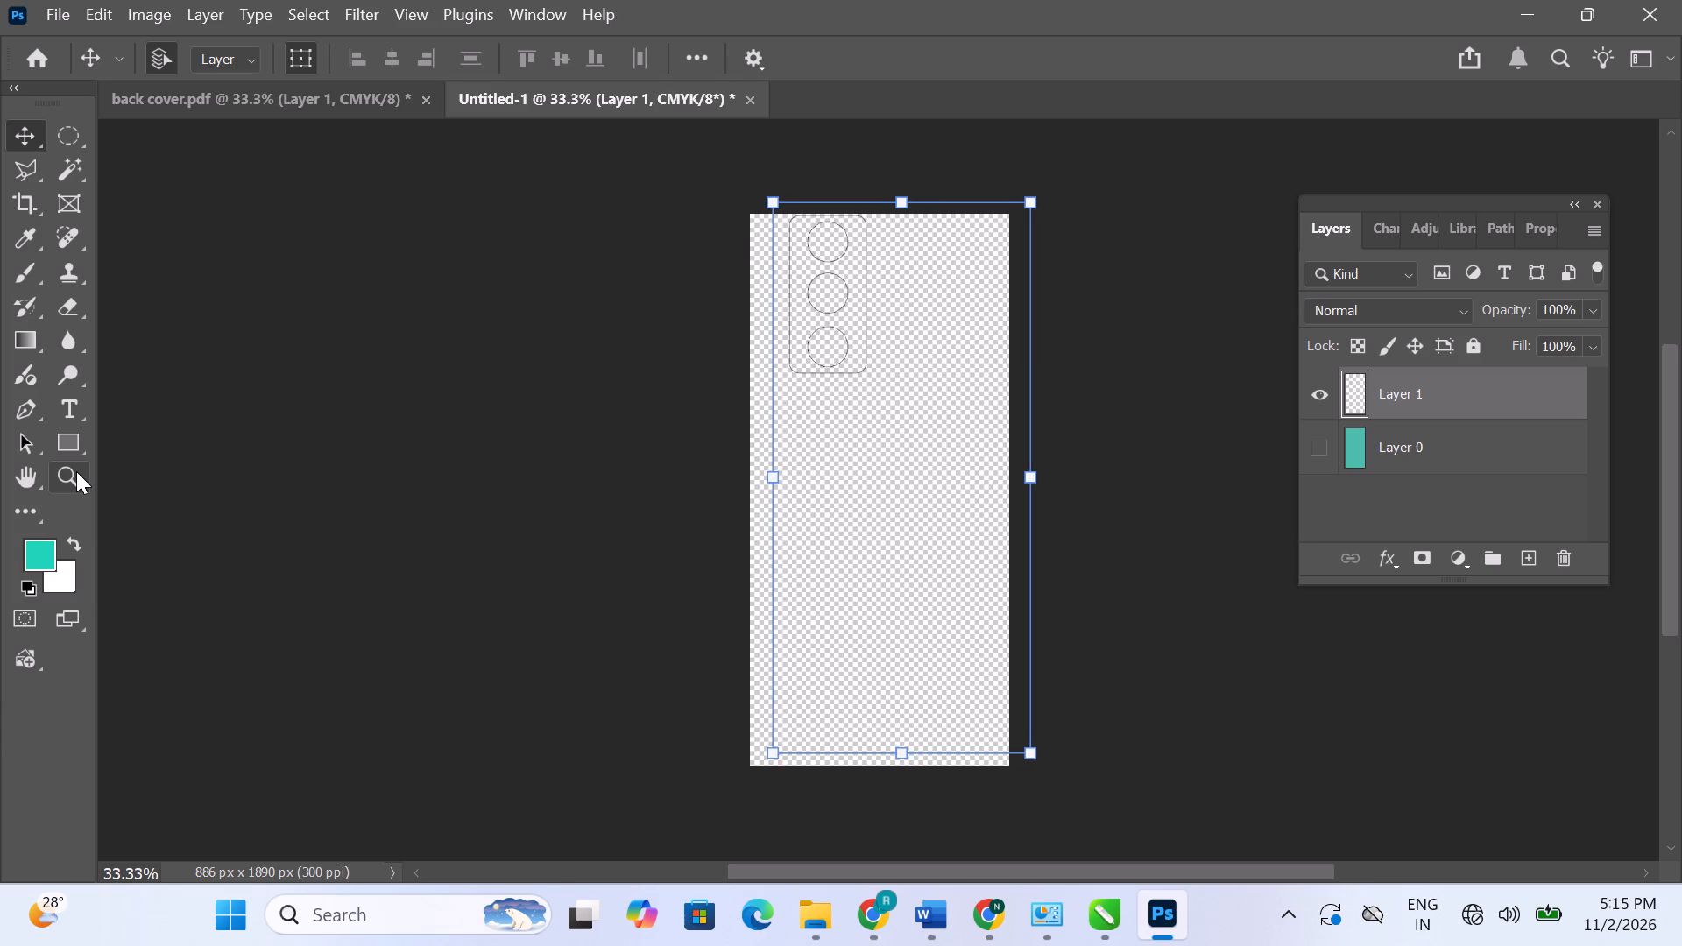
key(Left)
key(Left)
key(Left)
key(Left)
key(Left)
key(Left)
key(Left)
key(Left)
key(Left)
key(Left)
key(Left)
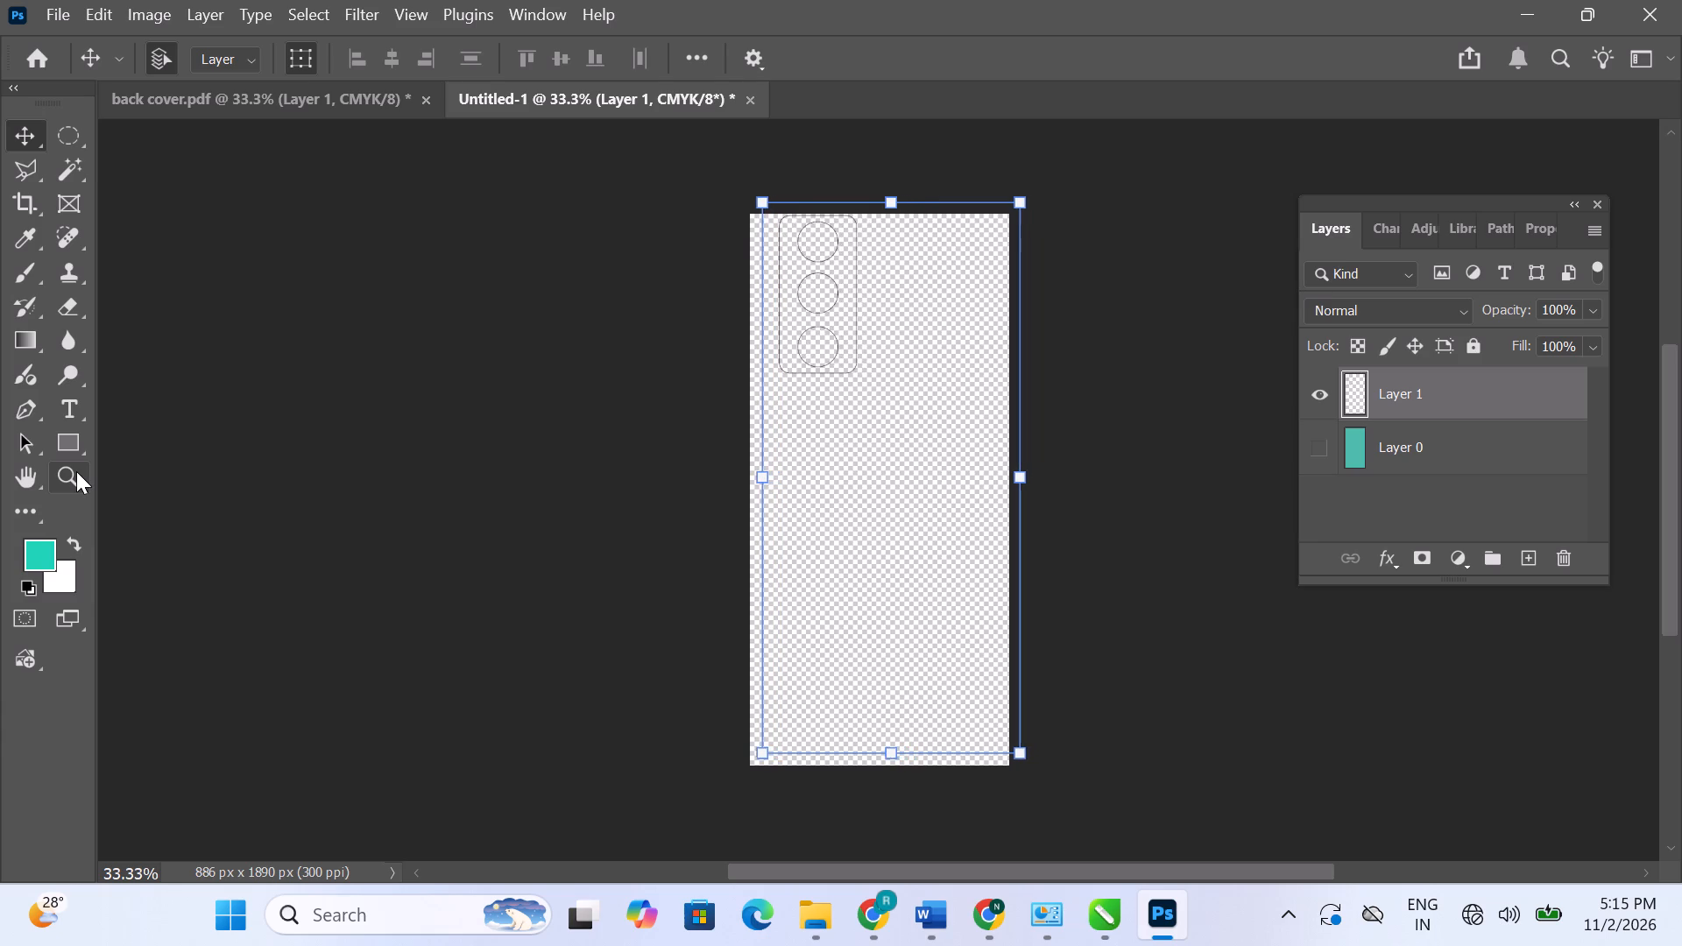
key(Left)
key(Left)
key(Left)
key(Left)
key(Left)
key(Left)
key(Left)
key(Left)
key(Left)
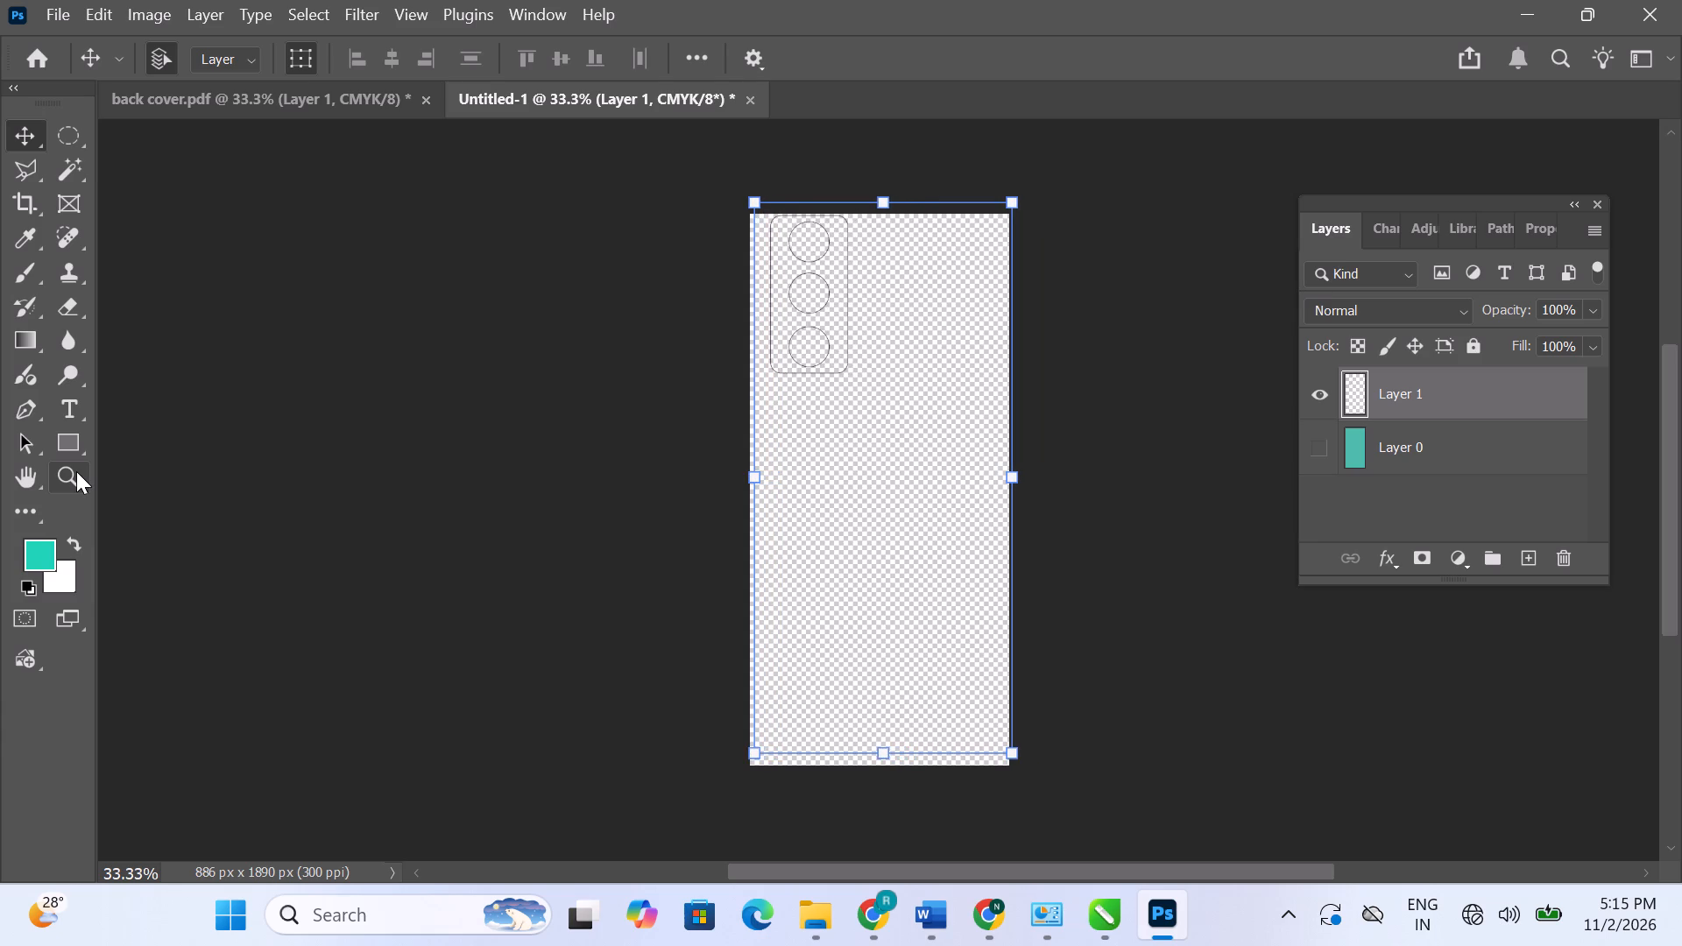
key(Left)
key(Left)
key(Left)
key(Left)
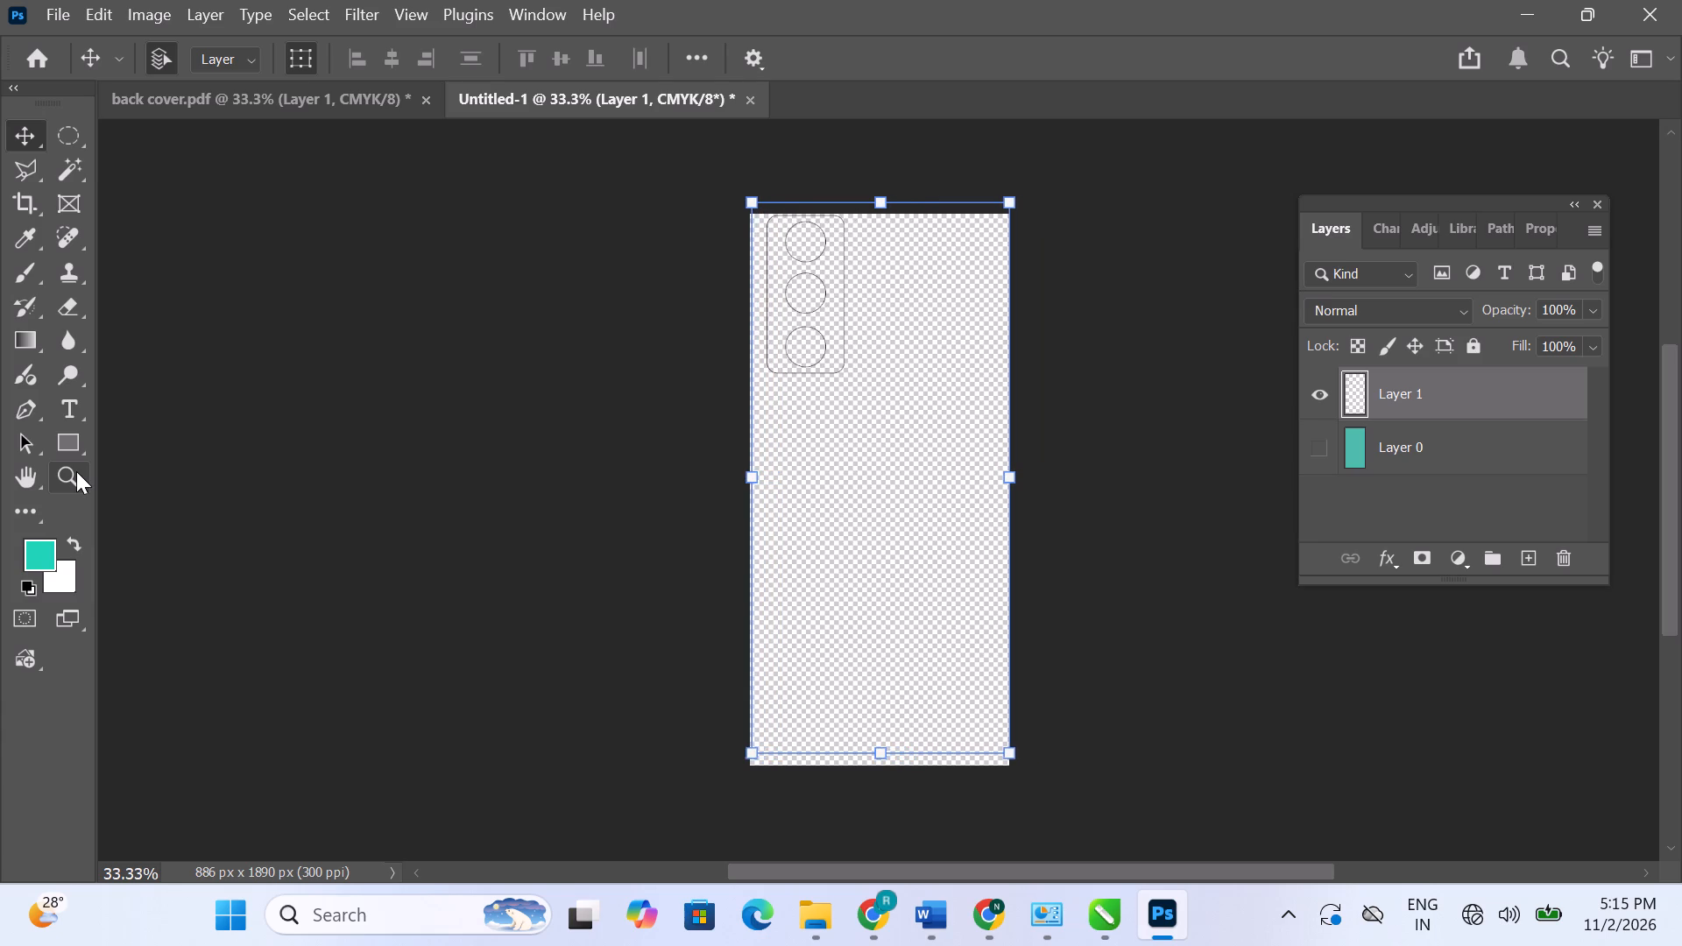
key(Left)
key(Left)
Nudge the camera outline down until its frame meets the canvas's top edge, and show the turquoise Layer 0 again.
key(Down)
key(Down)
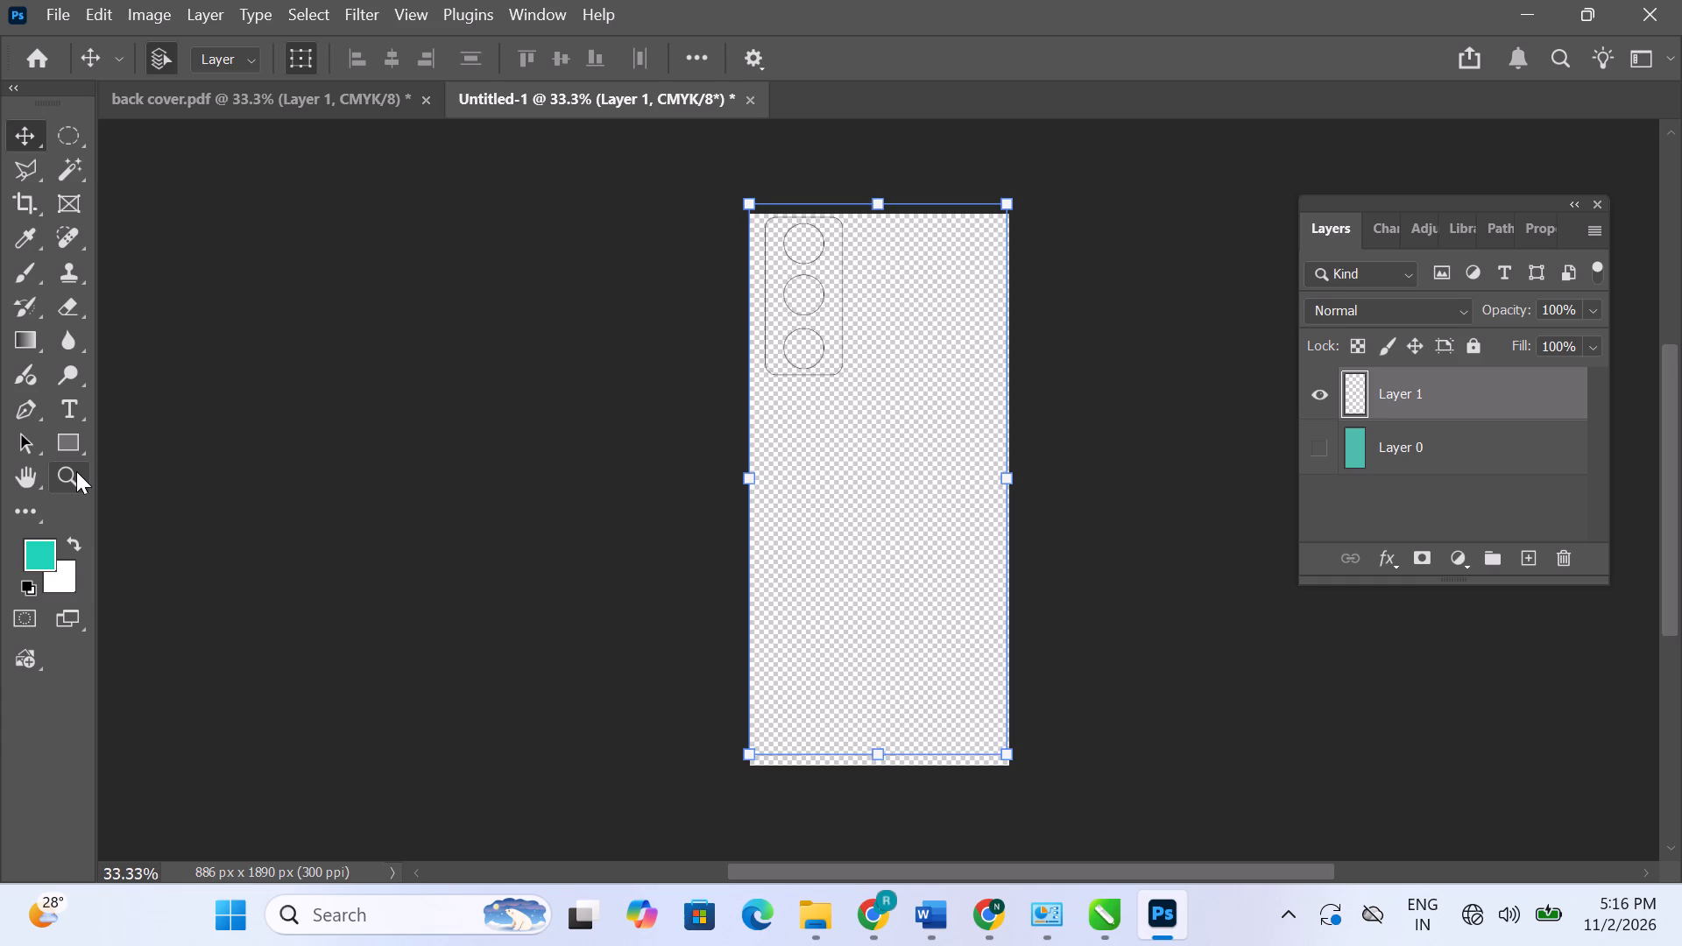
key(Down)
key(Down)
key(Down)
key(Down)
key(Down)
key(Down)
key(Down)
key(Down)
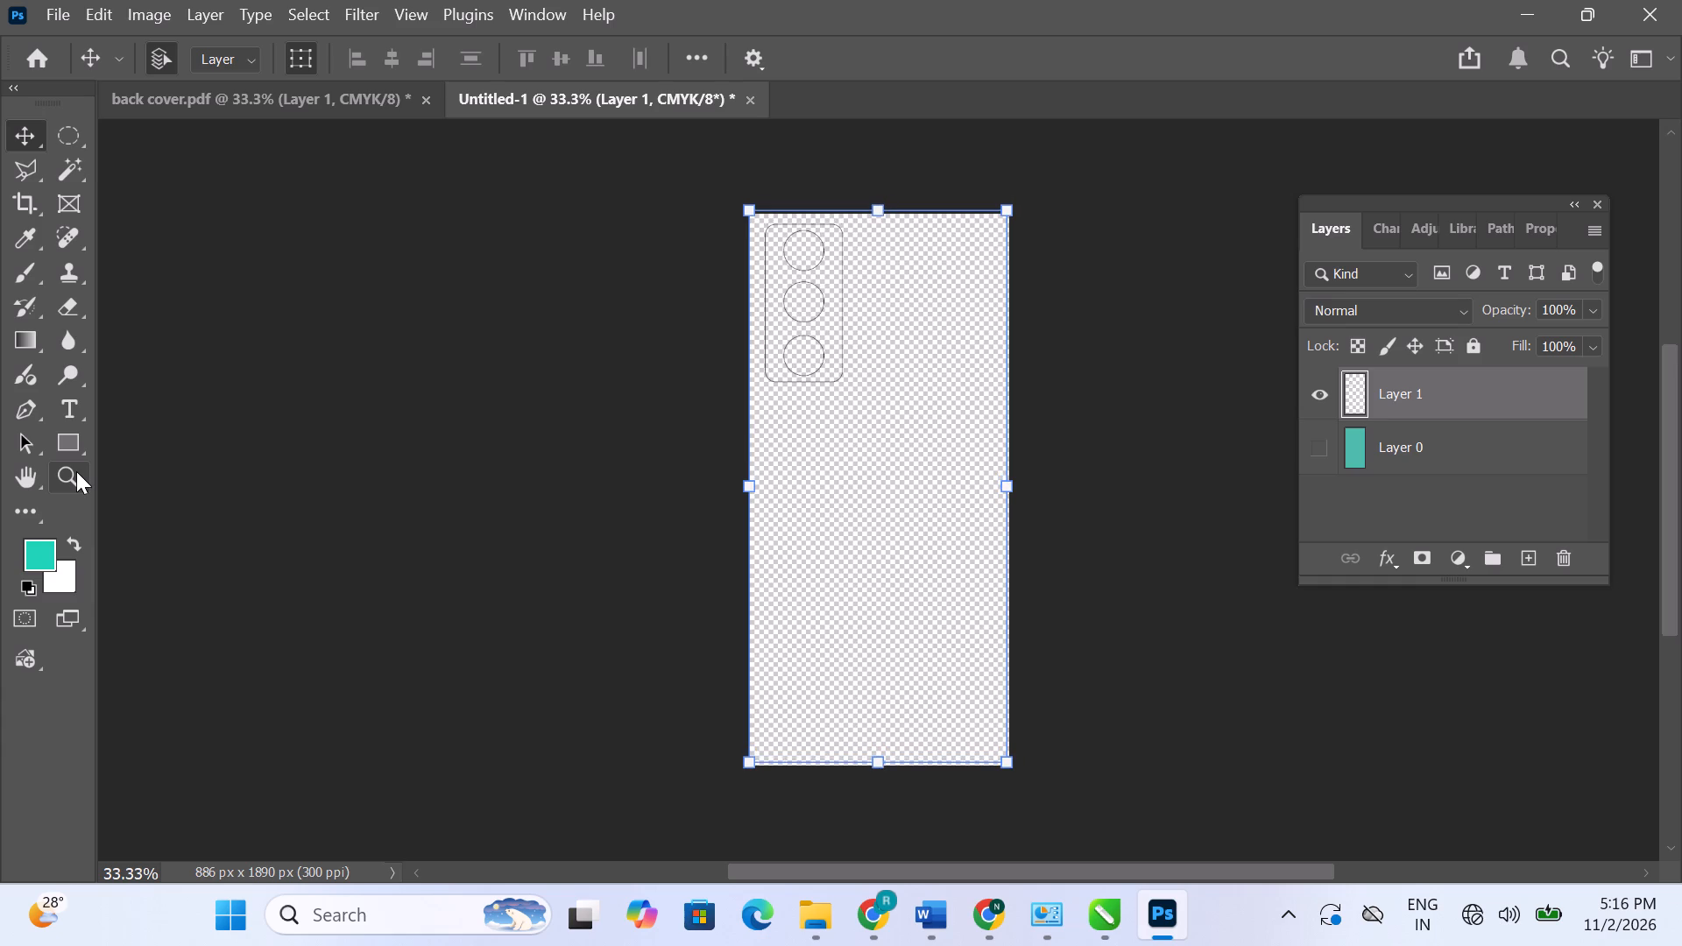
key(Down)
key(Down)
key(Left)
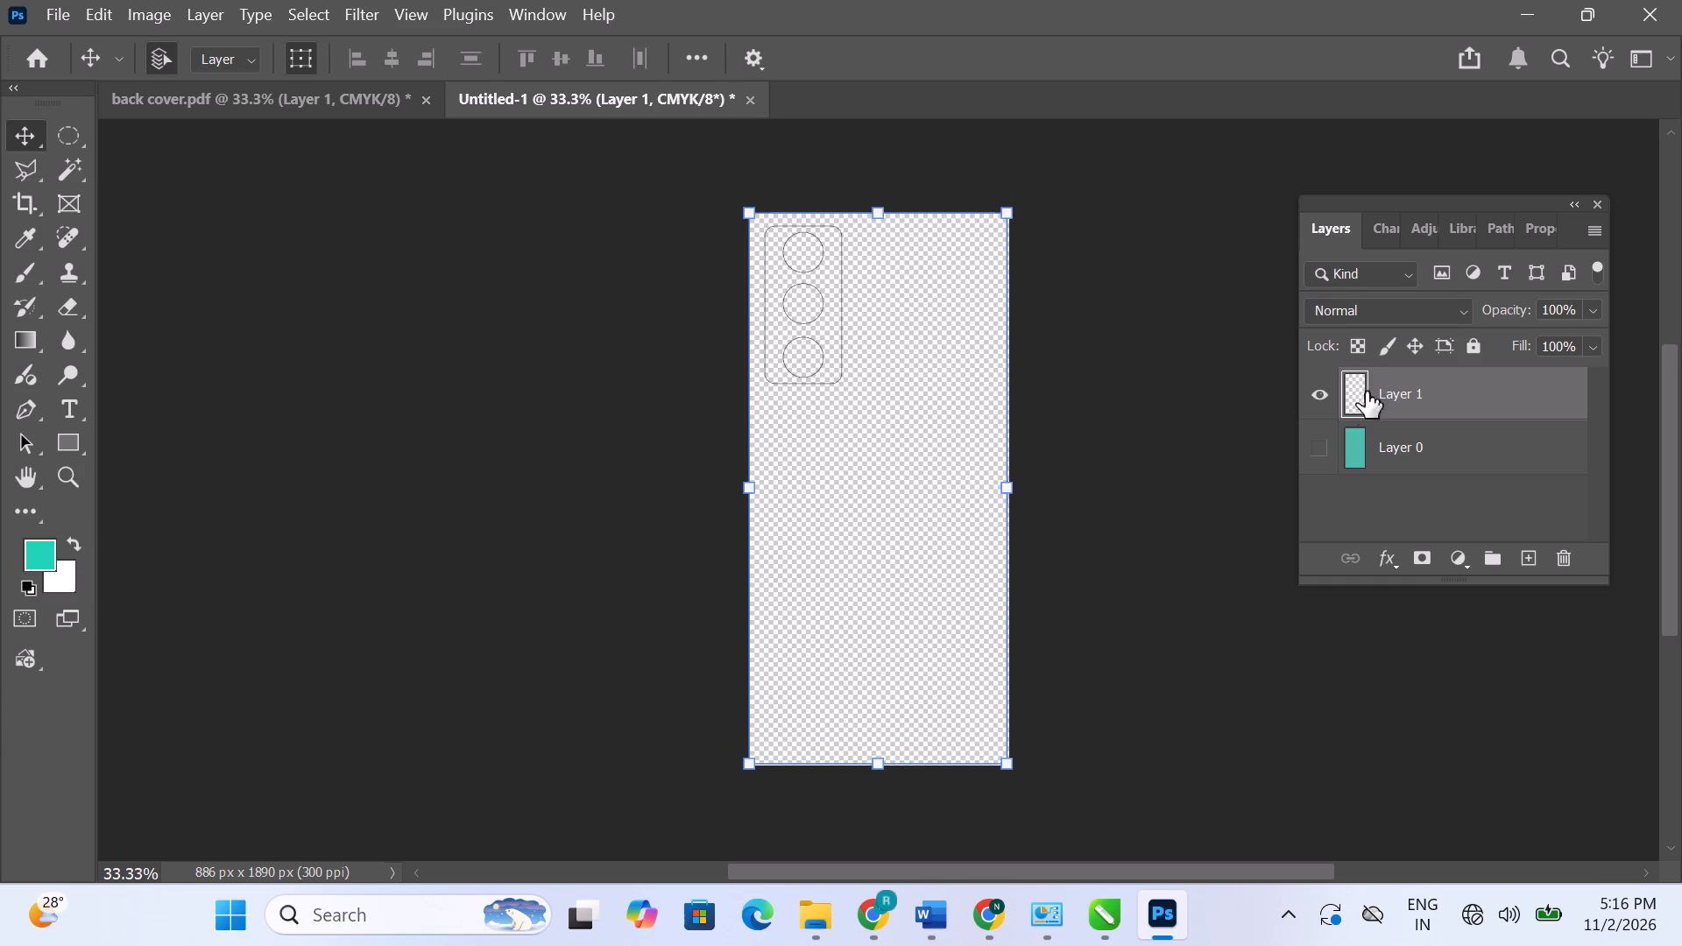
click(1315, 459)
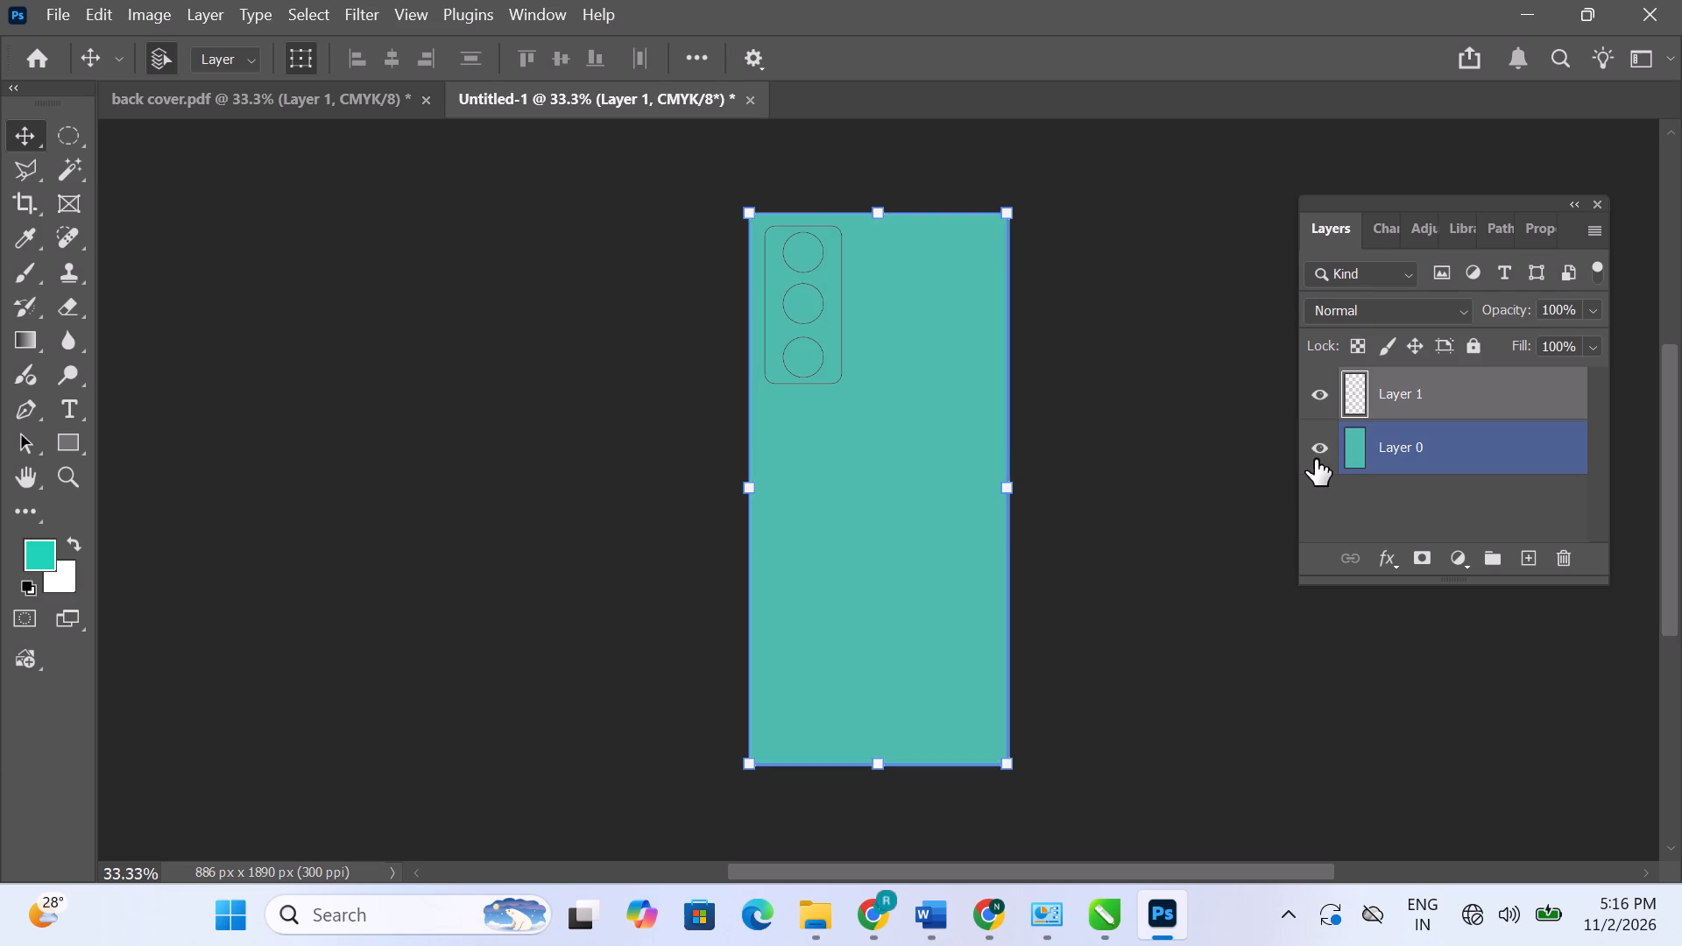
key(Return)
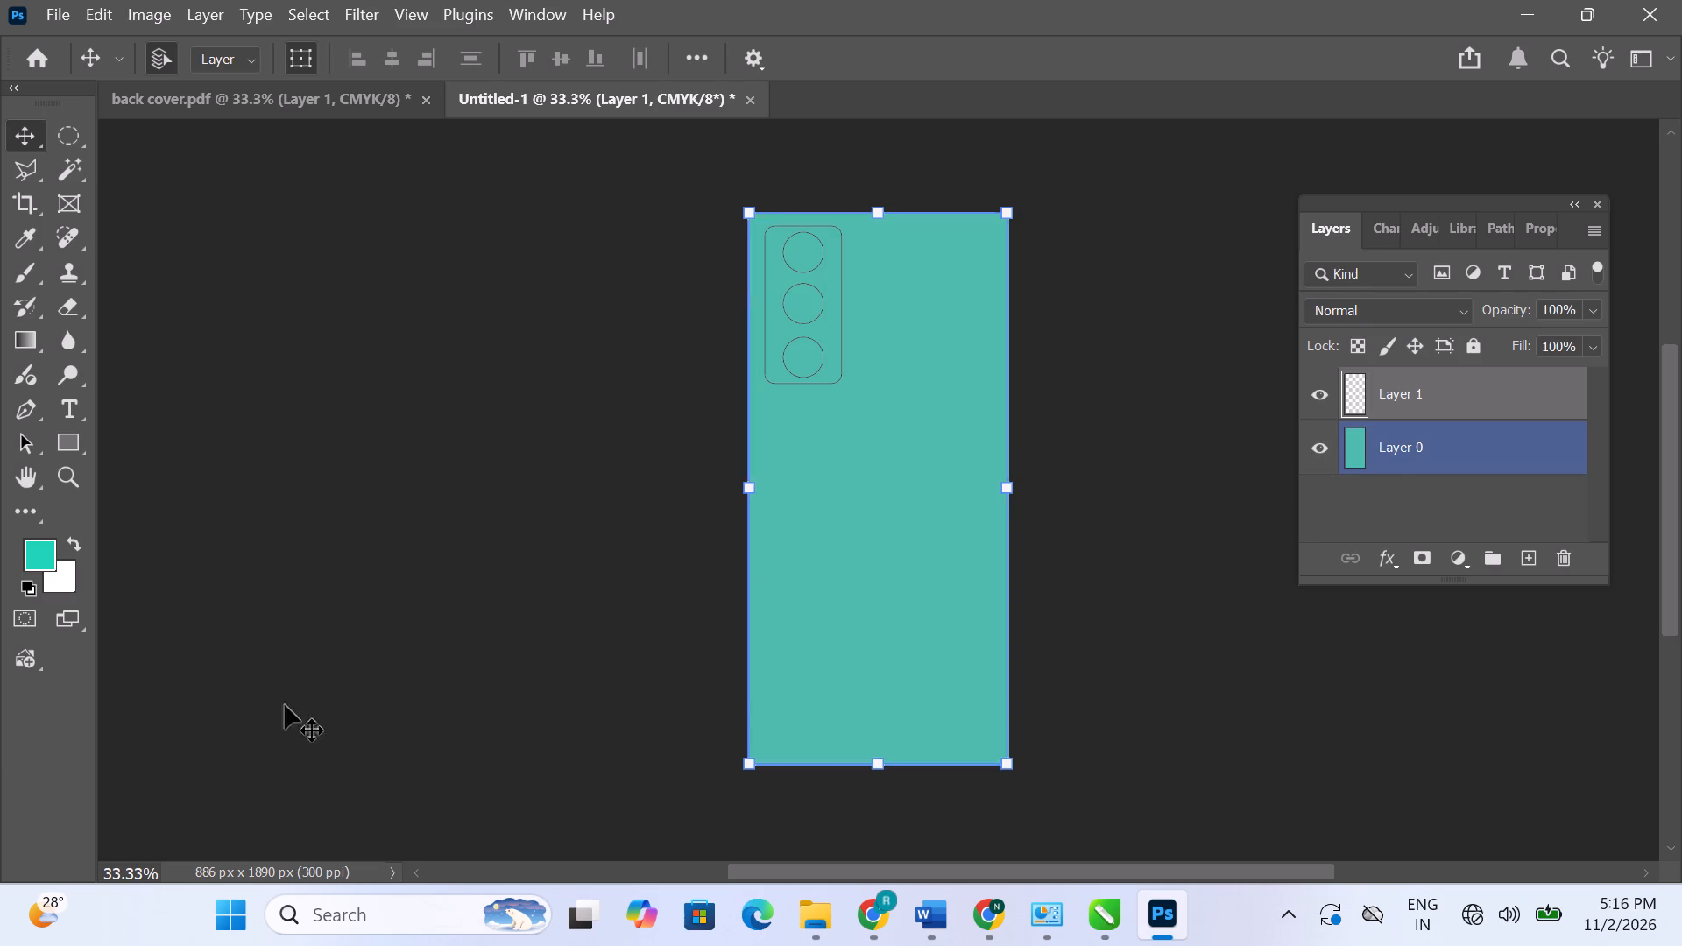
Check the document's width, height and resolution in Image Size.
click(77, 166)
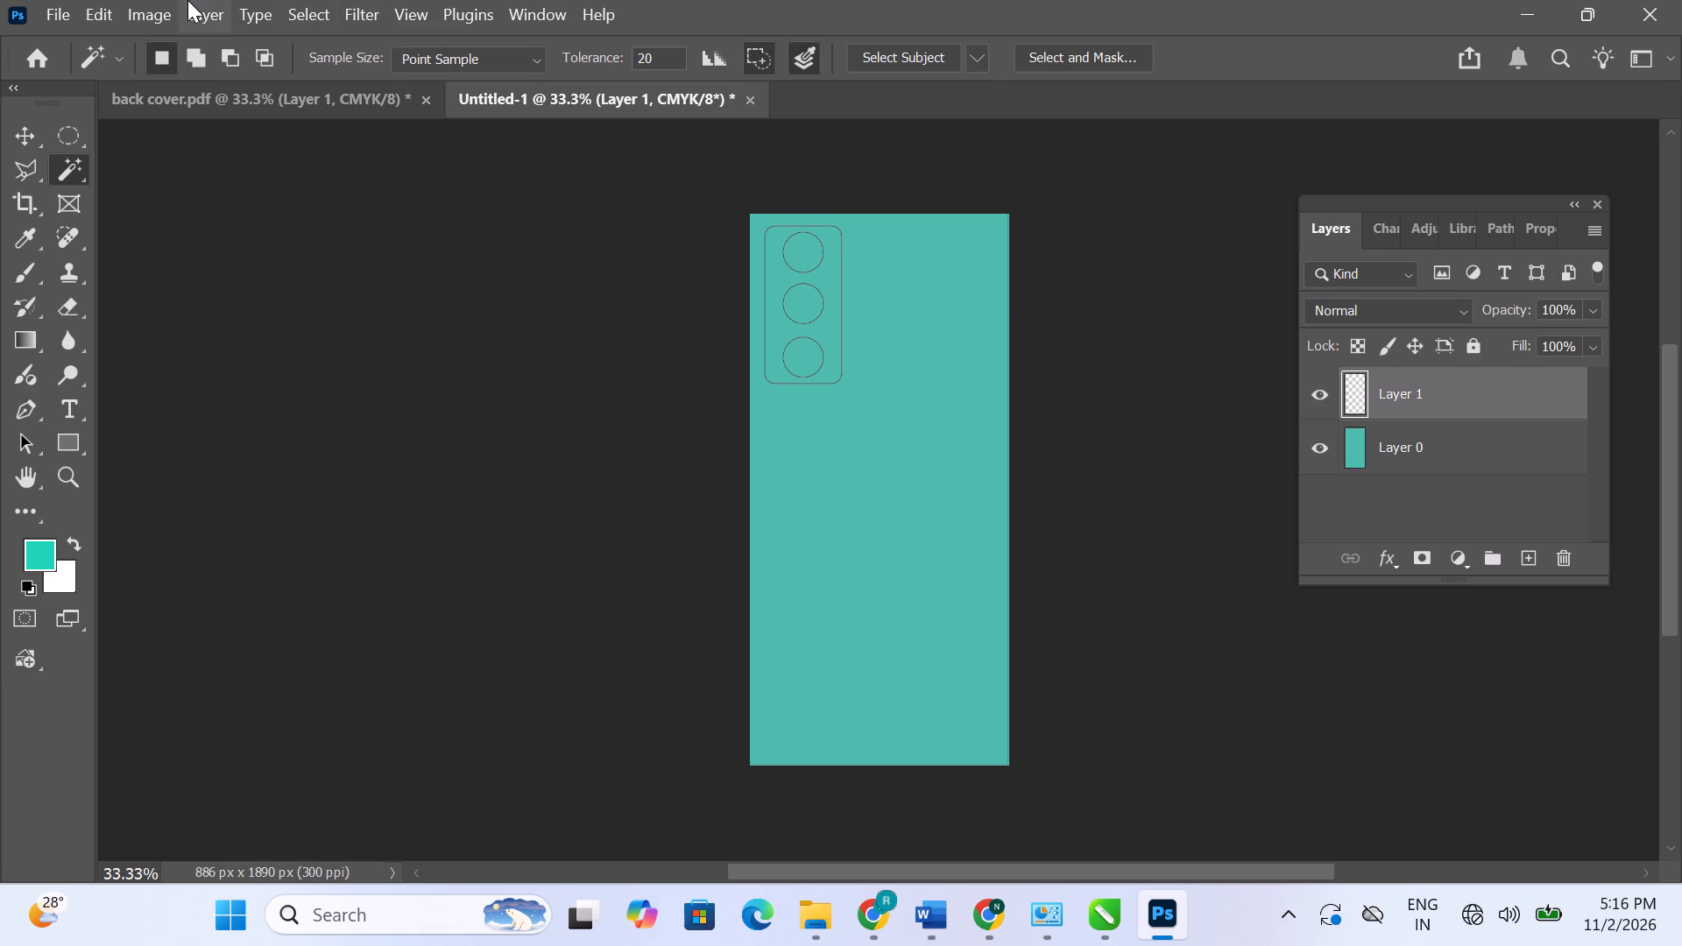
click(157, 15)
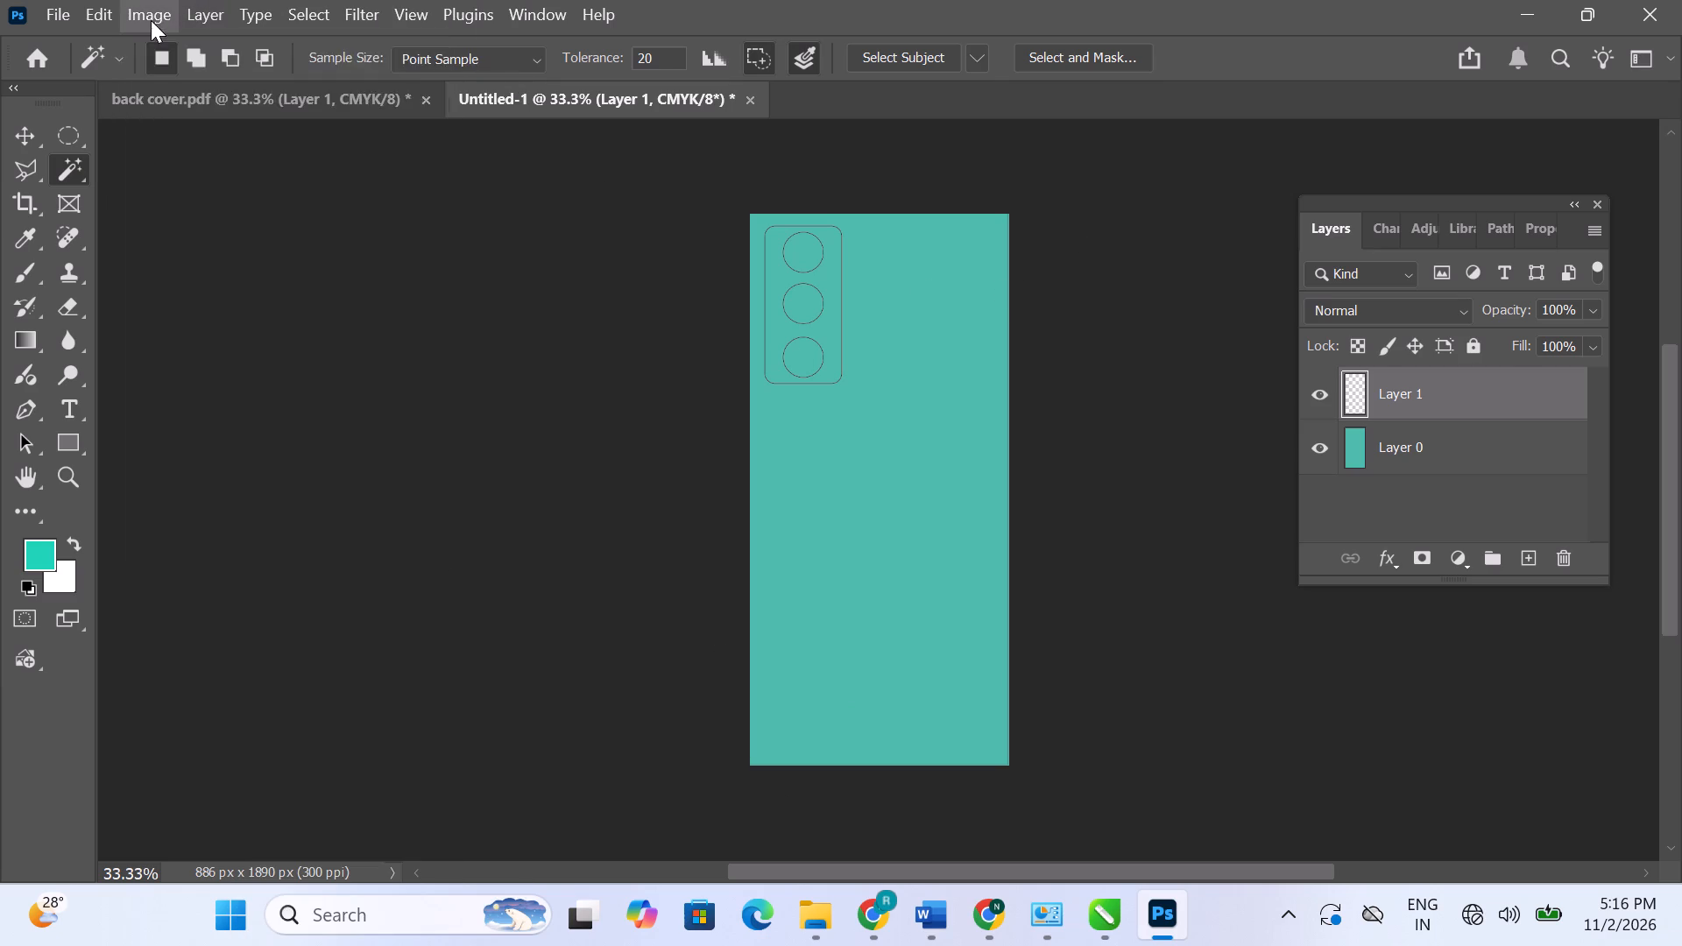
click(151, 20)
click(201, 188)
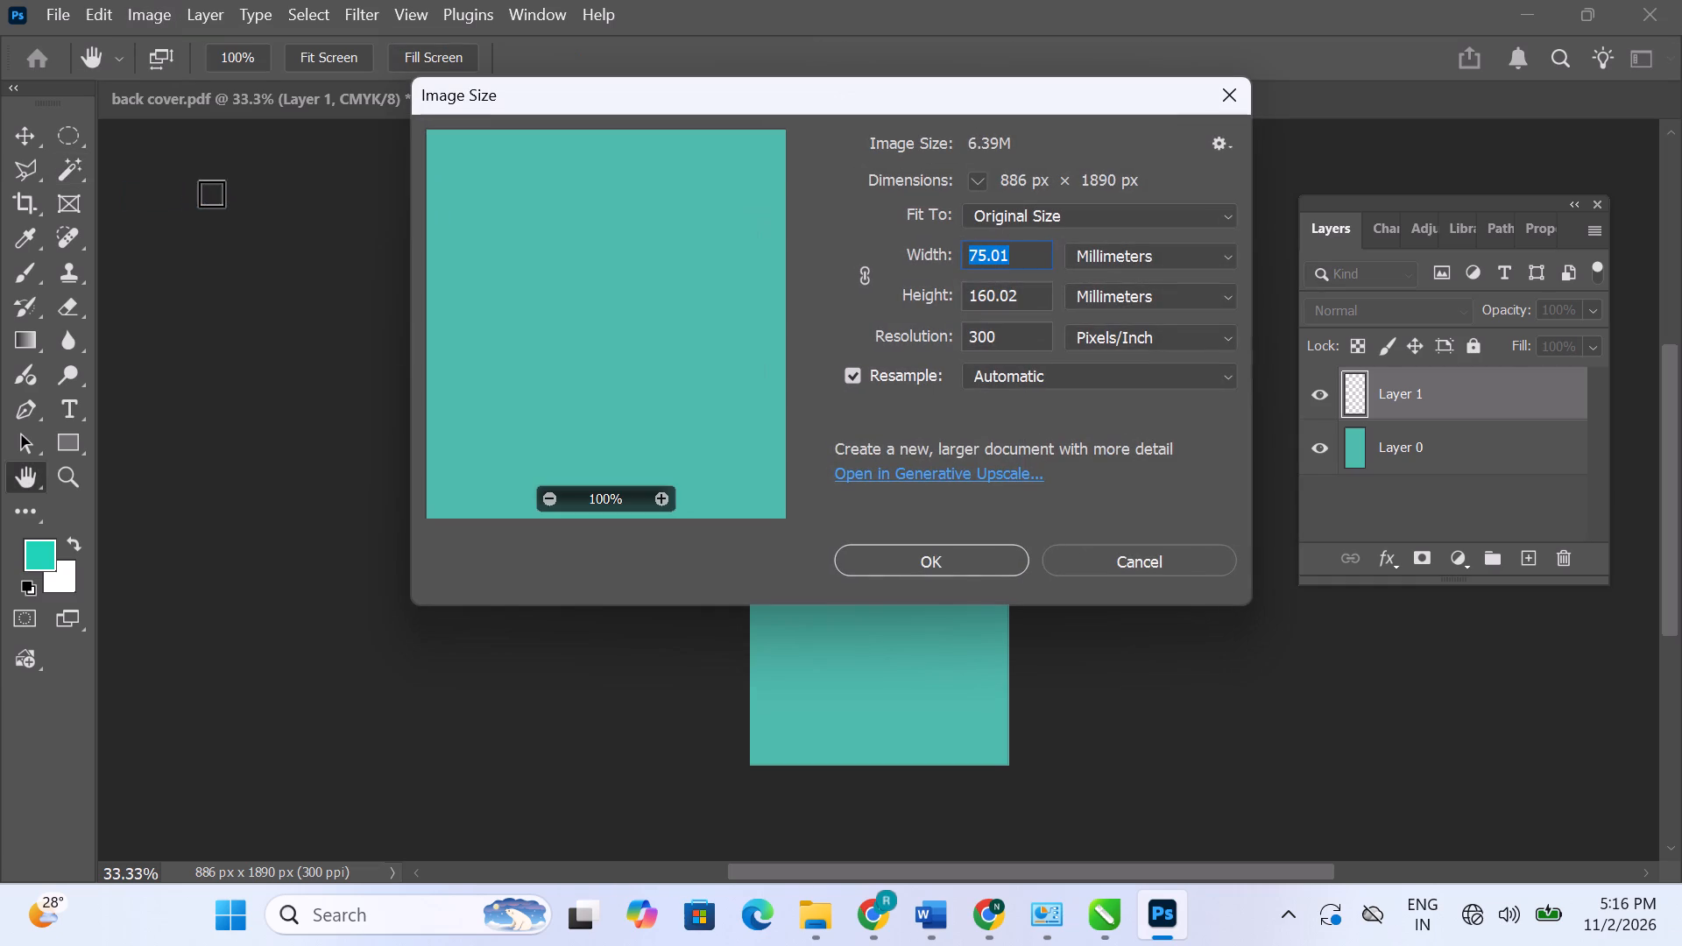
click(946, 550)
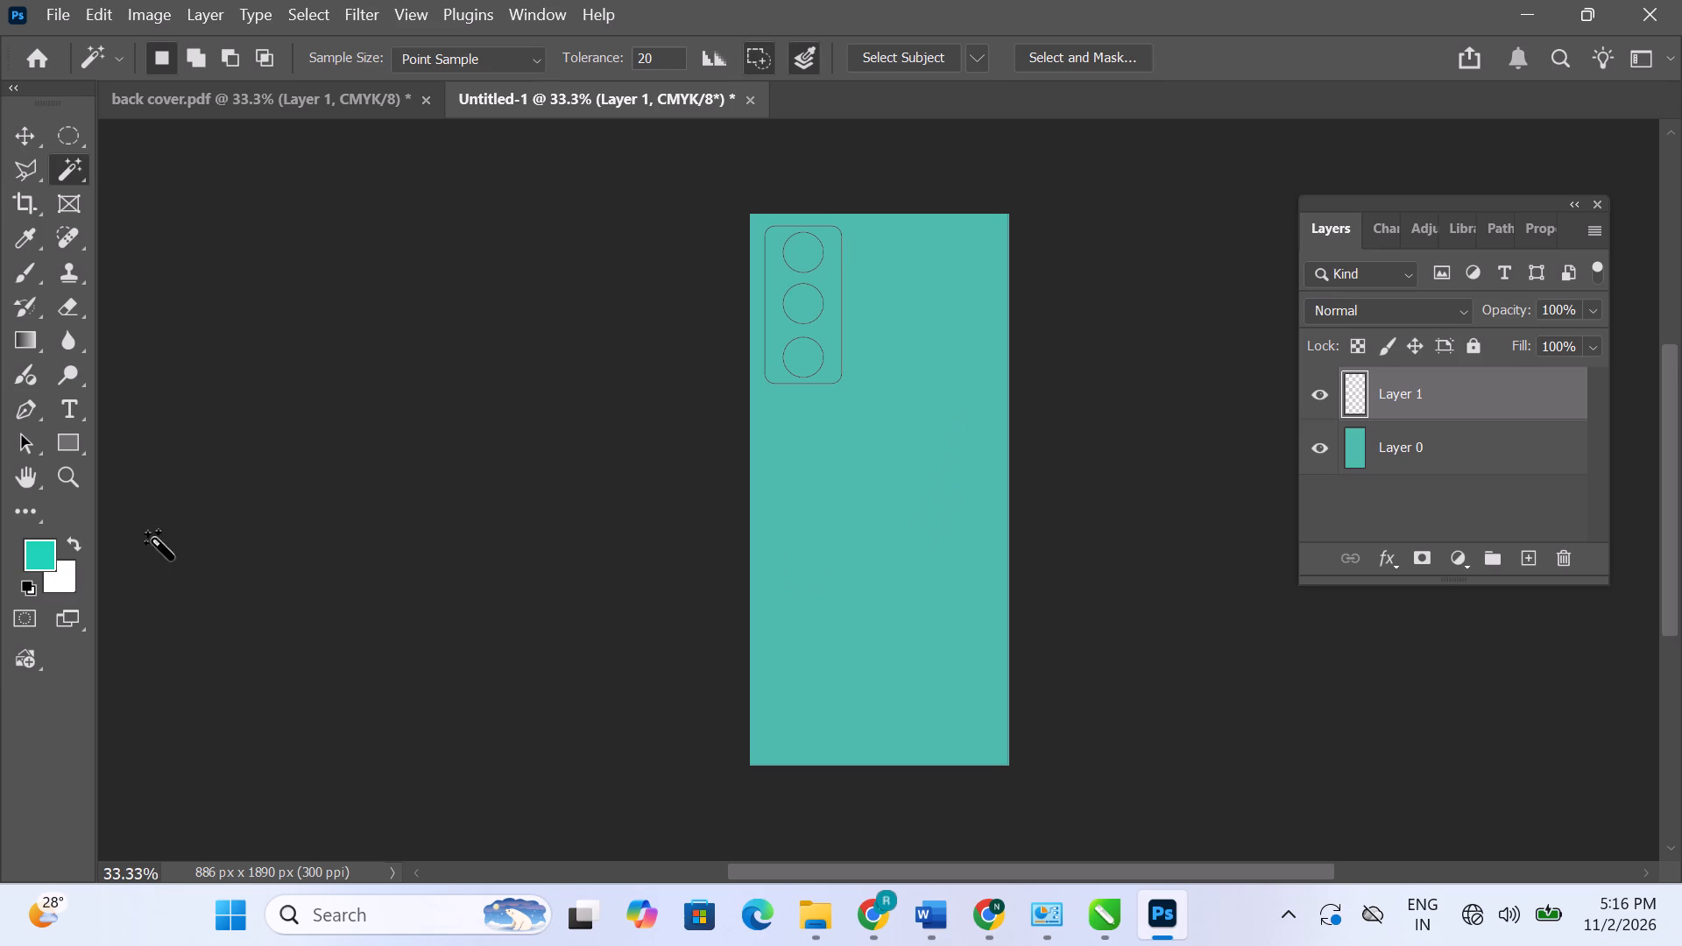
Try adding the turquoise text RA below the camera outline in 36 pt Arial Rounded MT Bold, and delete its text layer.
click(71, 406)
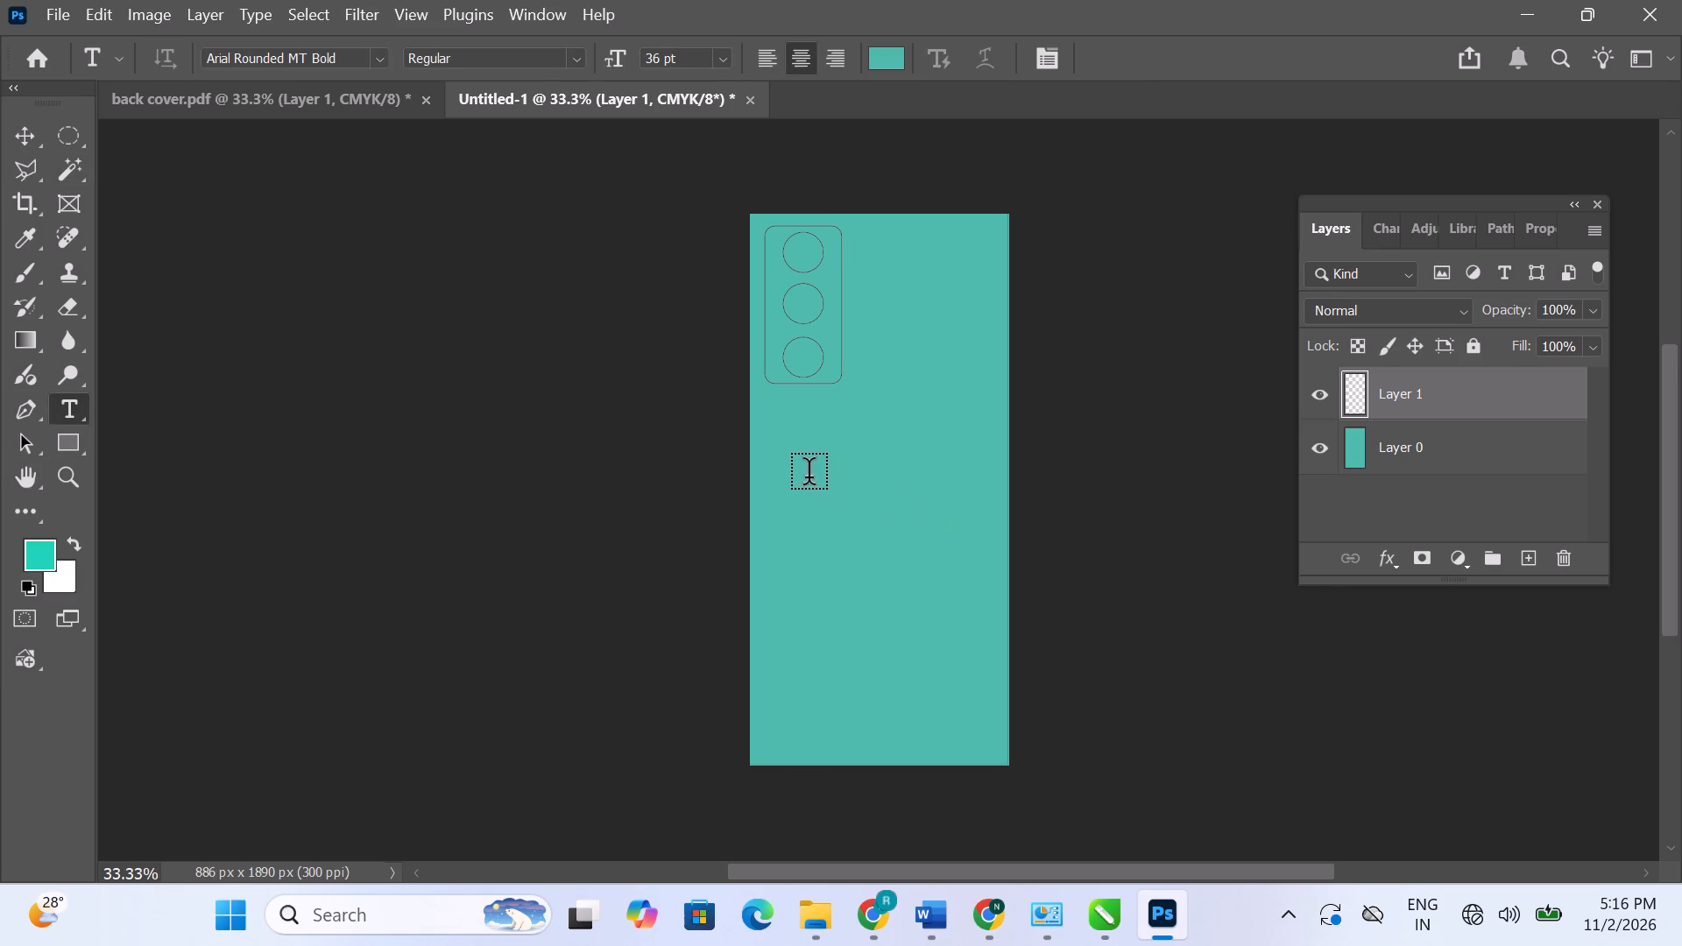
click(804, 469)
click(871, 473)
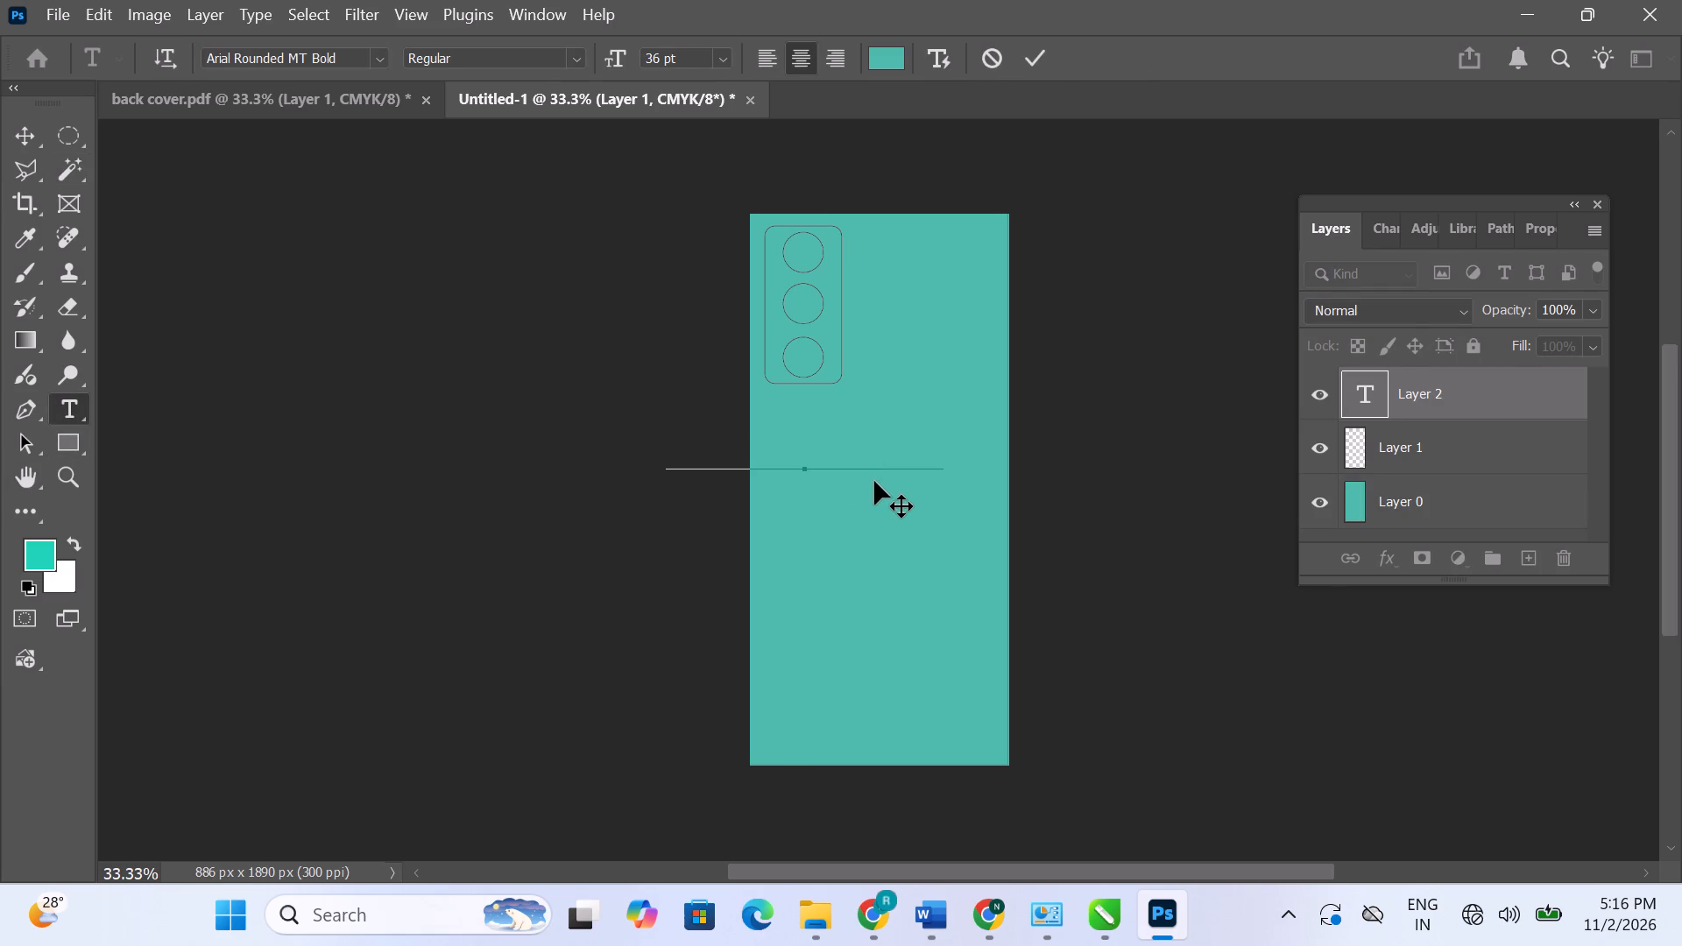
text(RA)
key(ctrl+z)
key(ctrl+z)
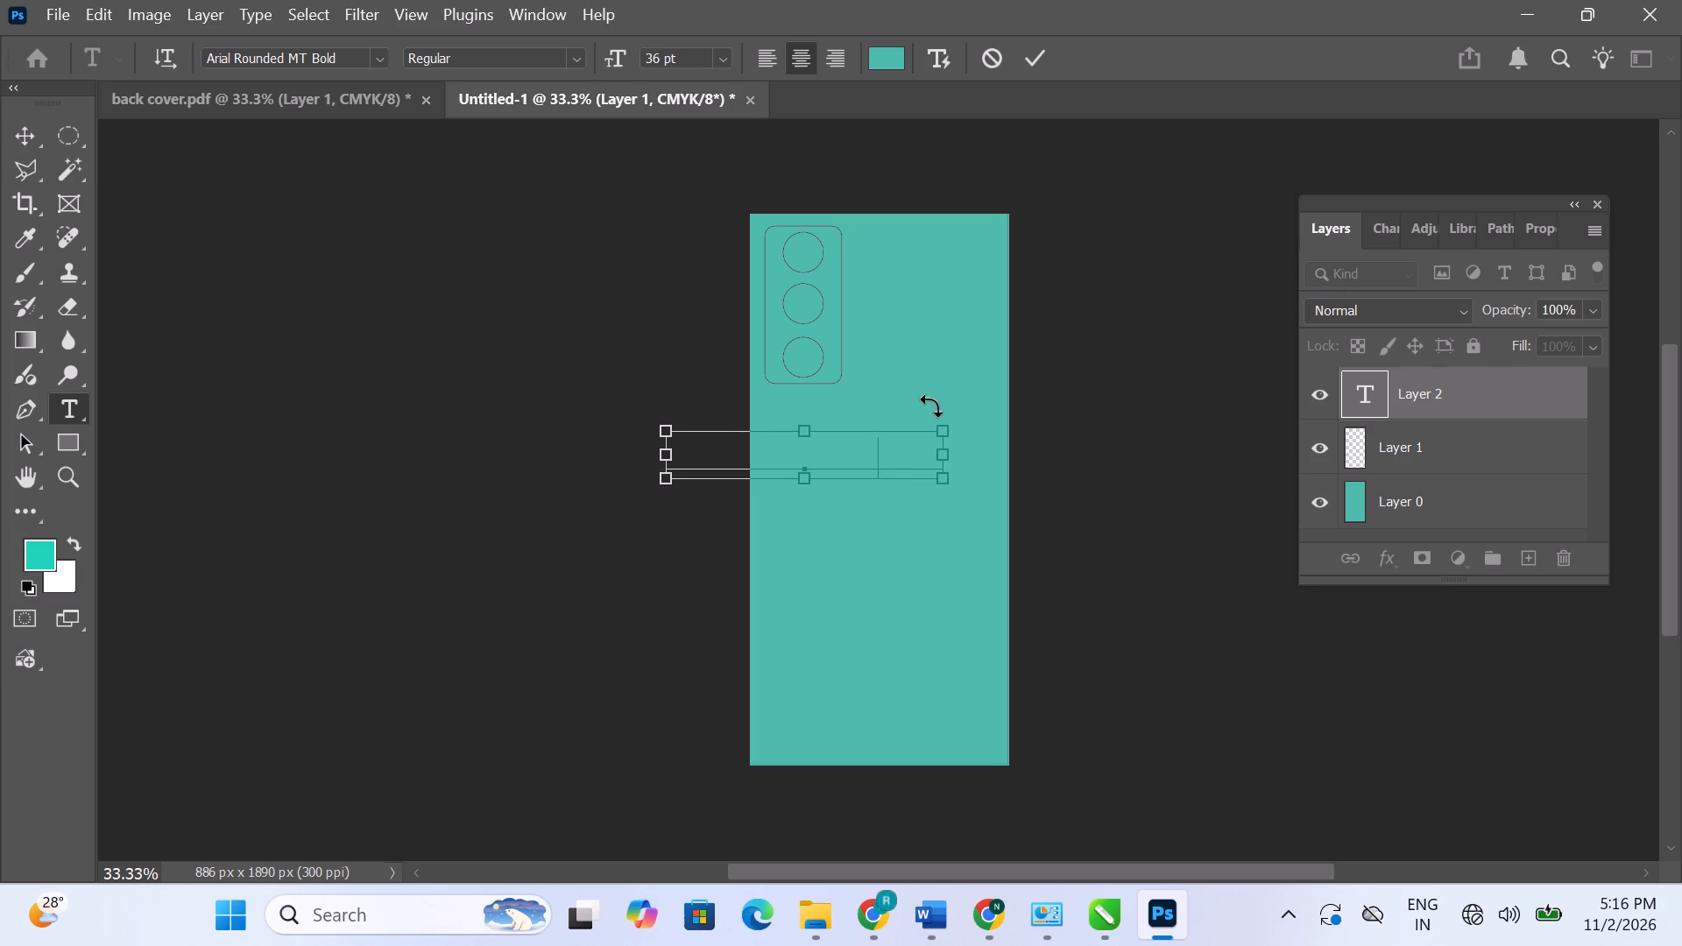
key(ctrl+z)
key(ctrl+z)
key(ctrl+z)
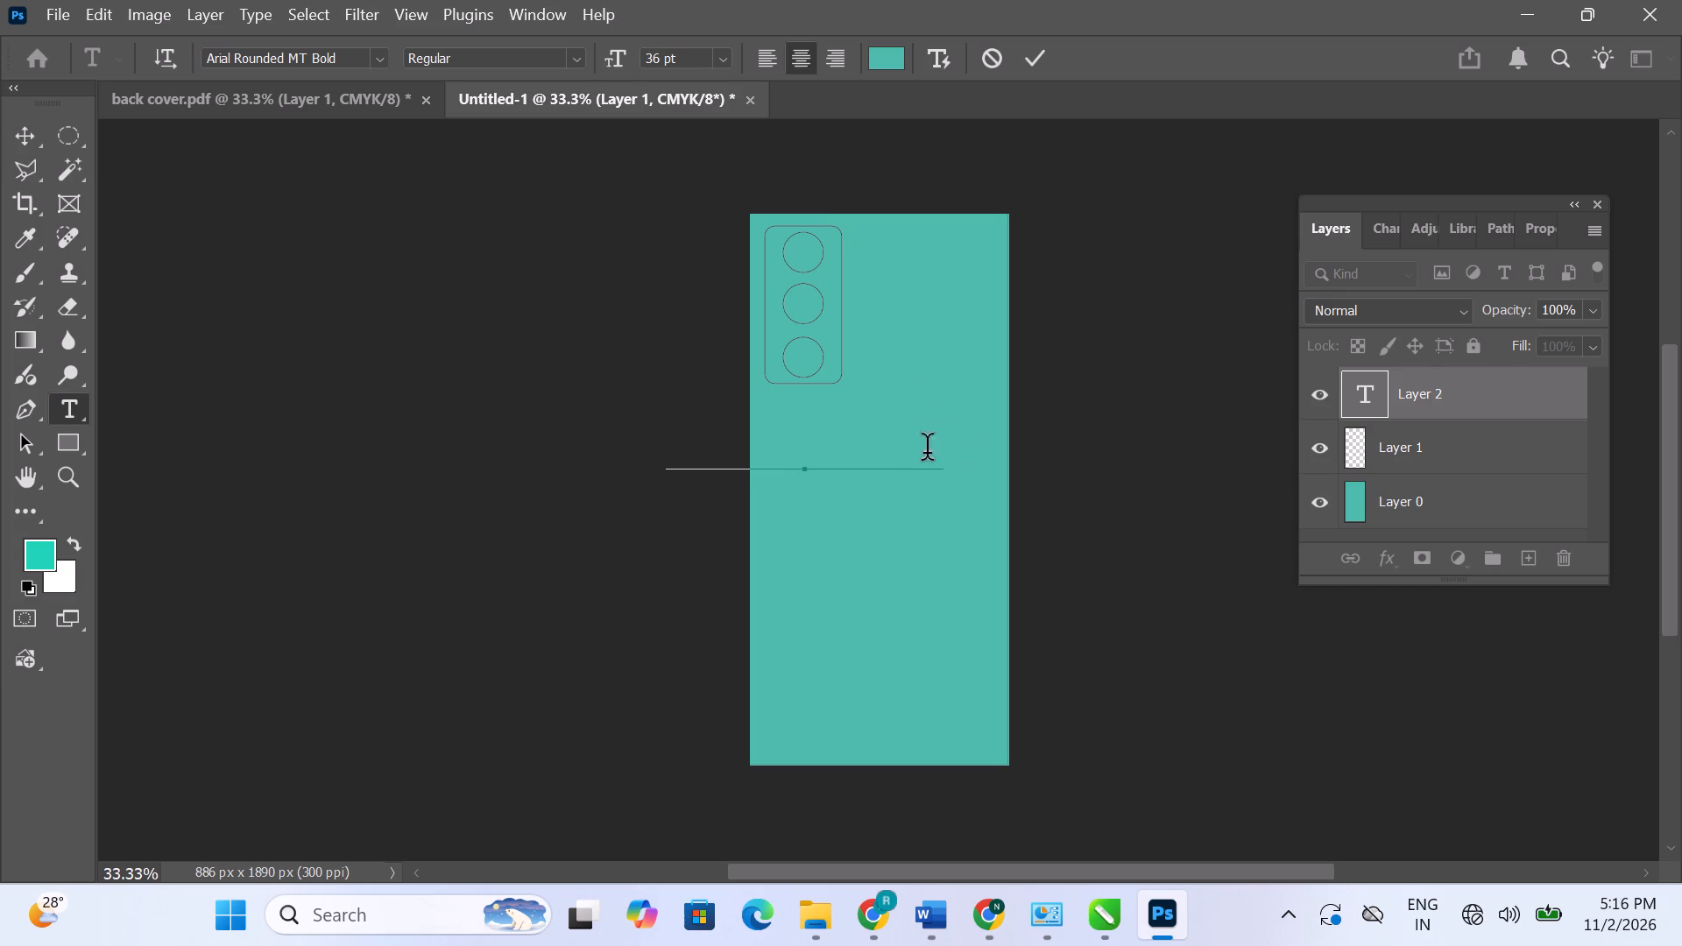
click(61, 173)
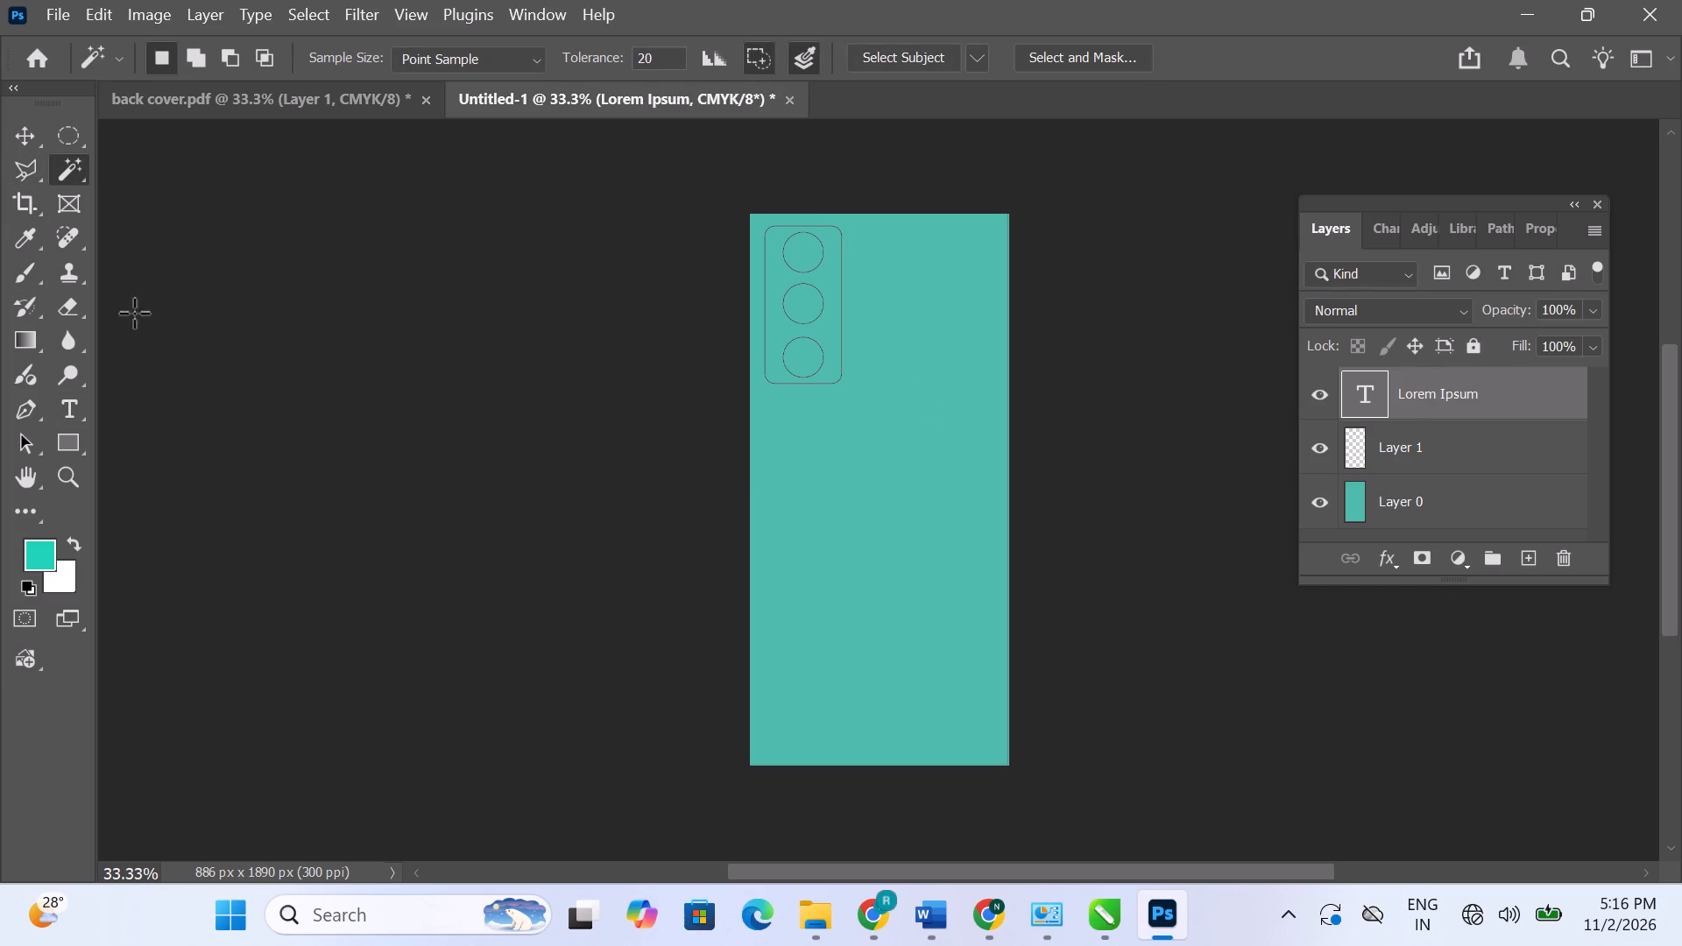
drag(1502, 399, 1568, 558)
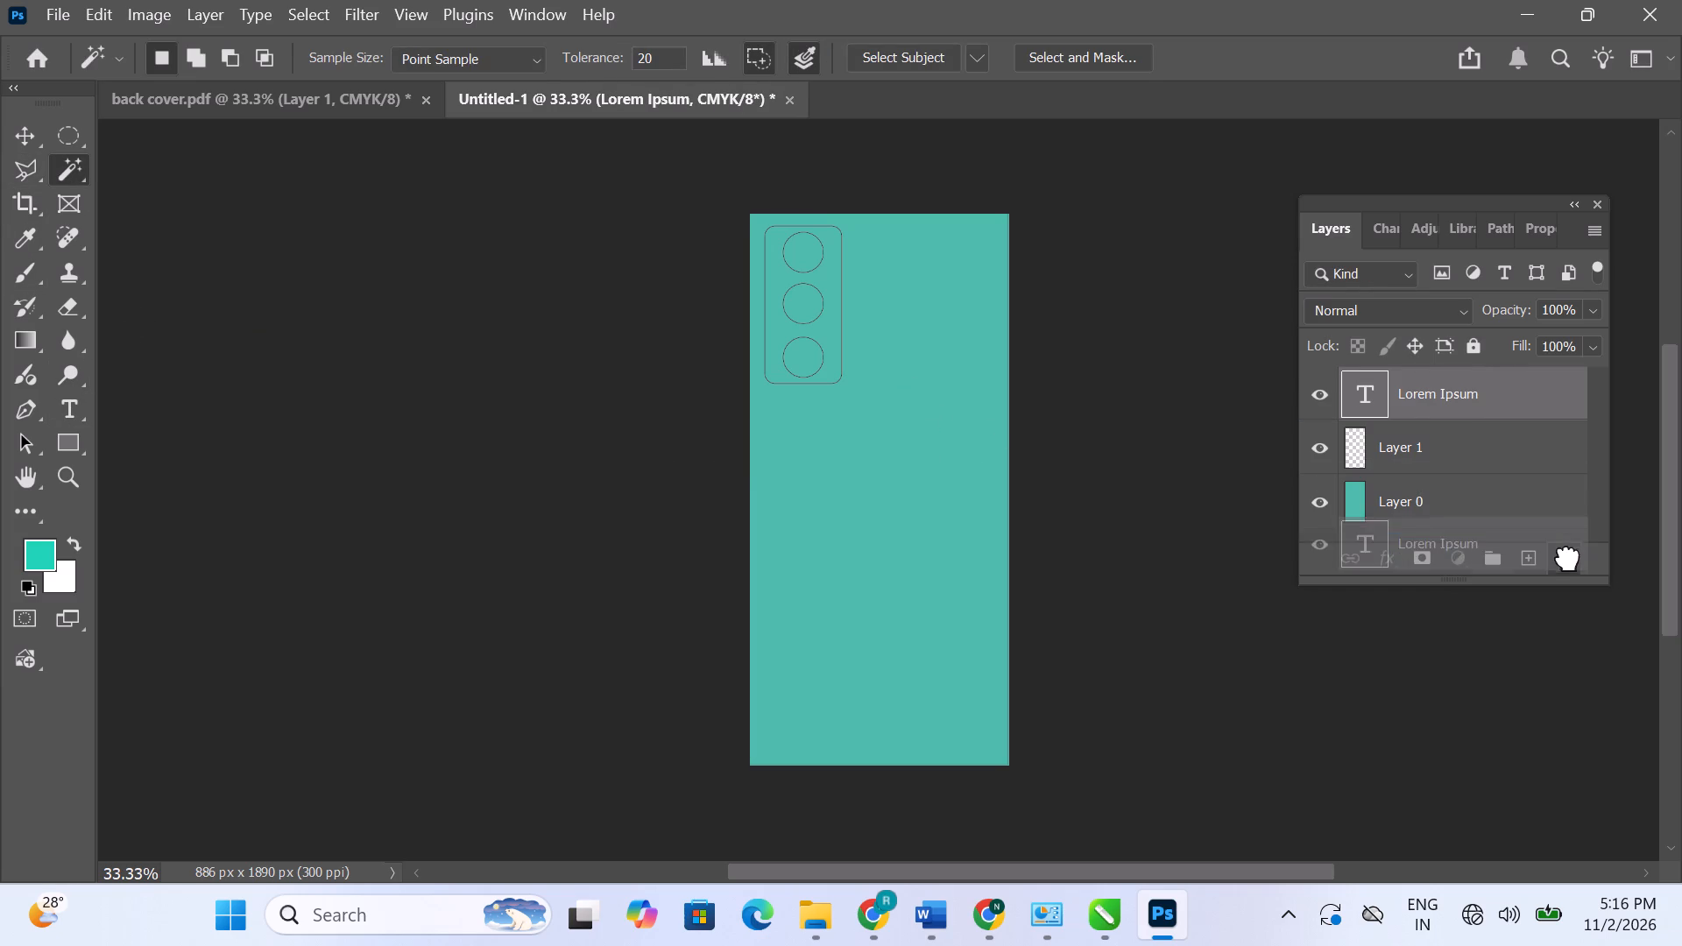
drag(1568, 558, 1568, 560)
Set the Type tool's text colour to near-black #000a09.
click(72, 403)
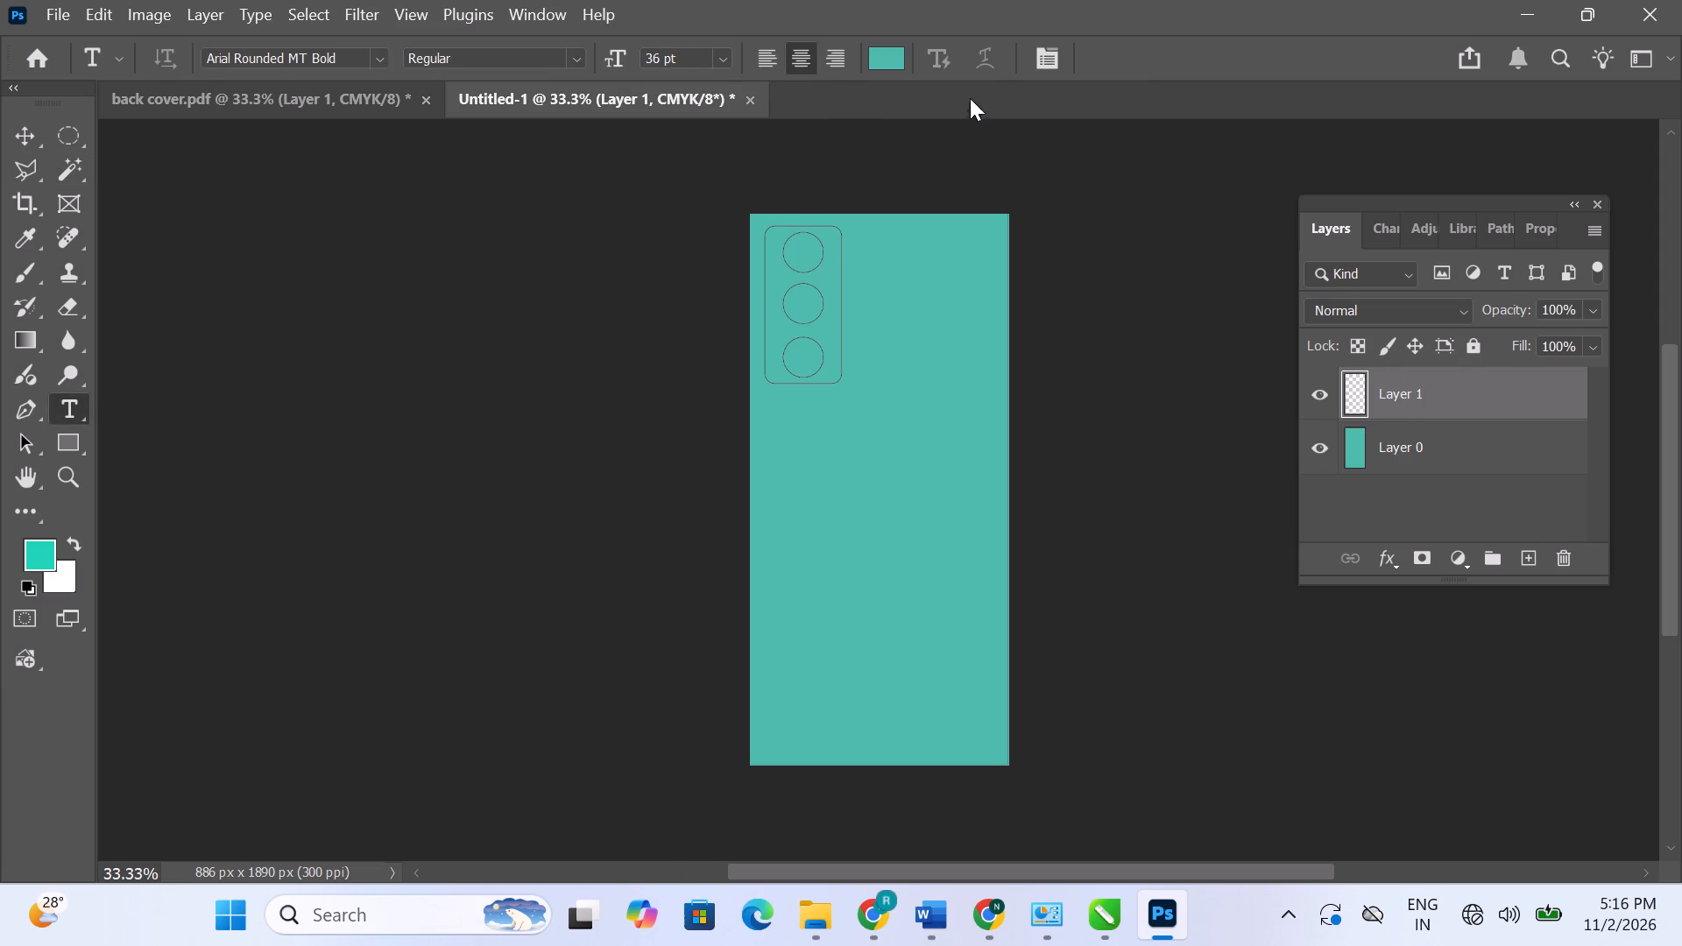
click(901, 60)
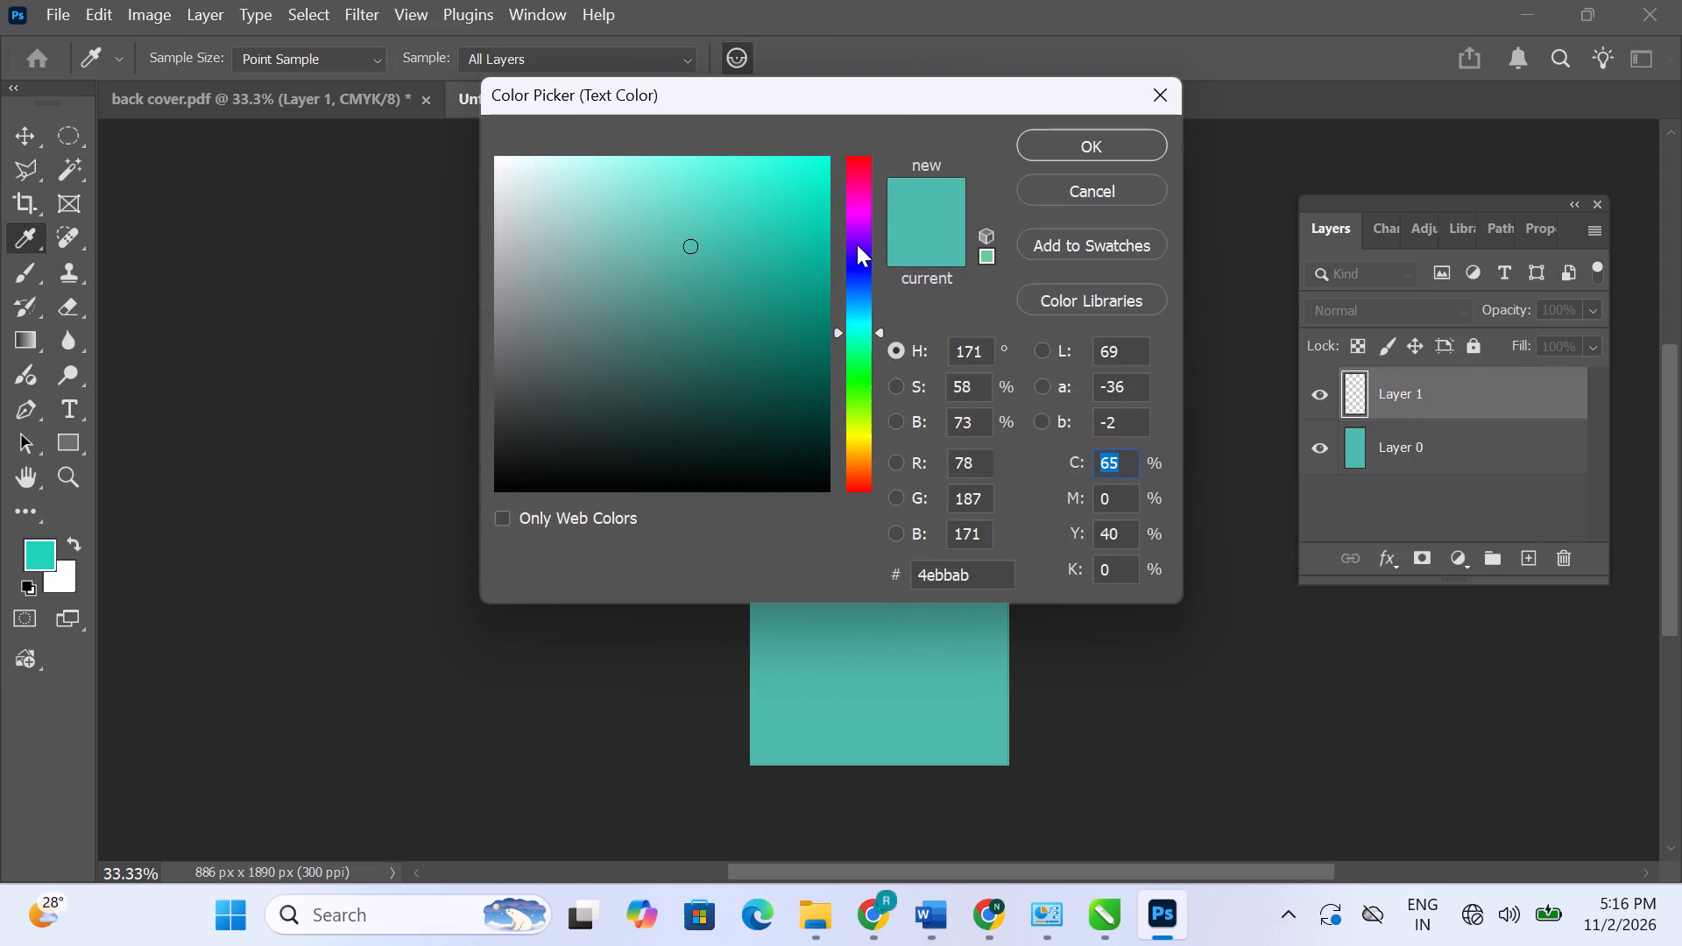
click(818, 477)
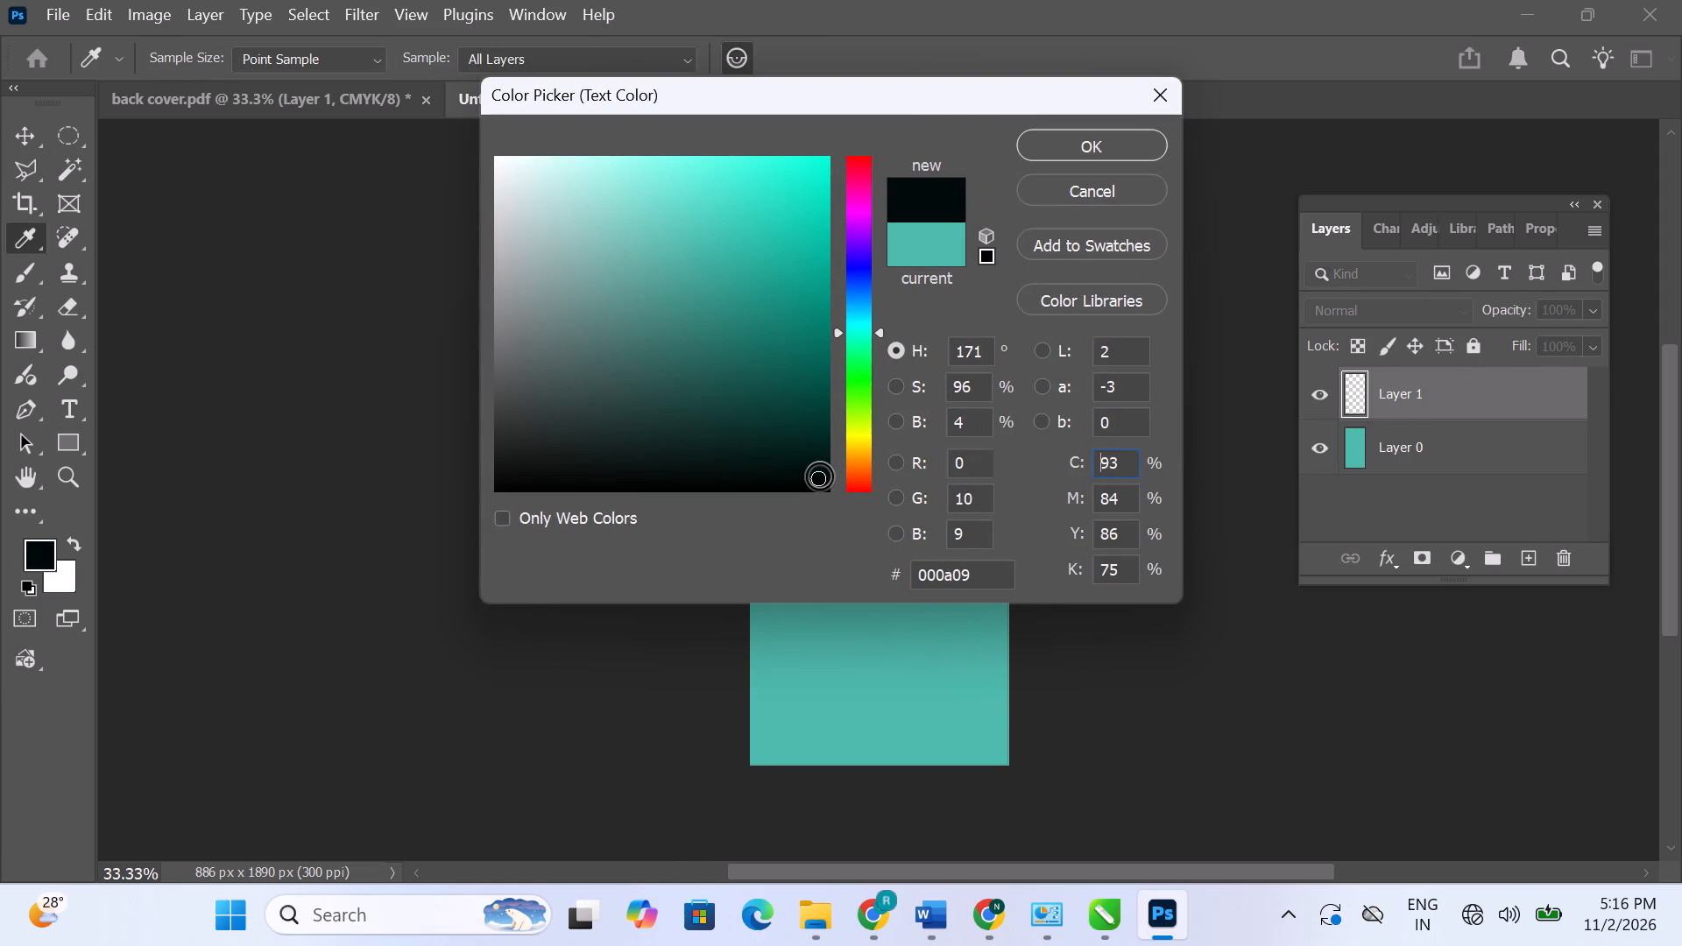
click(1113, 145)
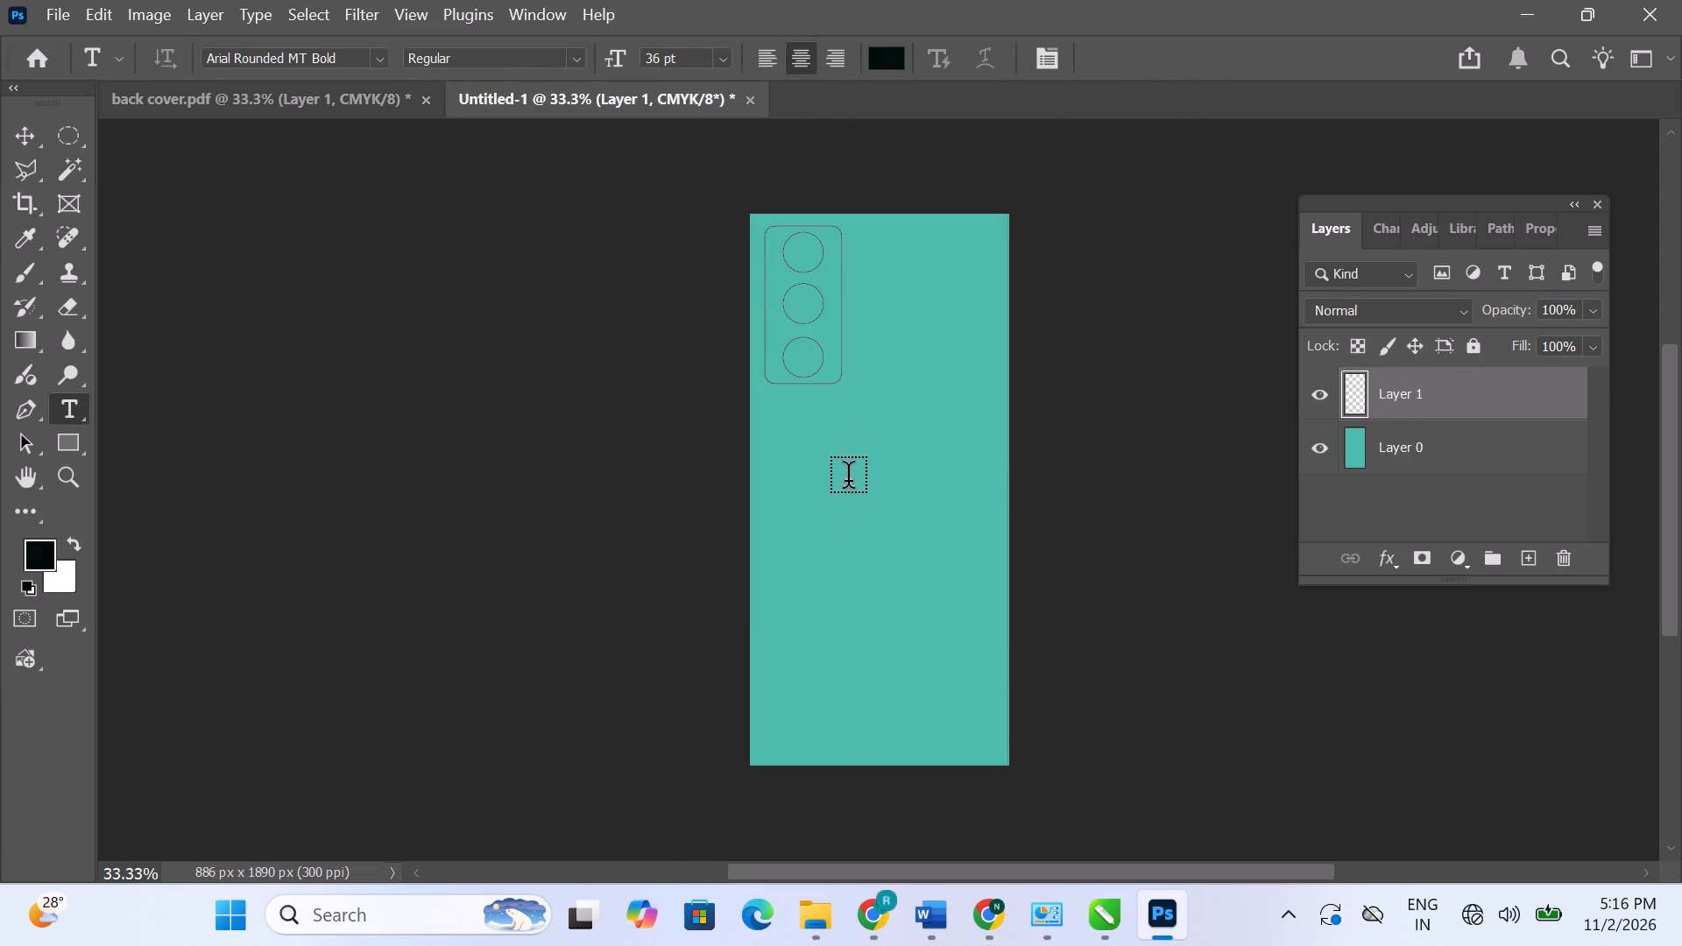
Add the customer's name in capitals on two centred lines below the camera outline, in 36 pt Arial Rounded MT Bold.
click(848, 477)
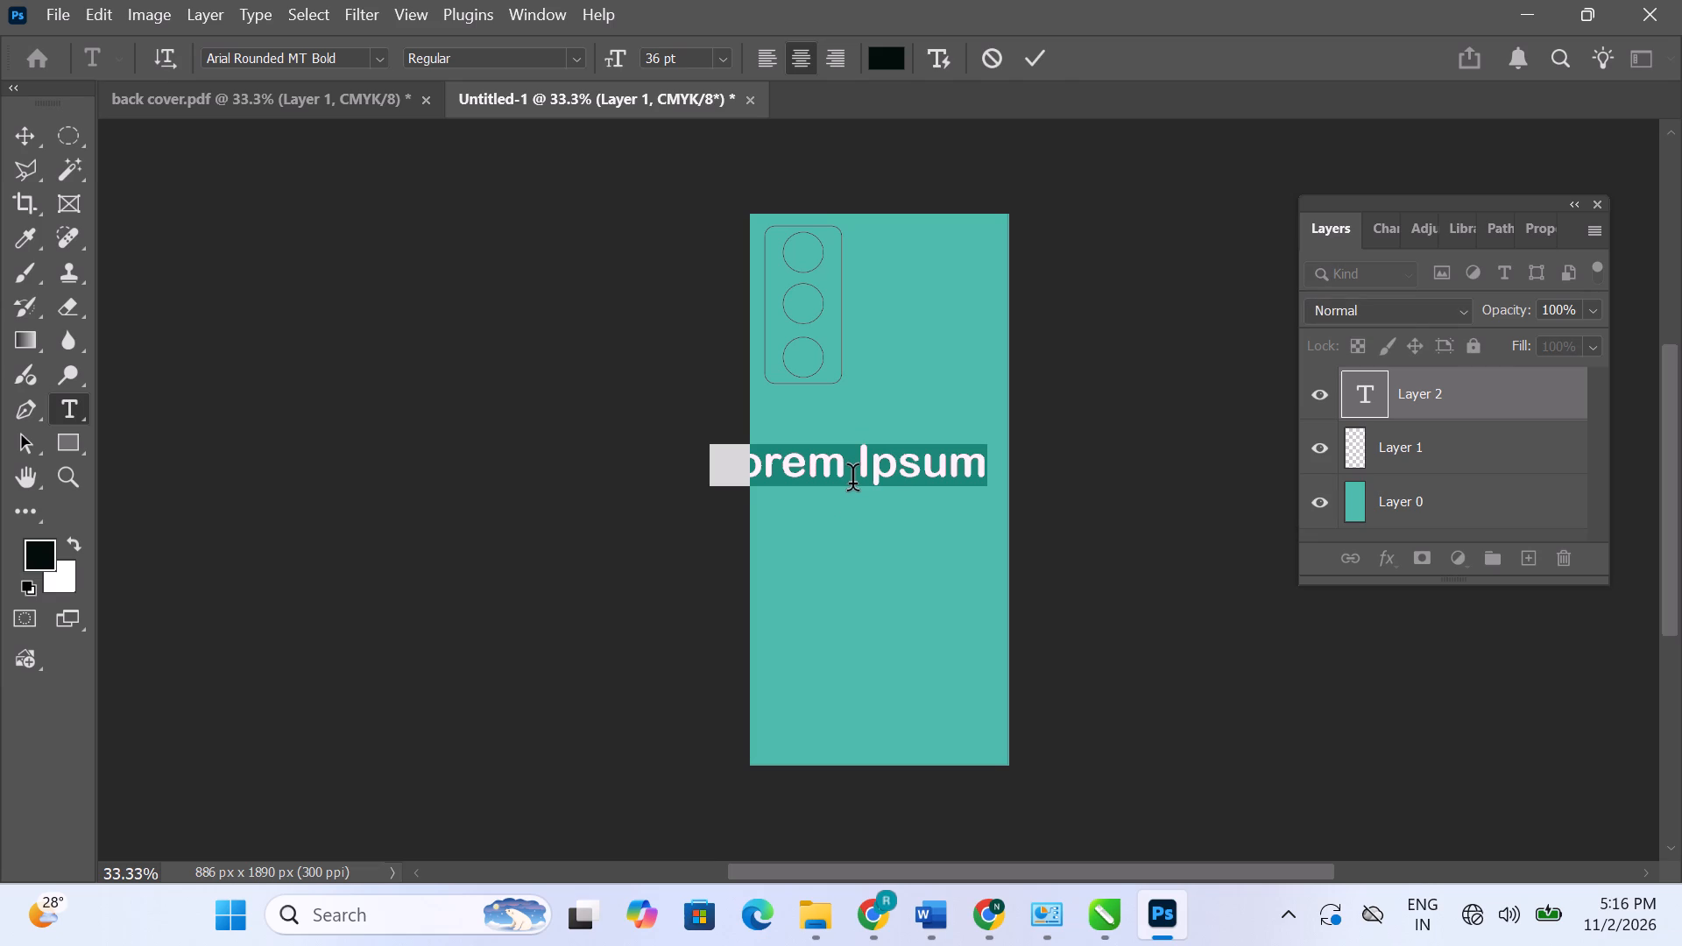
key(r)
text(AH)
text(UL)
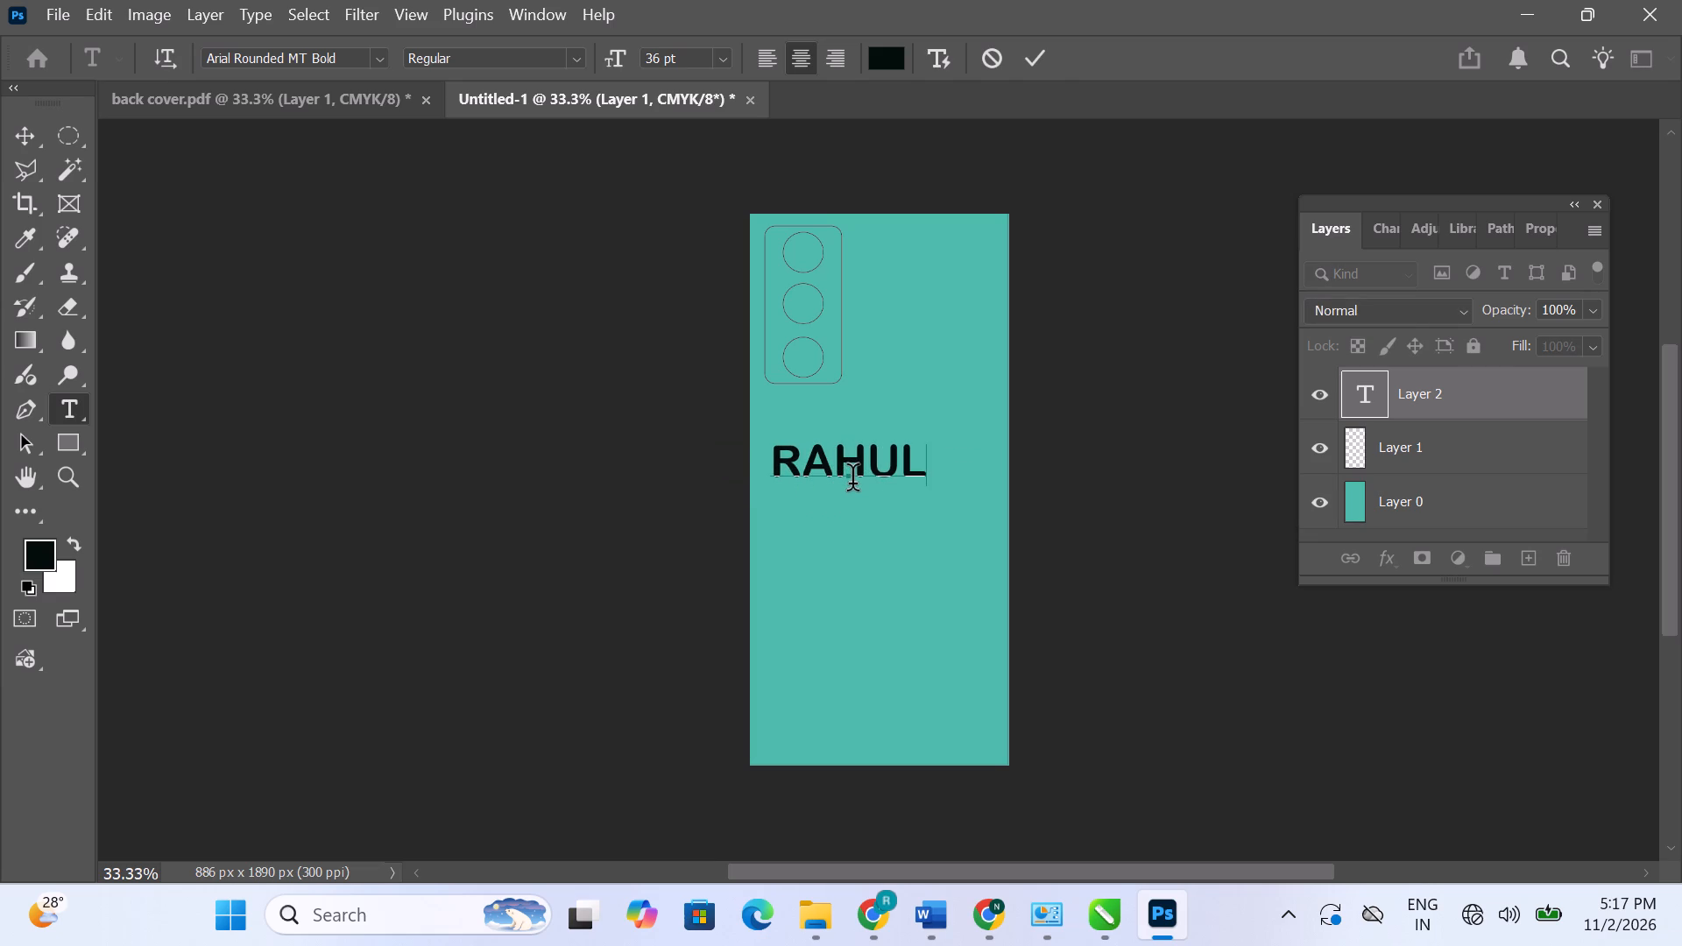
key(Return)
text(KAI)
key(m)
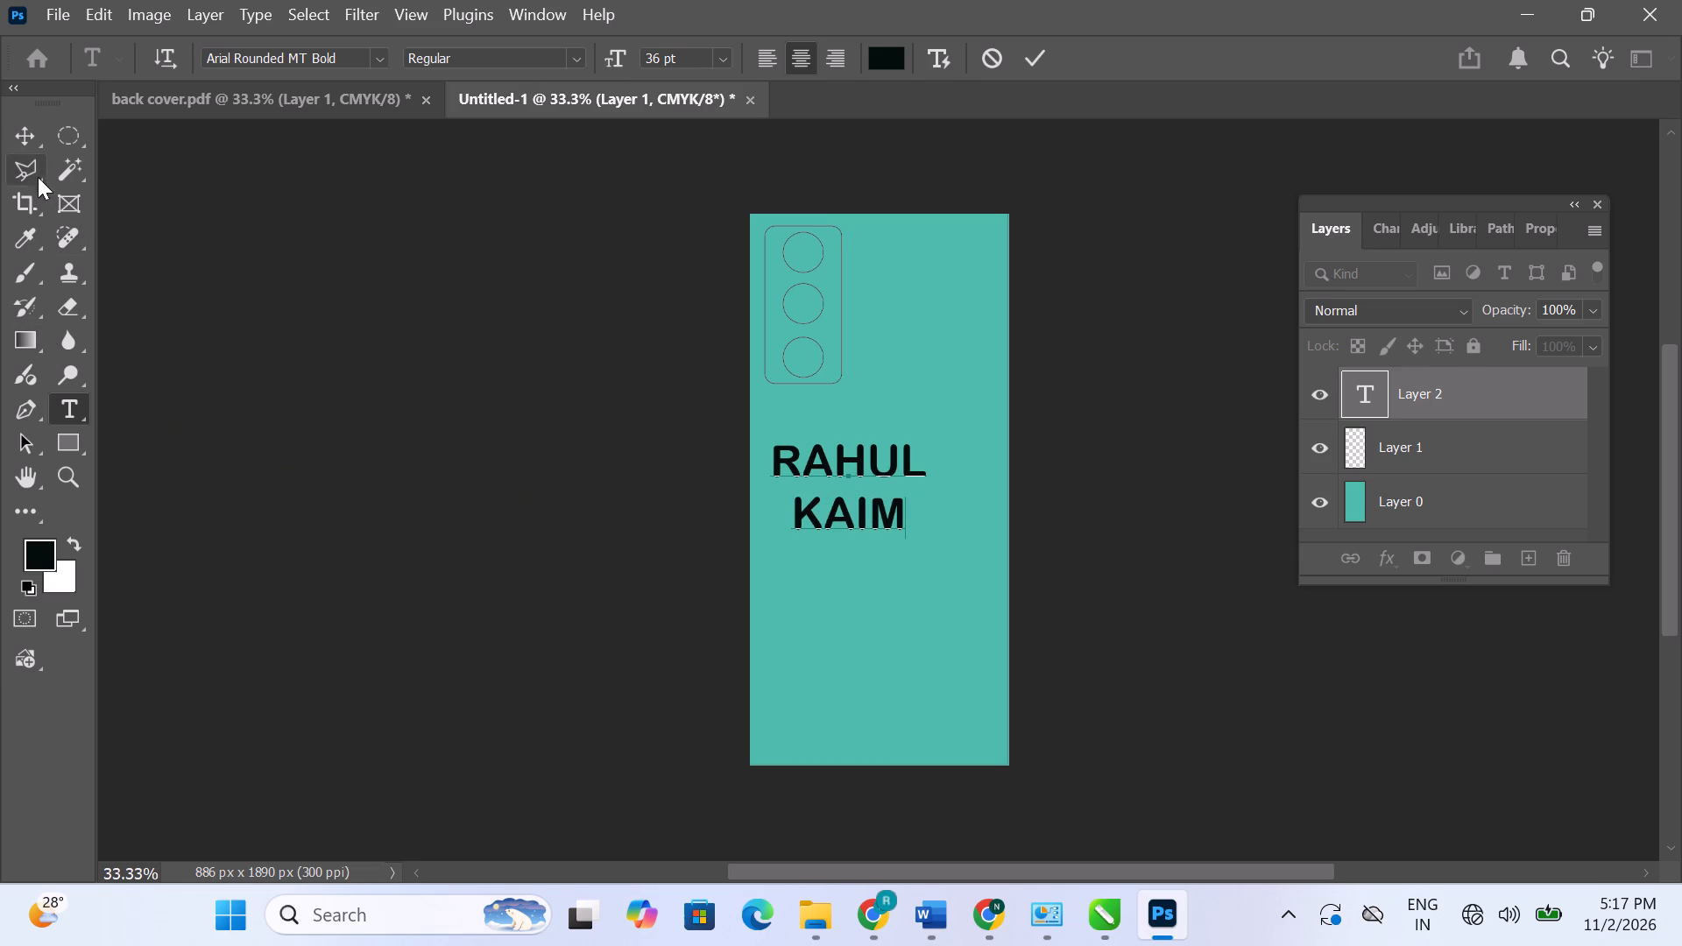
Move the name text about 97 px right and 42 px down to centre it across the cover, and deselect it.
click(25, 136)
drag(842, 490, 845, 489)
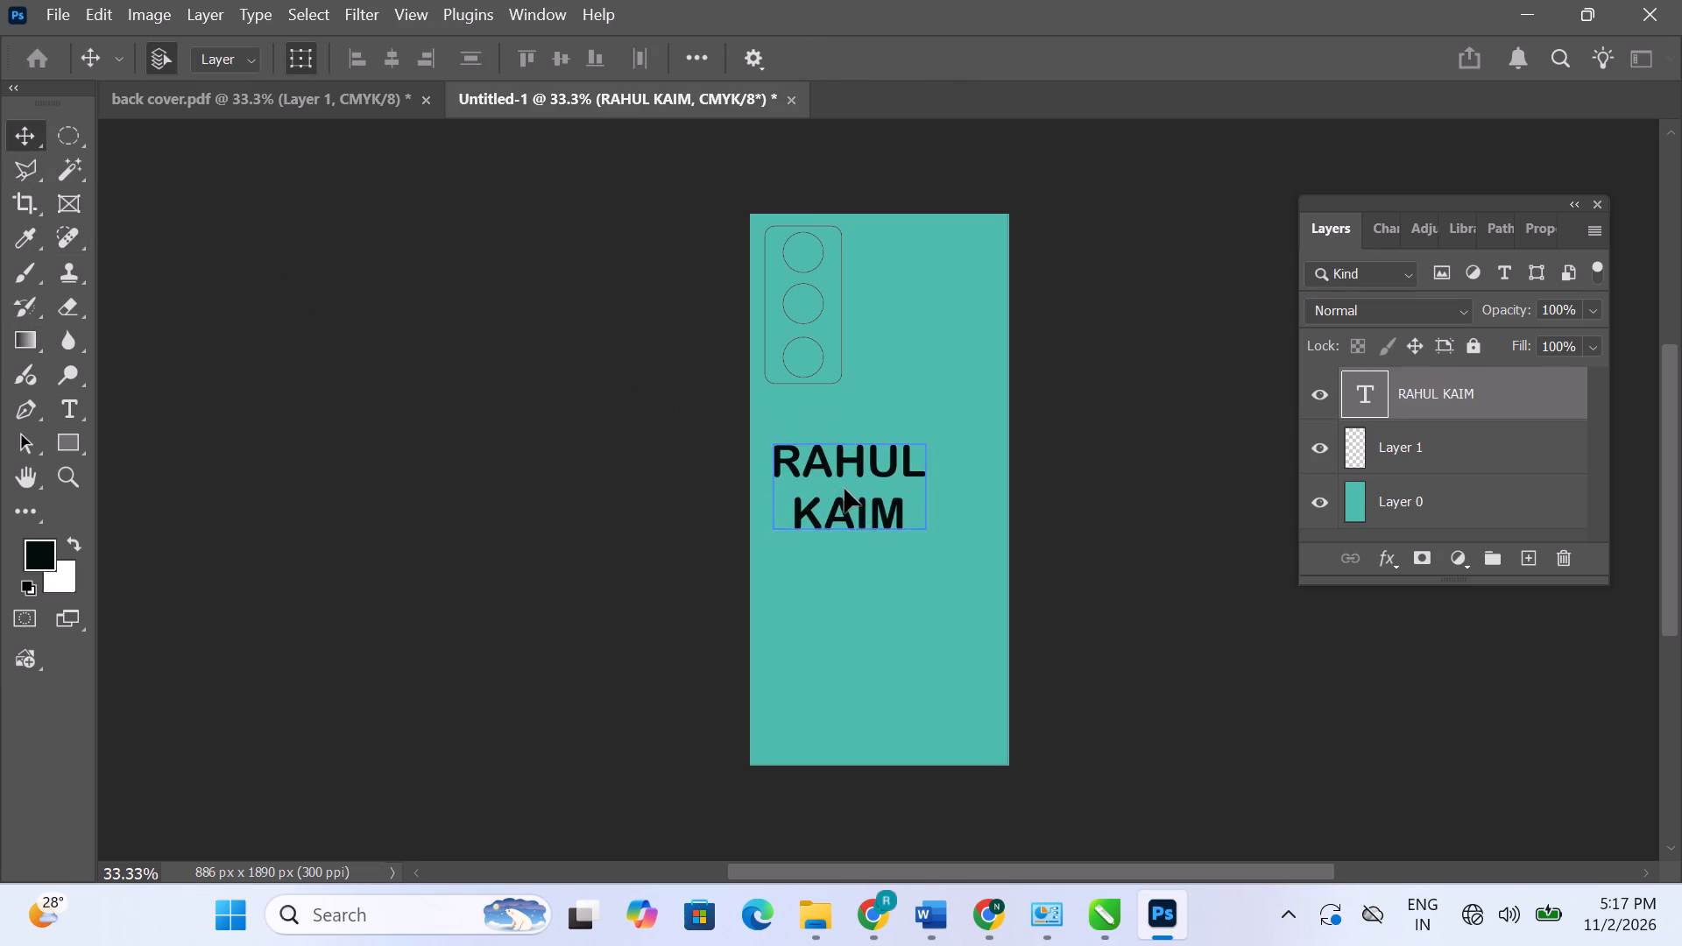
drag(845, 489, 864, 498)
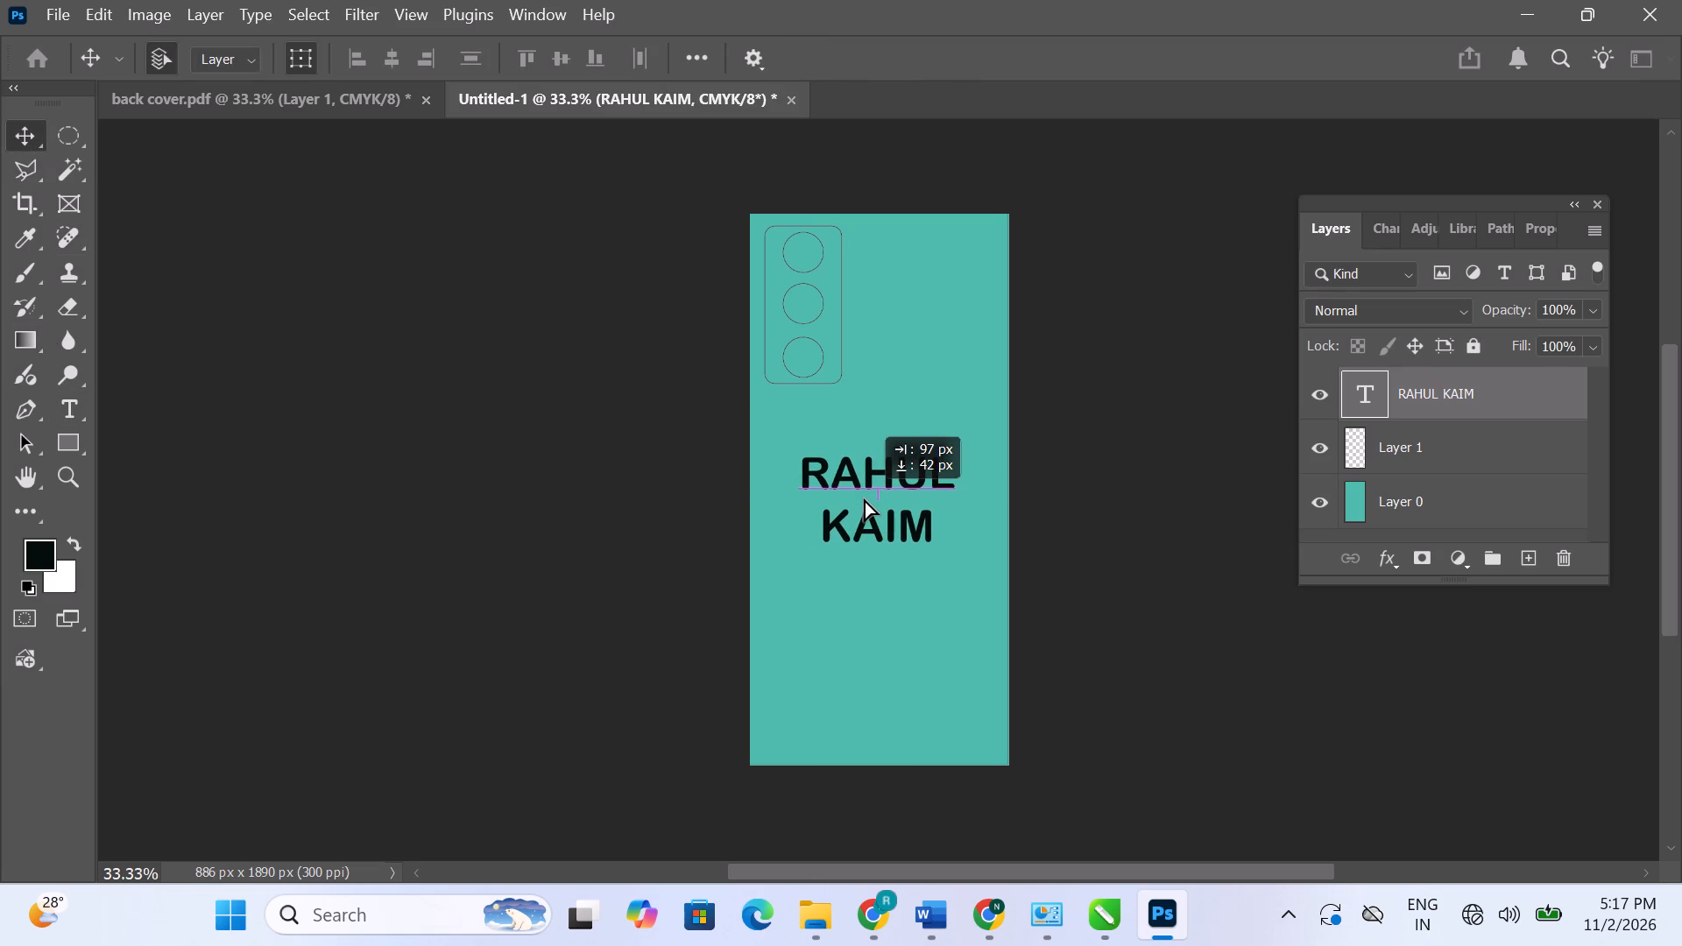
drag(864, 498, 860, 498)
key(Return)
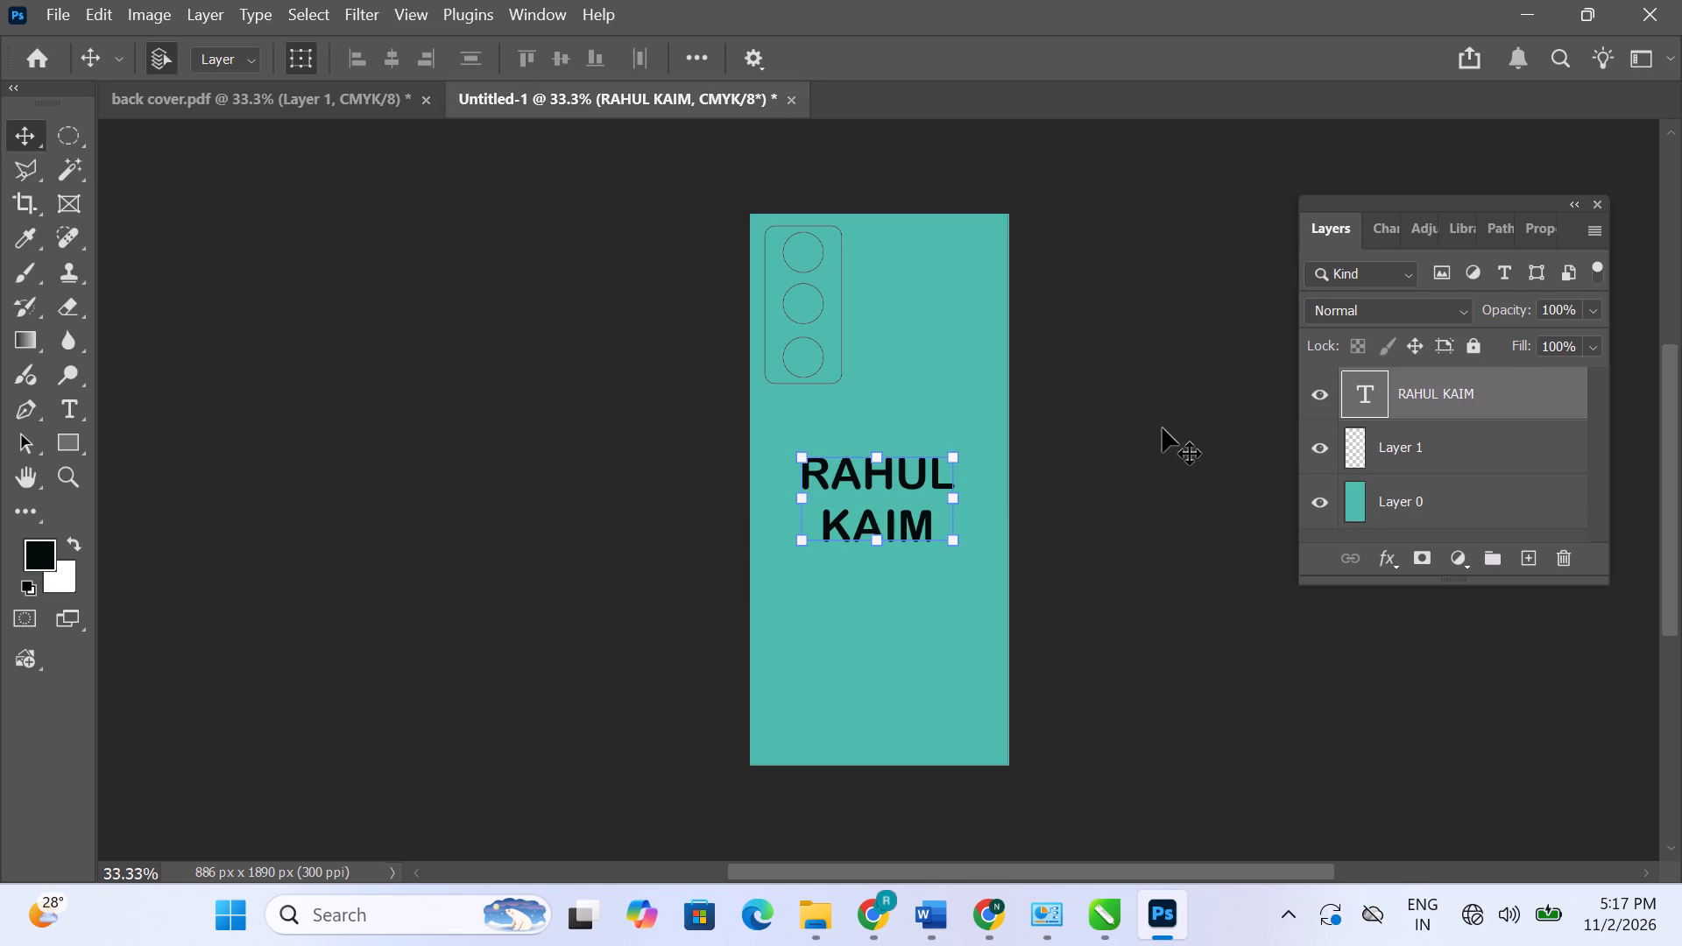
click(569, 386)
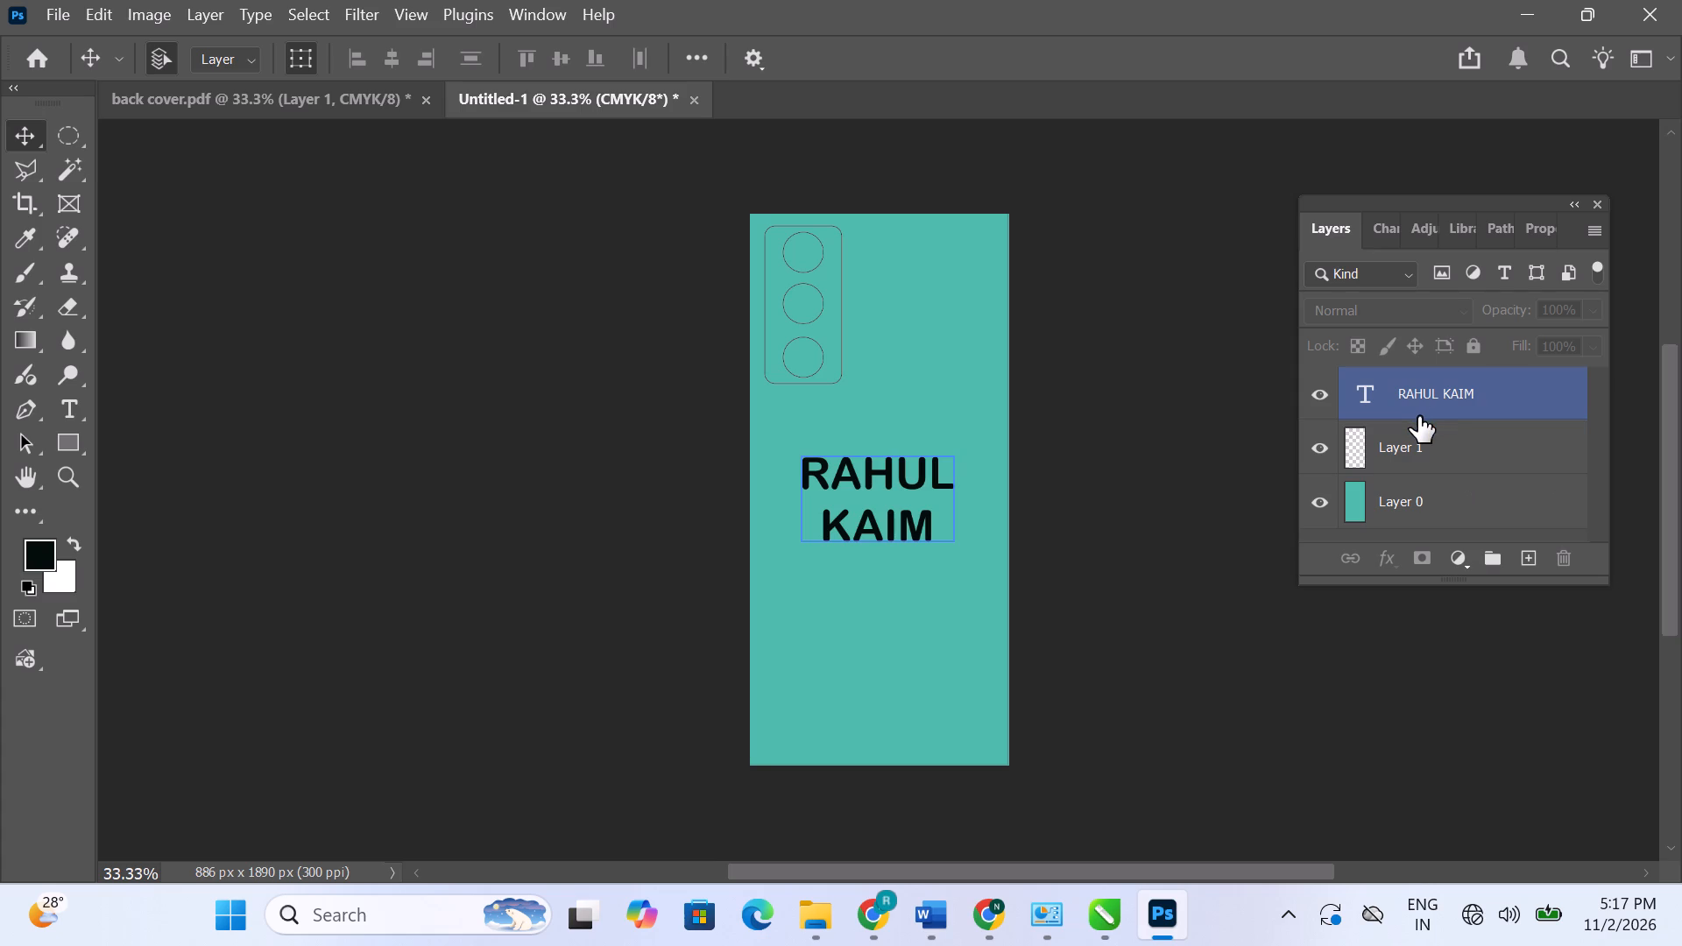
Merge the name text, camera outline and turquoise background into a single layer, leaving no active selection.
key(ctrl+a)
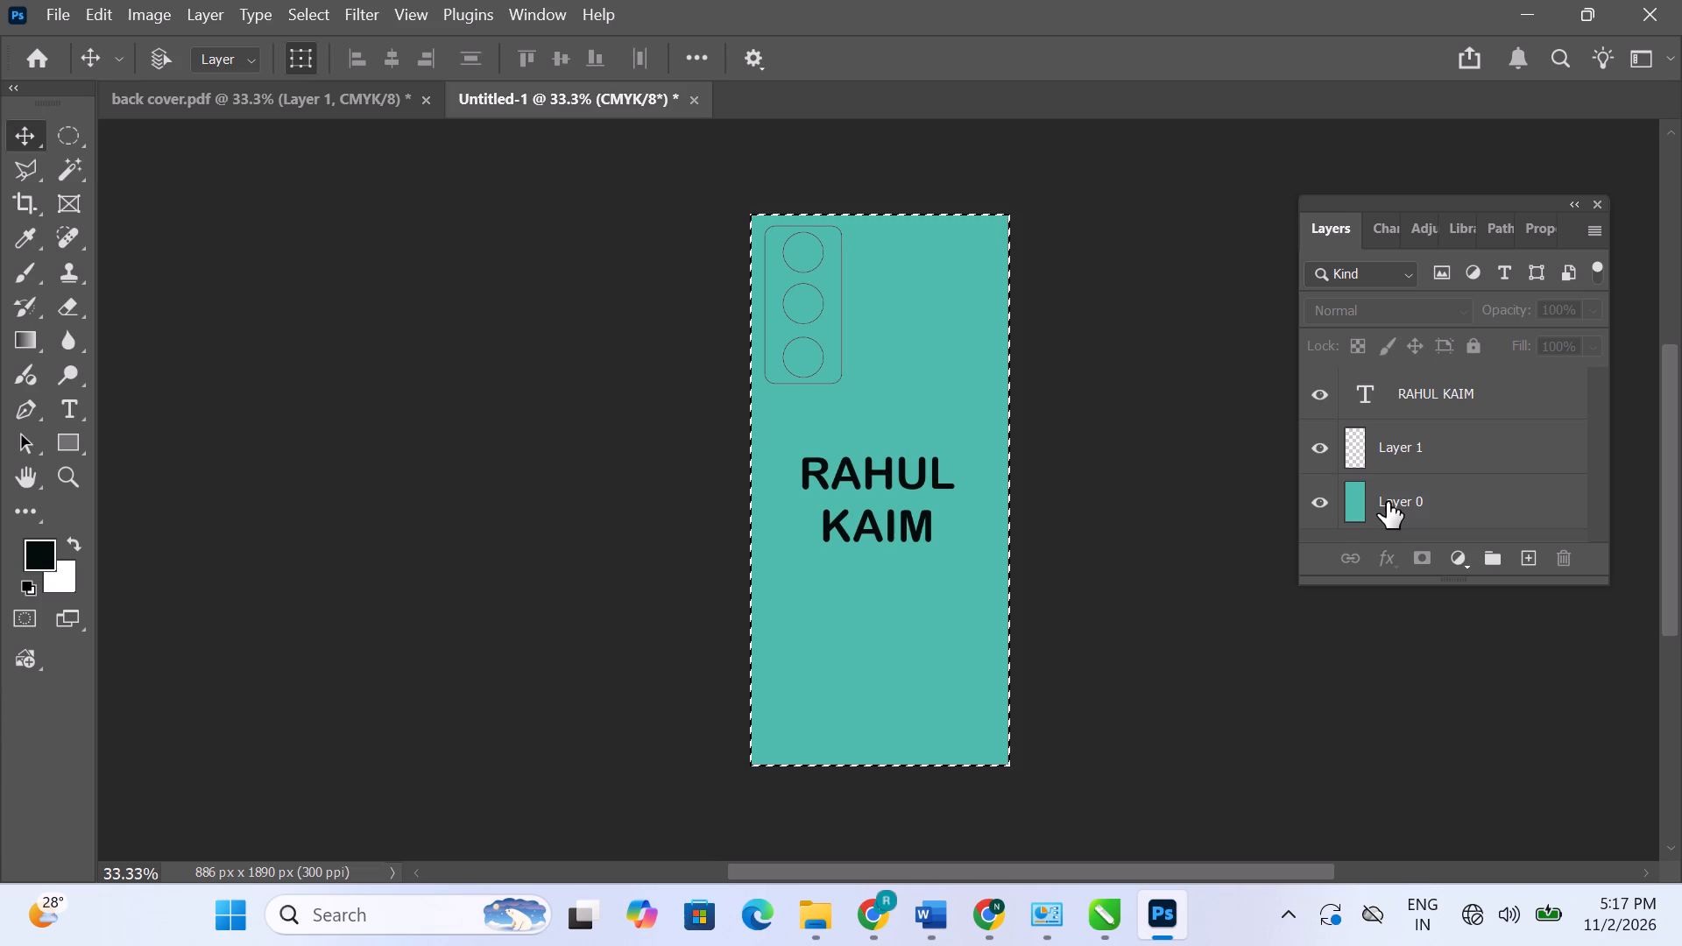
key(ctrl+e)
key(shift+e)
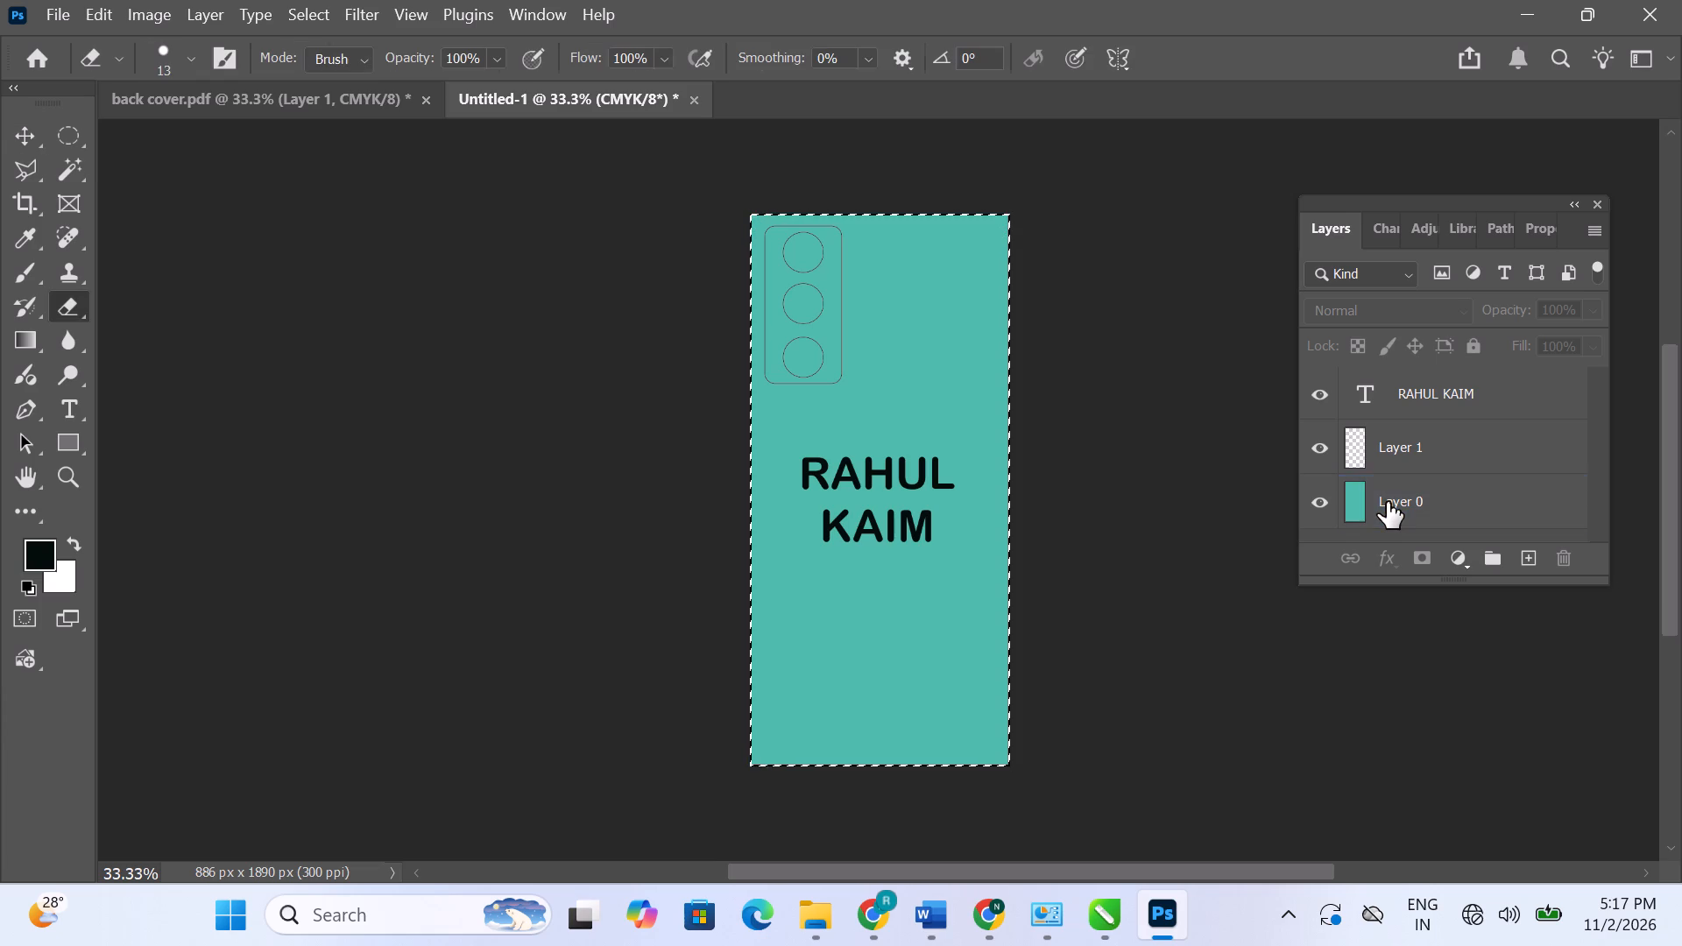
key(ctrl+shift+e)
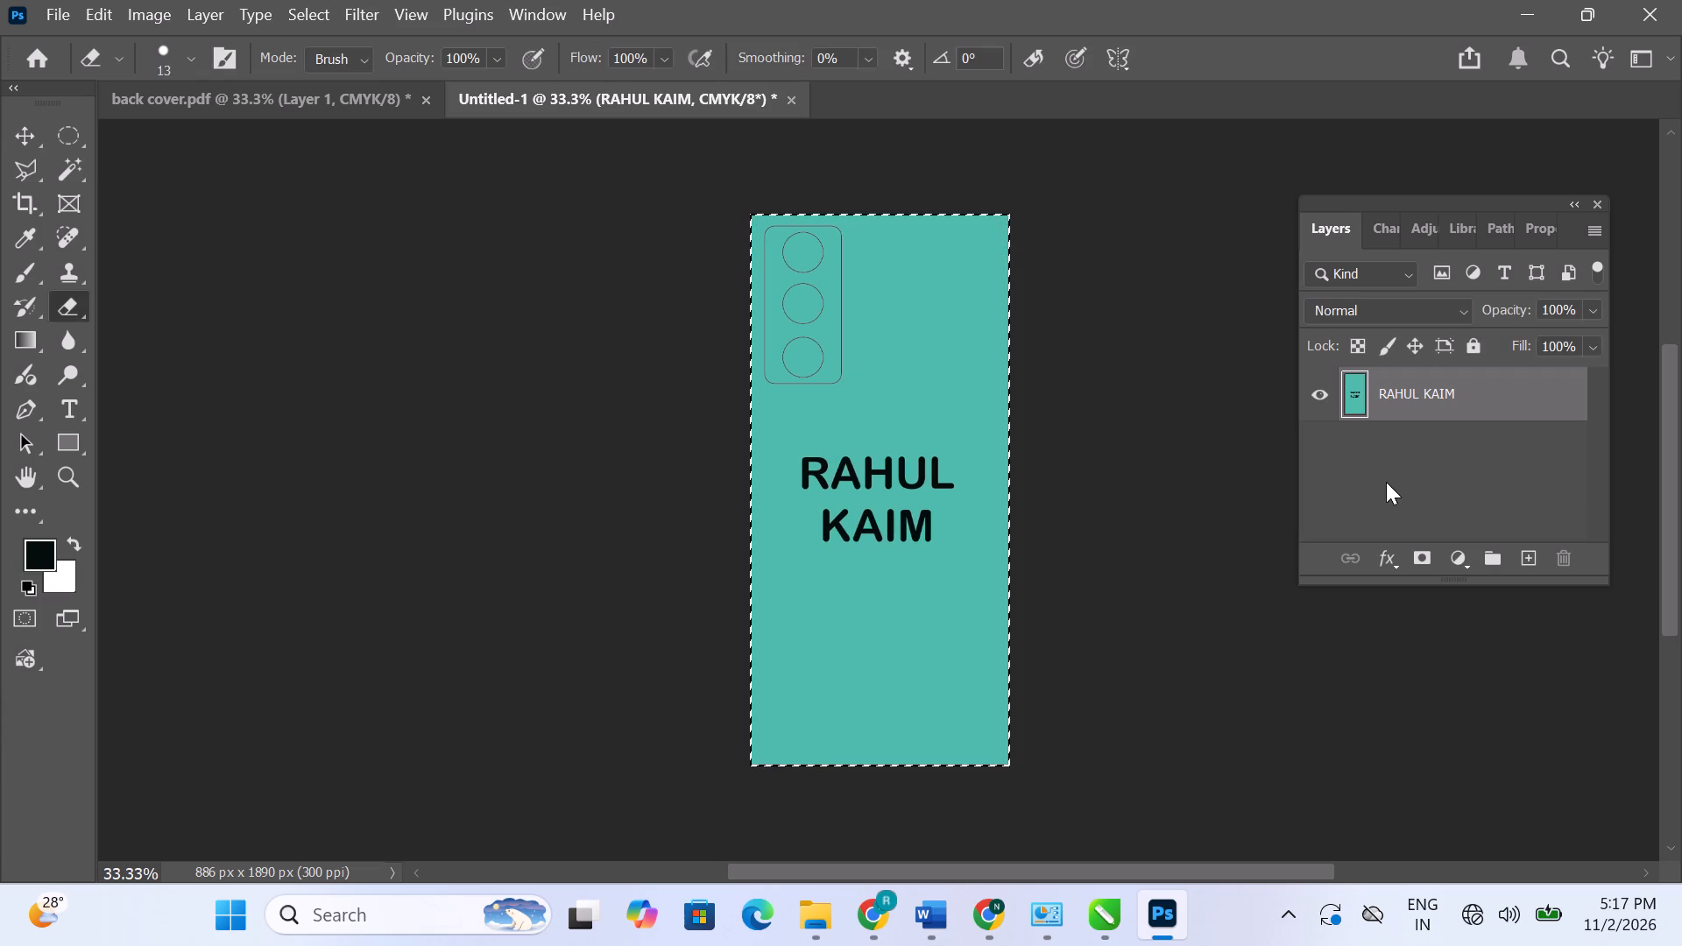
key(ctrl+d)
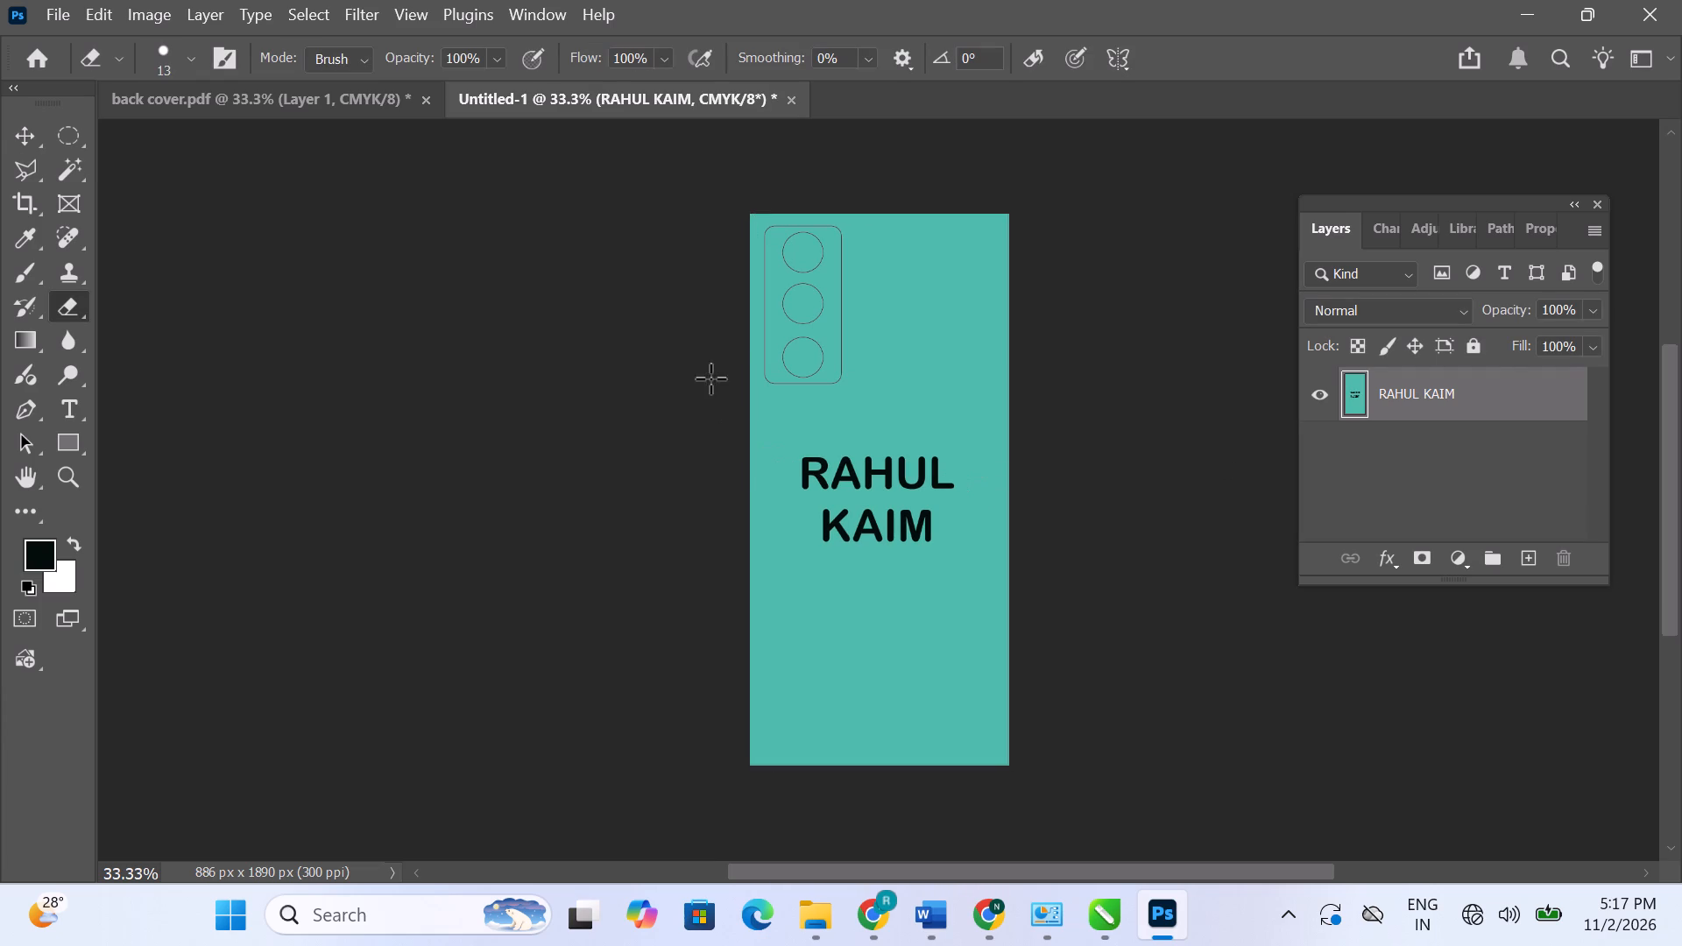
Cut the three camera circles out to transparency with the Magic Wand at tolerance 20, and clear the selection.
alt+scroll(814, 253, up, 6)
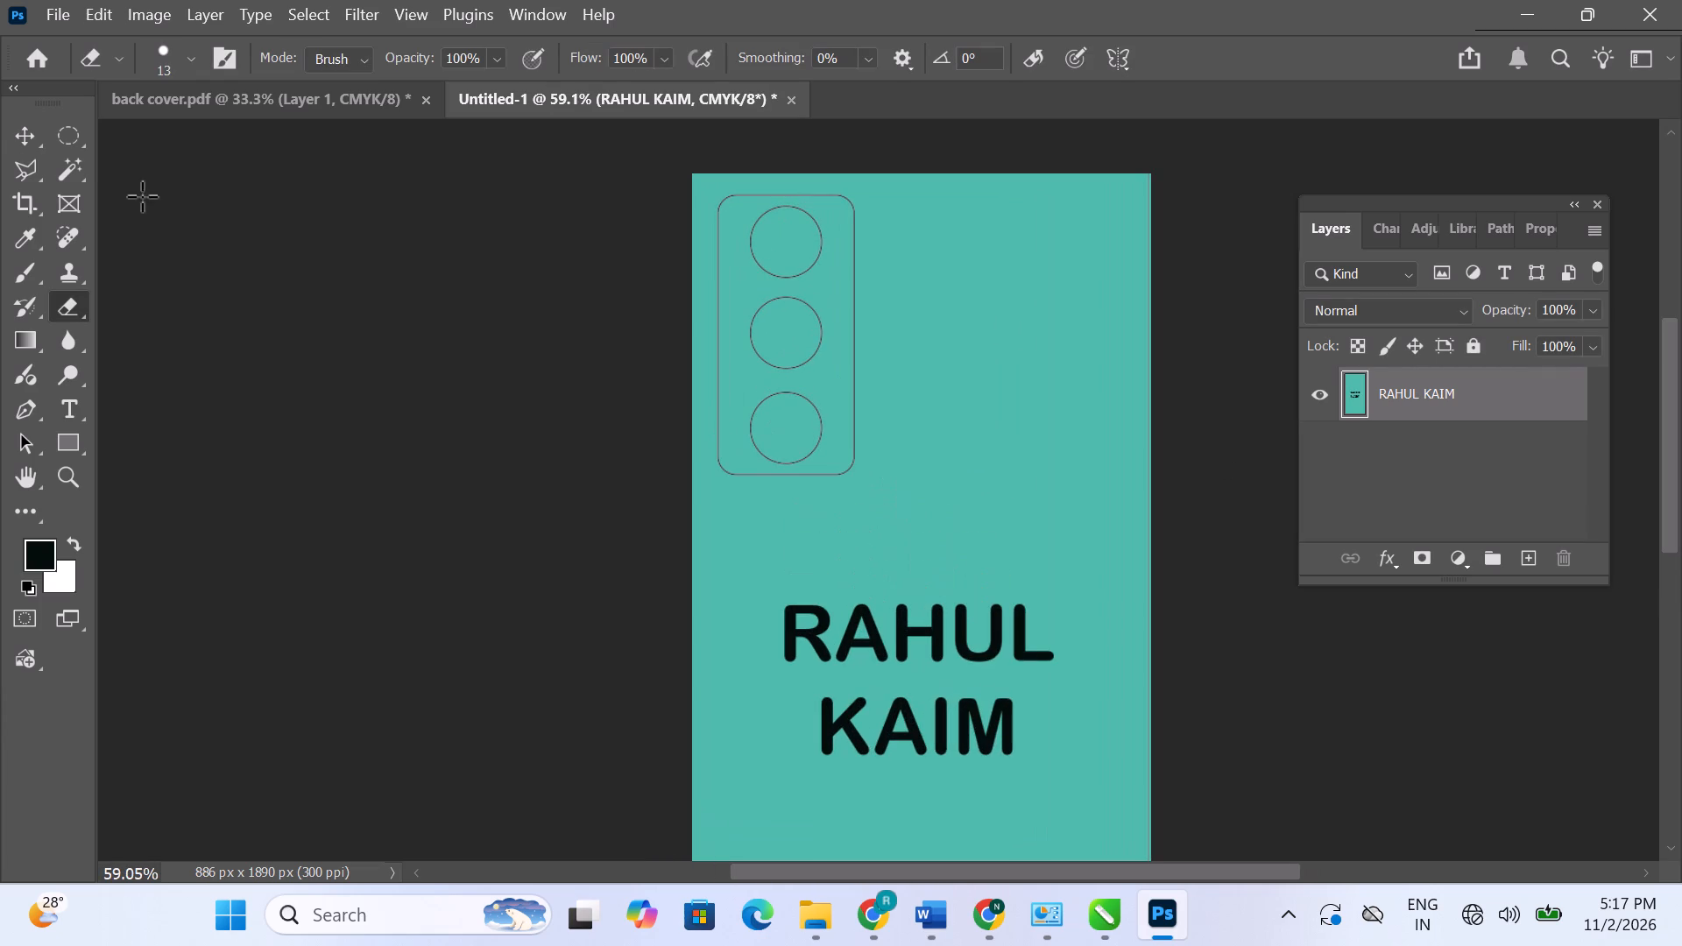
click(70, 170)
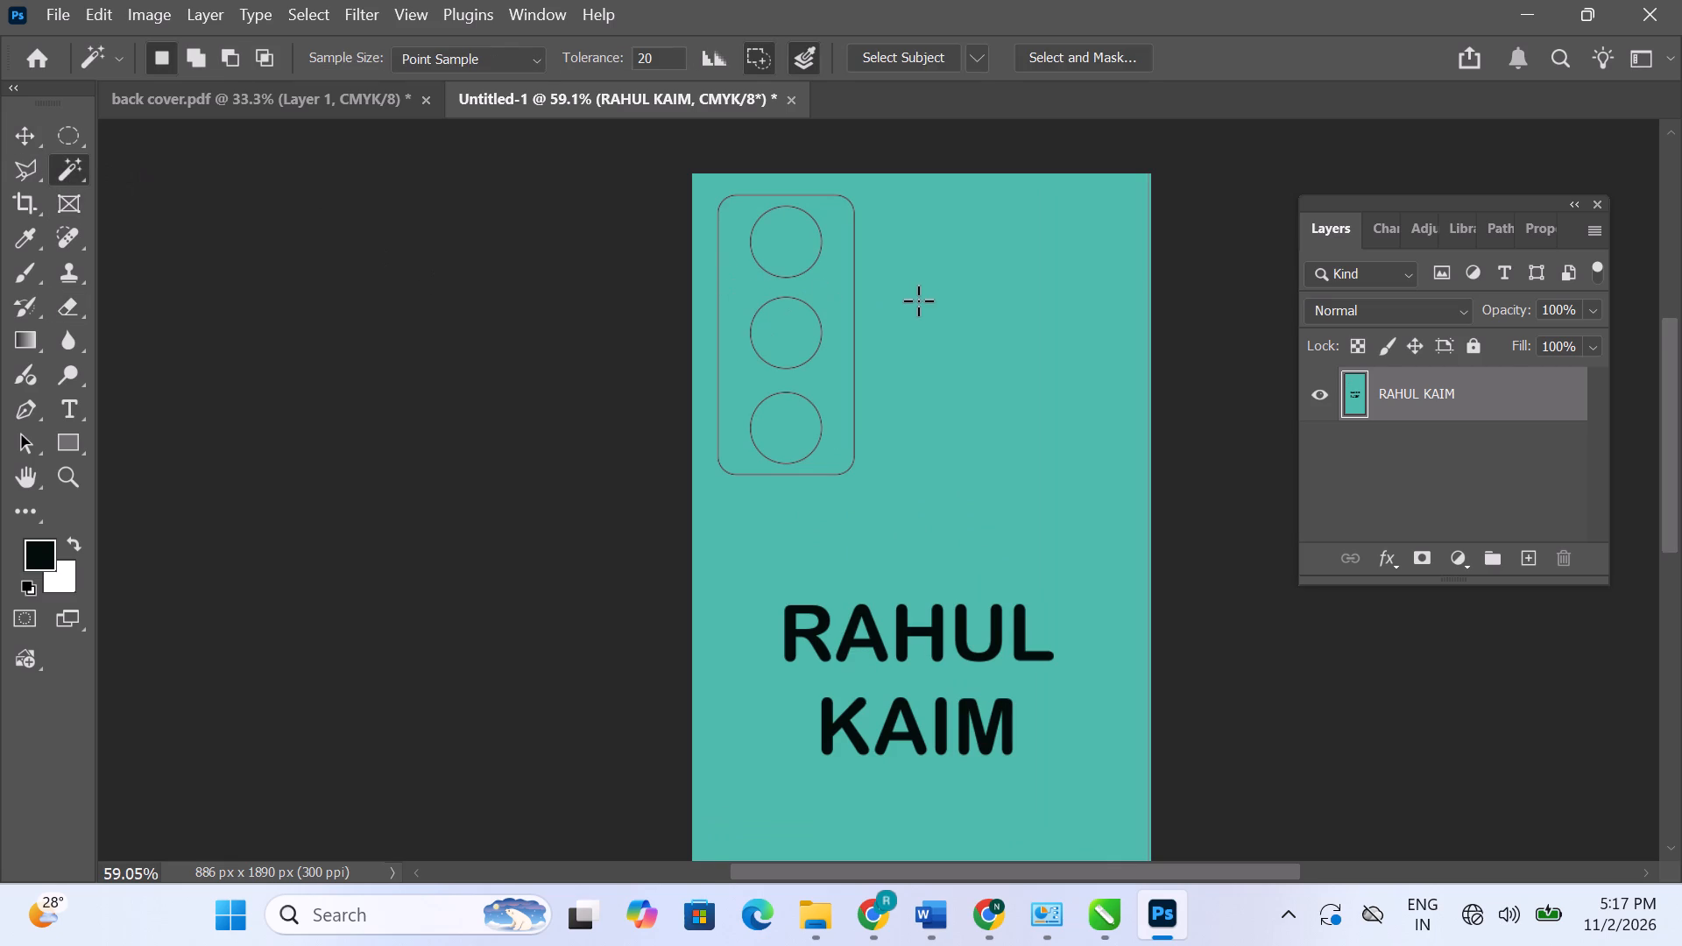
alt+scroll(916, 301, up, 2)
shift+click(747, 233)
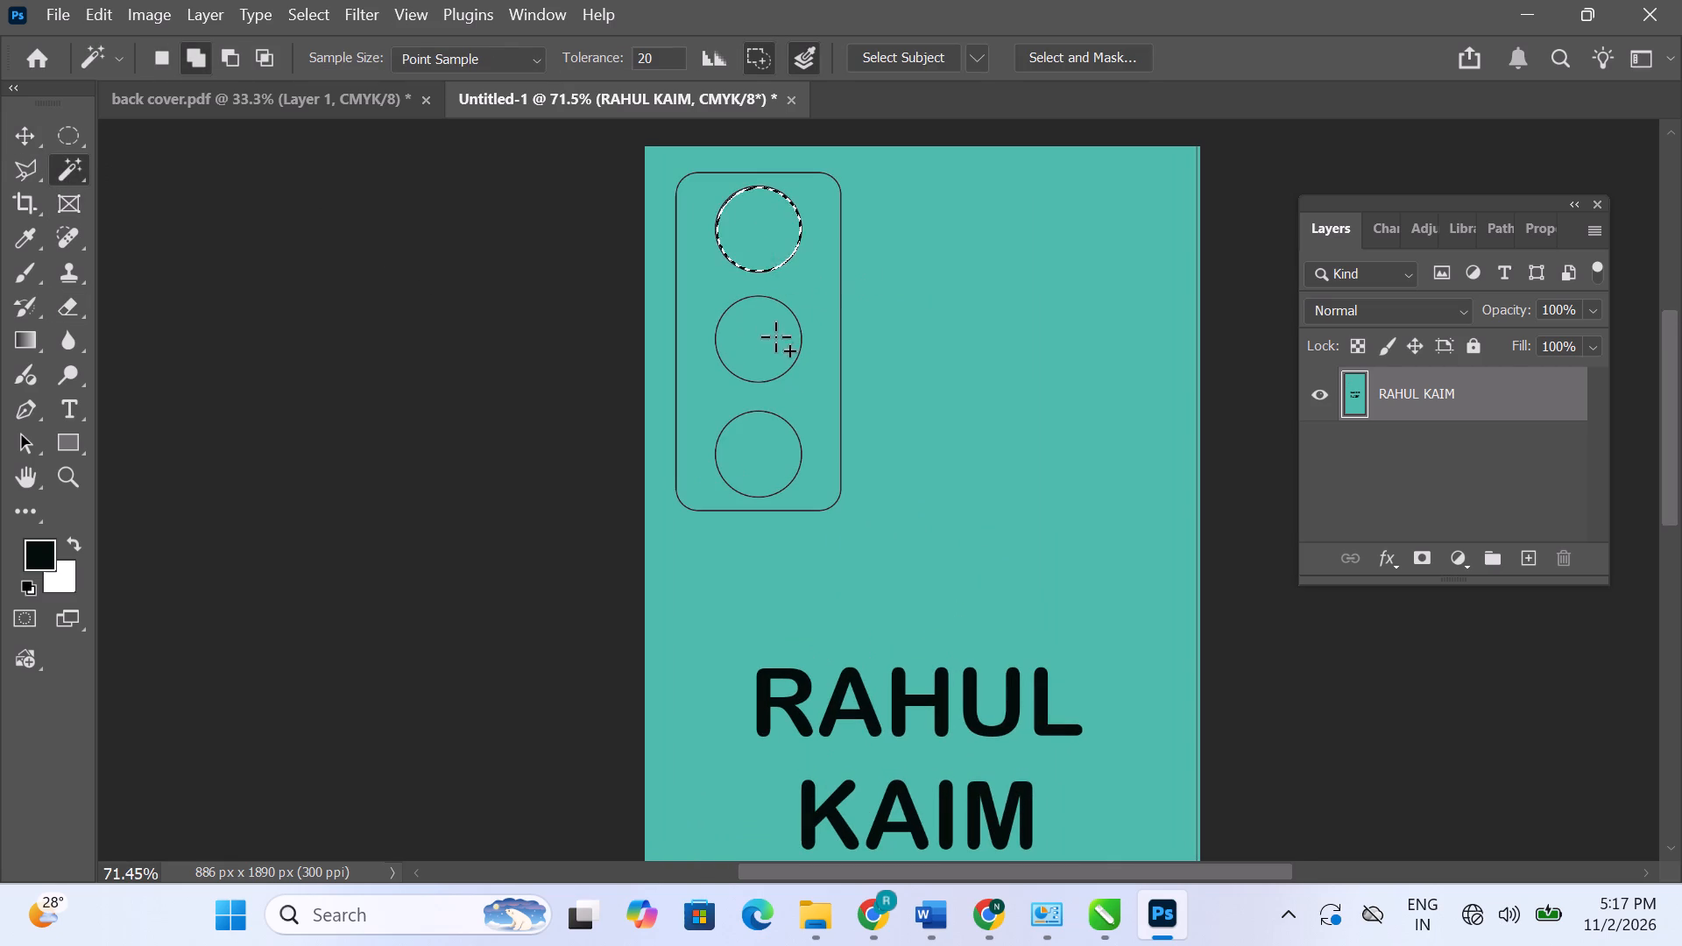
shift+click(775, 342)
shift+click(757, 448)
key(BackSpace)
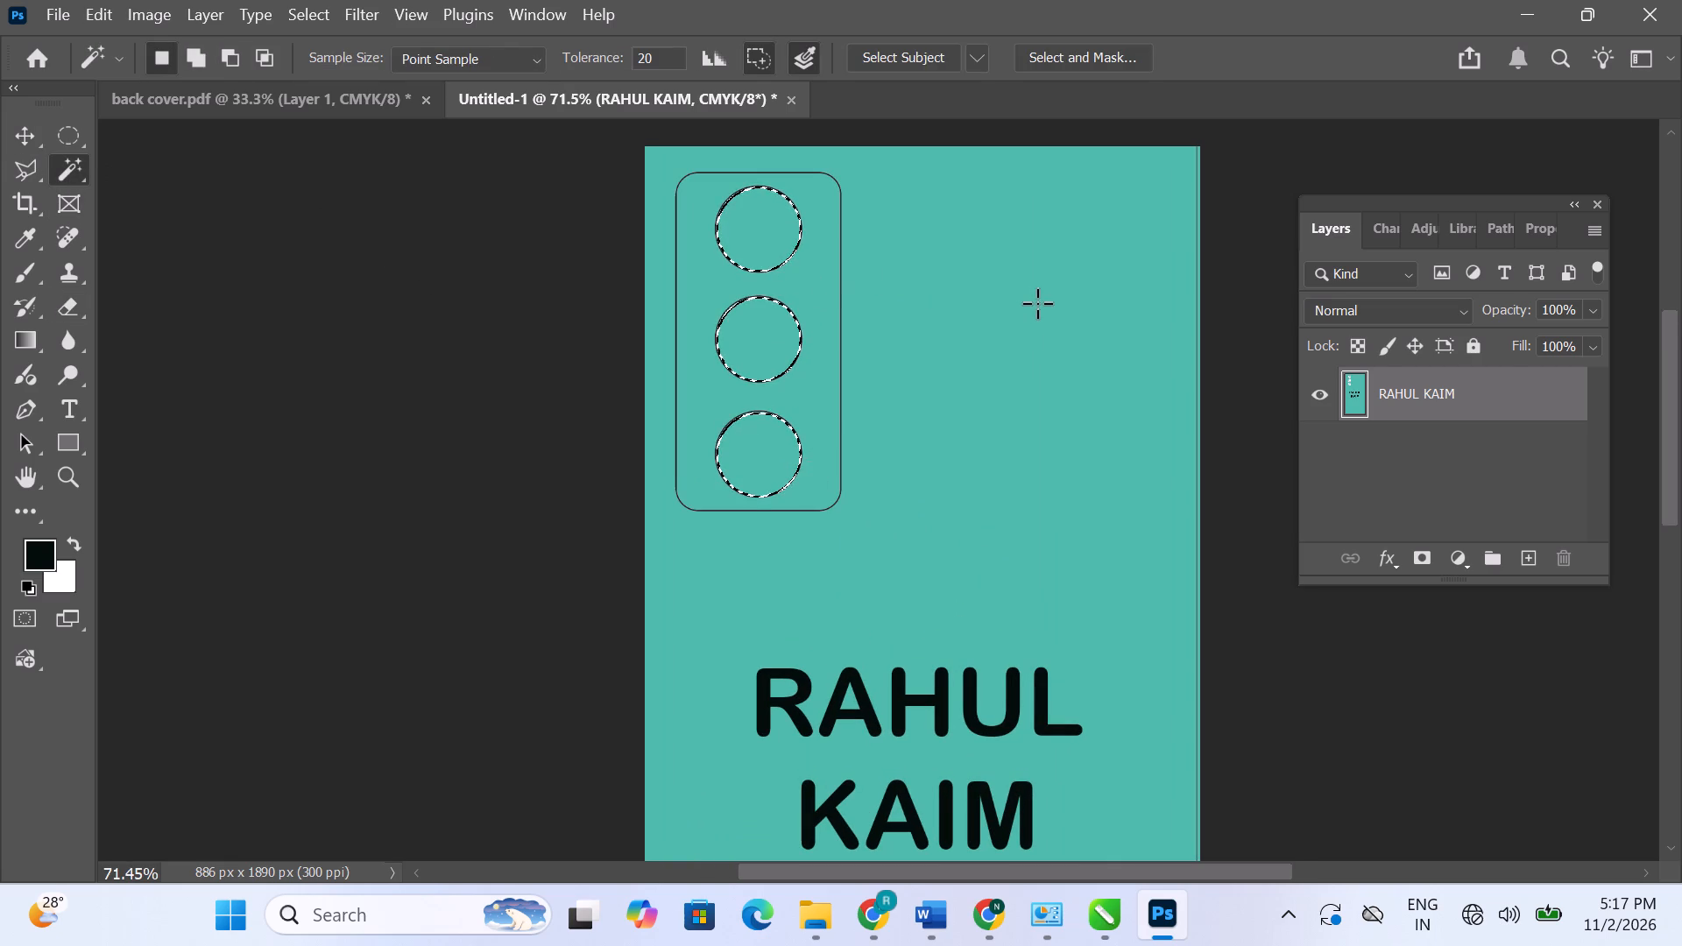
key(ctrl+d)
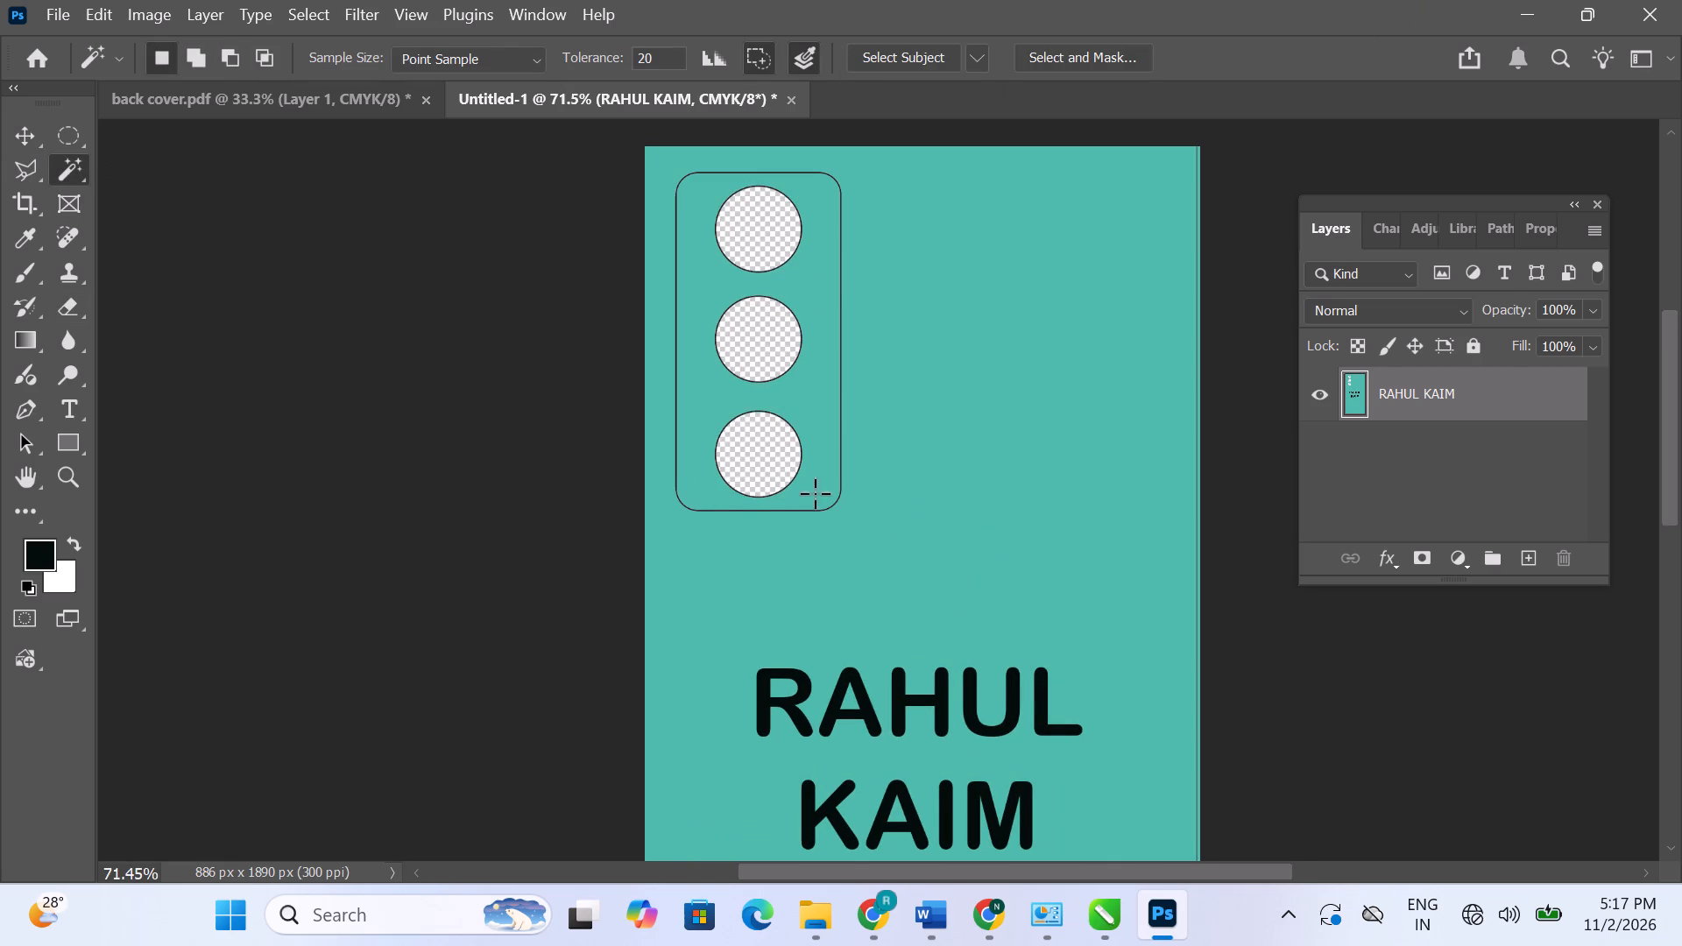
Examine the whole back cover with its camera cutouts and lettering.
alt+scroll(849, 487, down, 10)
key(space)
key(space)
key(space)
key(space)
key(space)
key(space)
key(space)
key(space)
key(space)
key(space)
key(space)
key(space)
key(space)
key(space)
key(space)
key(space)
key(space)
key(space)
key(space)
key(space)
scroll(872, 463, down, 2)
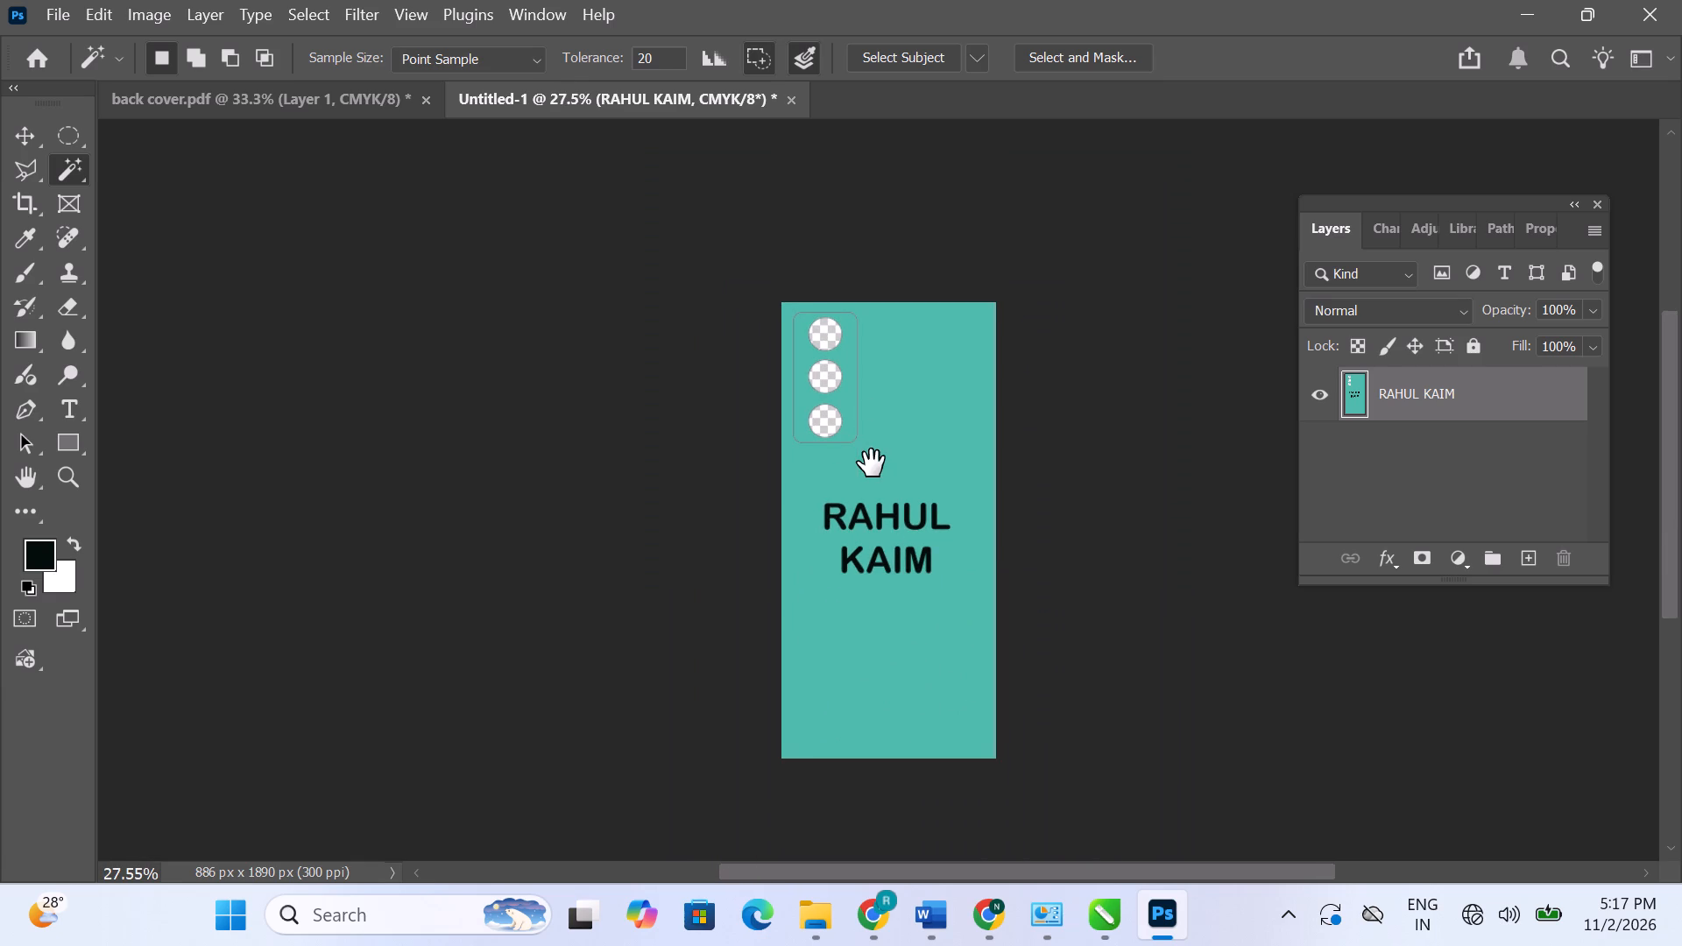
scroll(872, 463, down, 1)
alt+scroll(894, 453, down, 1)
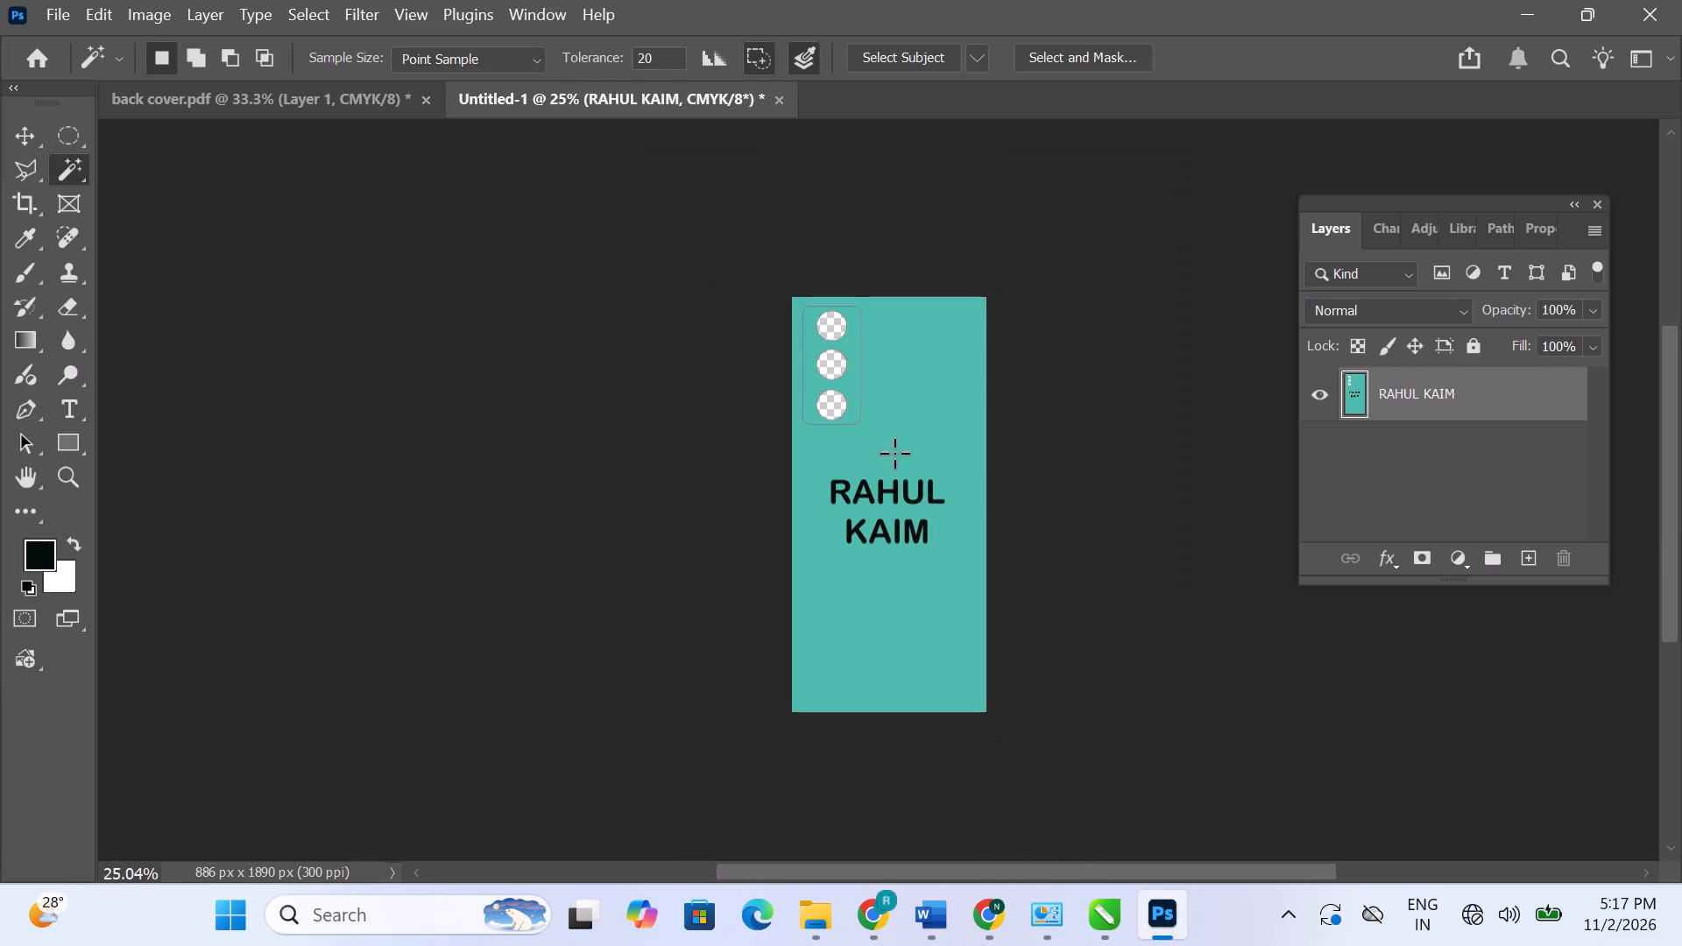
alt+scroll(894, 453, up, 1)
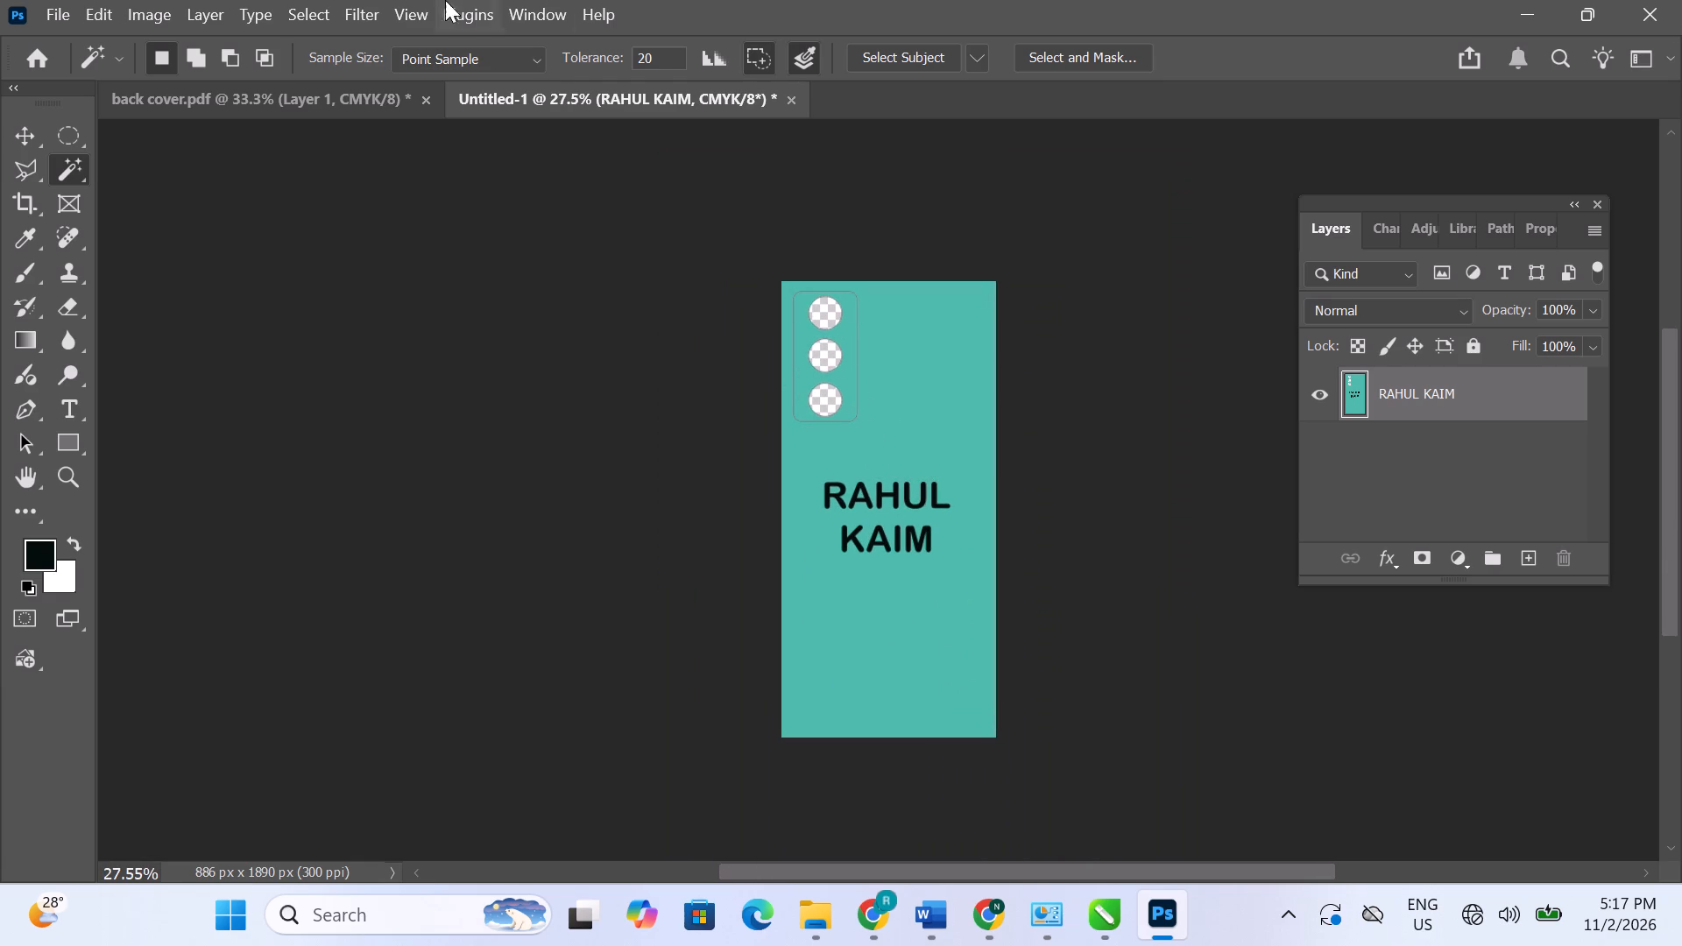
Check the document's colour mode, keeping CMYK Color.
click(149, 0)
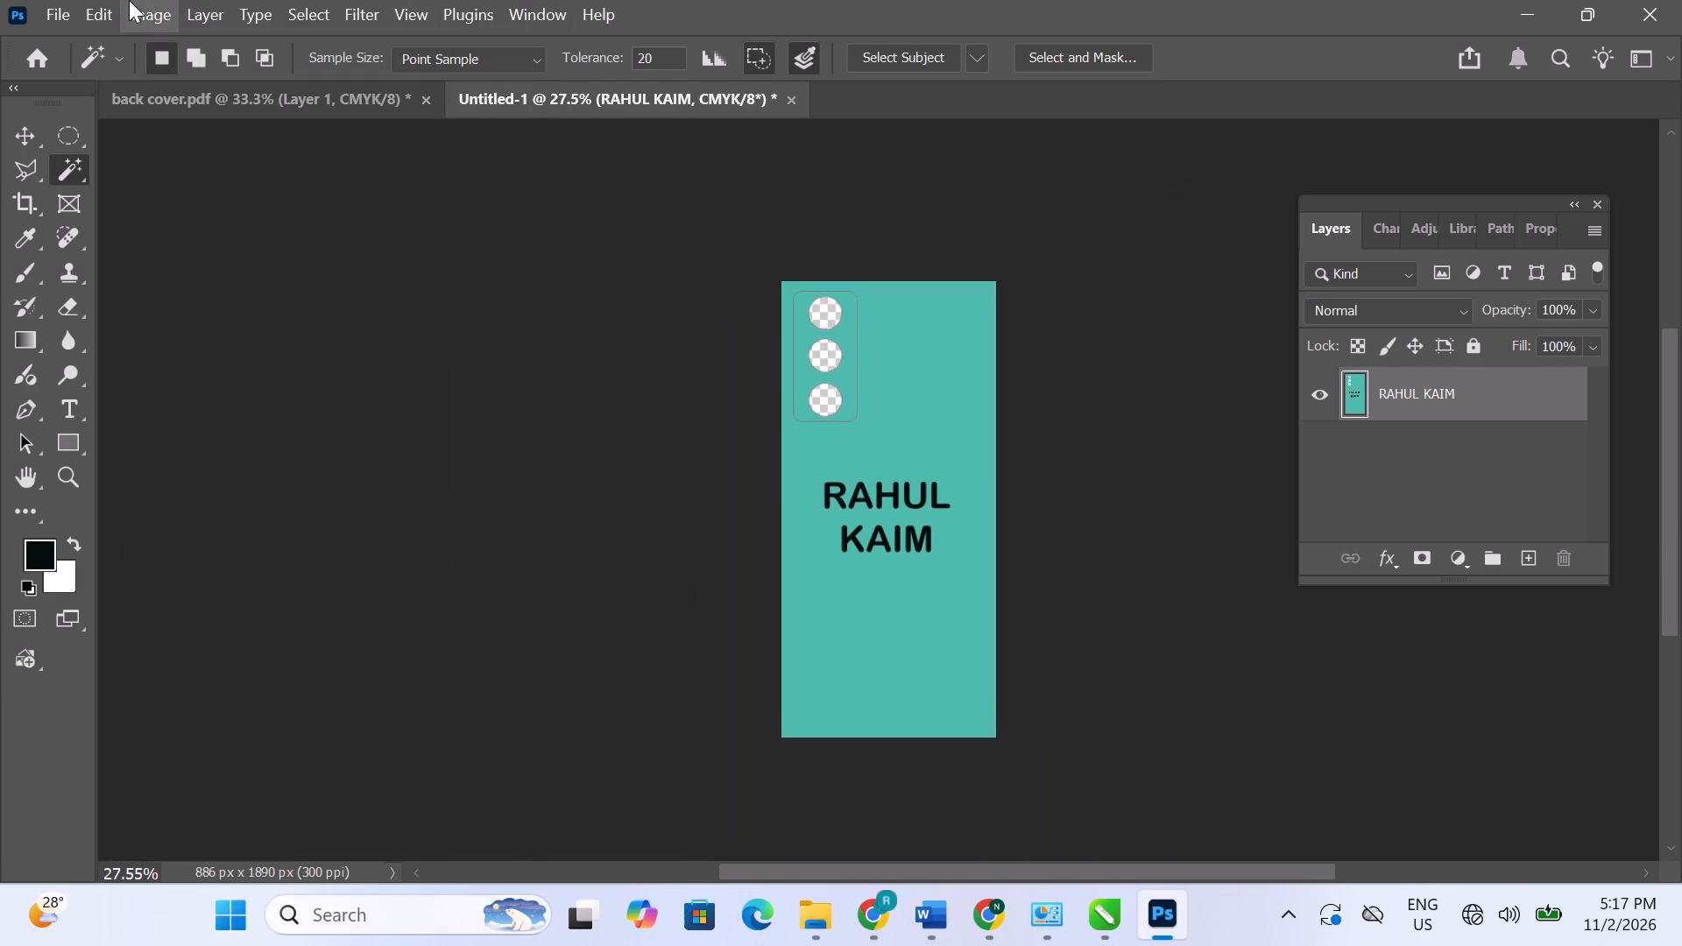
click(129, 0)
click(159, 55)
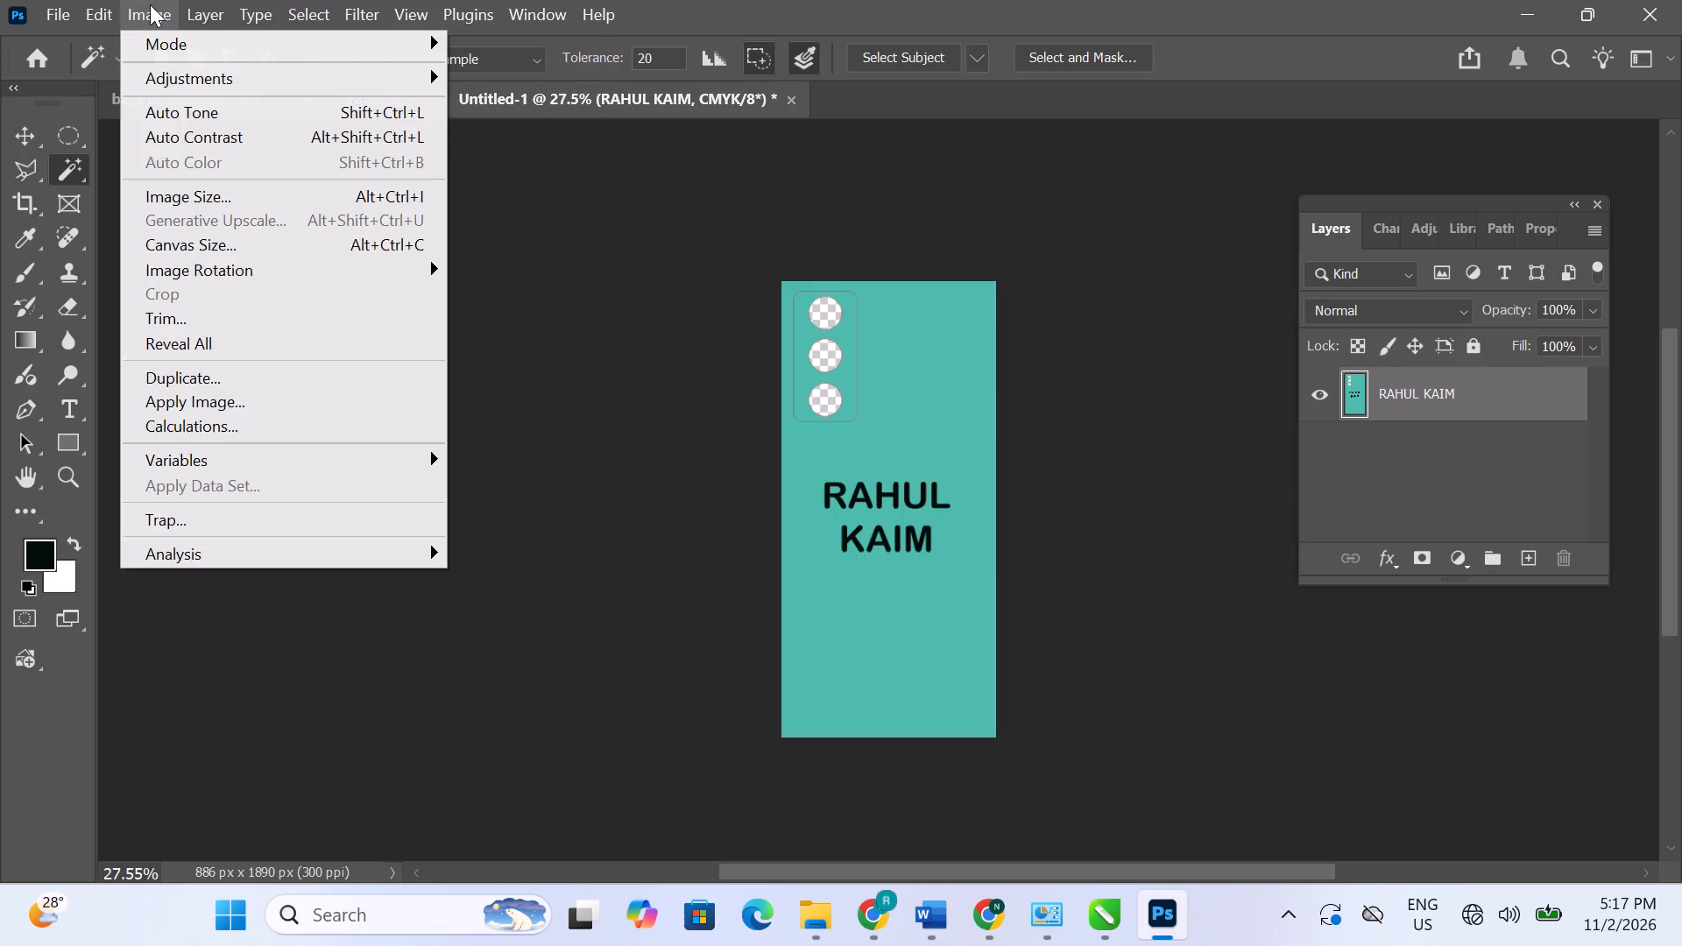
click(150, 4)
click(160, 50)
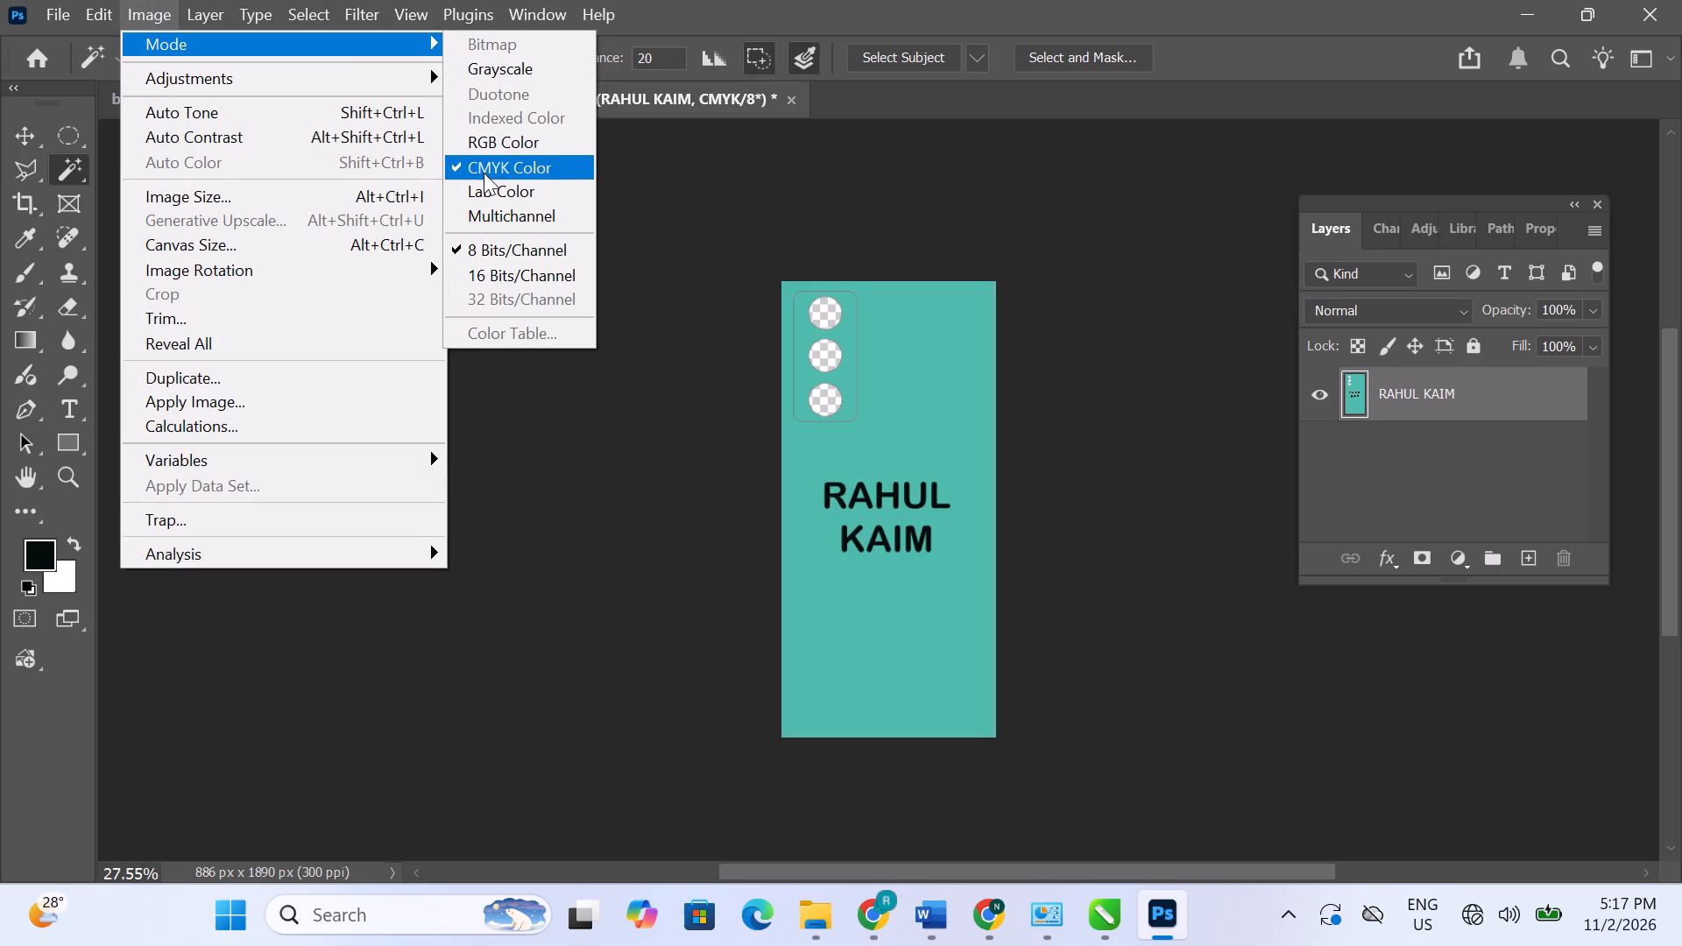
click(488, 165)
Save the cover as a TIFF named BACK in the BUNTY DTF FILE folder, with no image compression and RLE layer compression.
key(ctrl+shift+s)
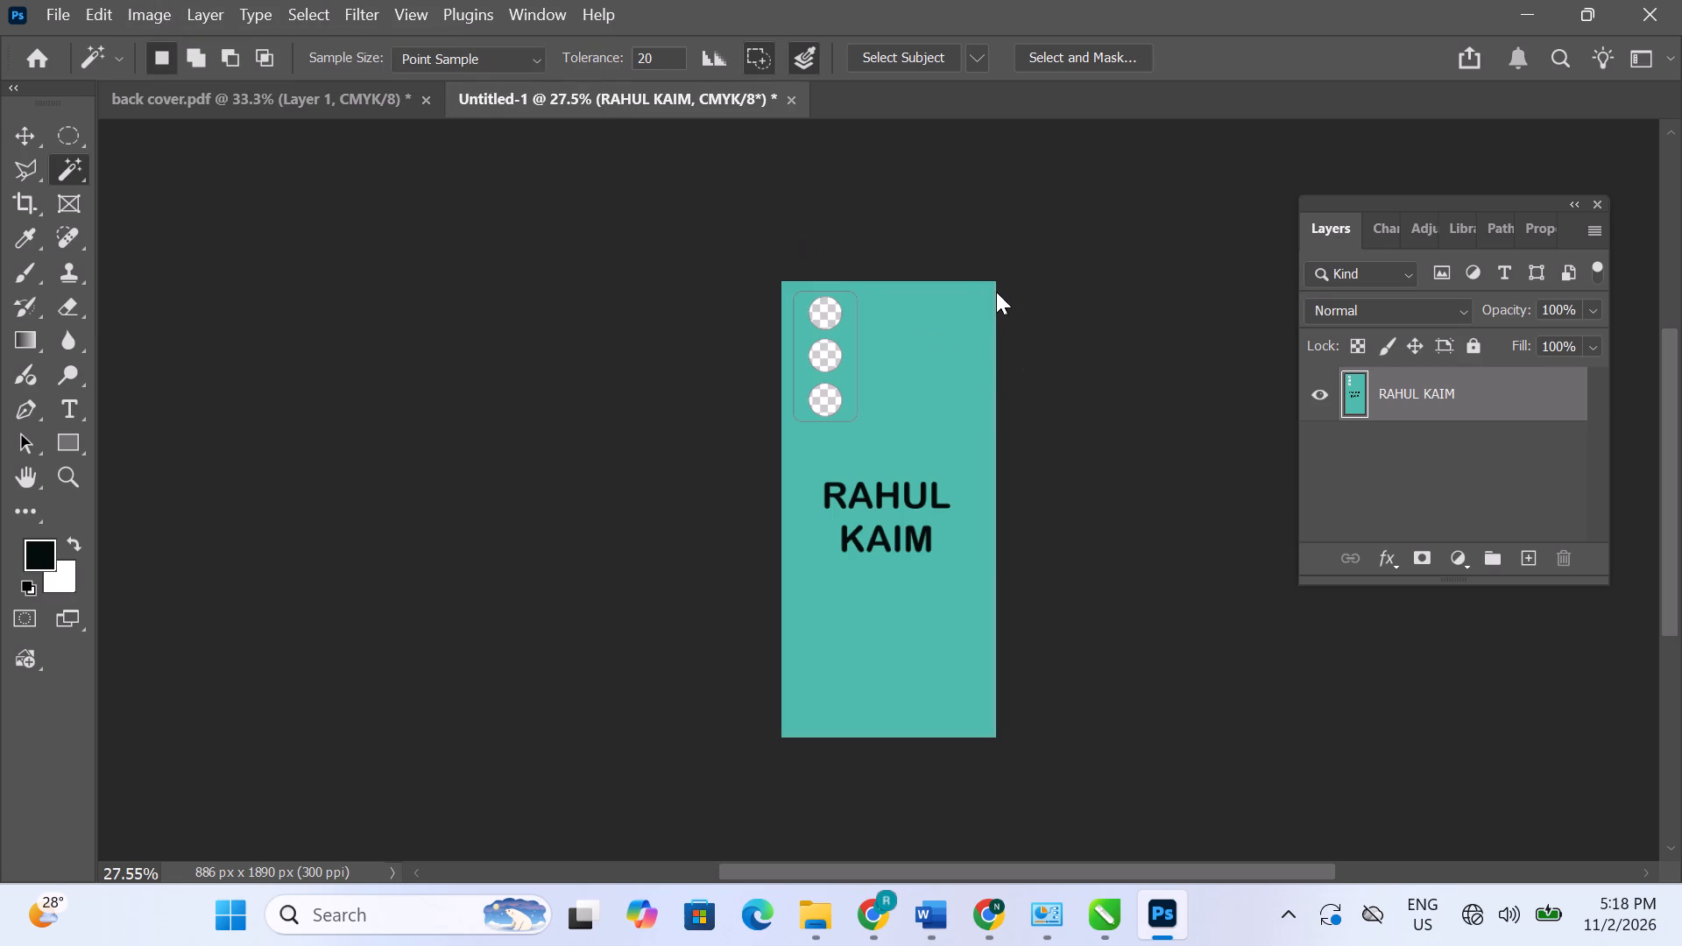
scroll(416, 366, down, 4)
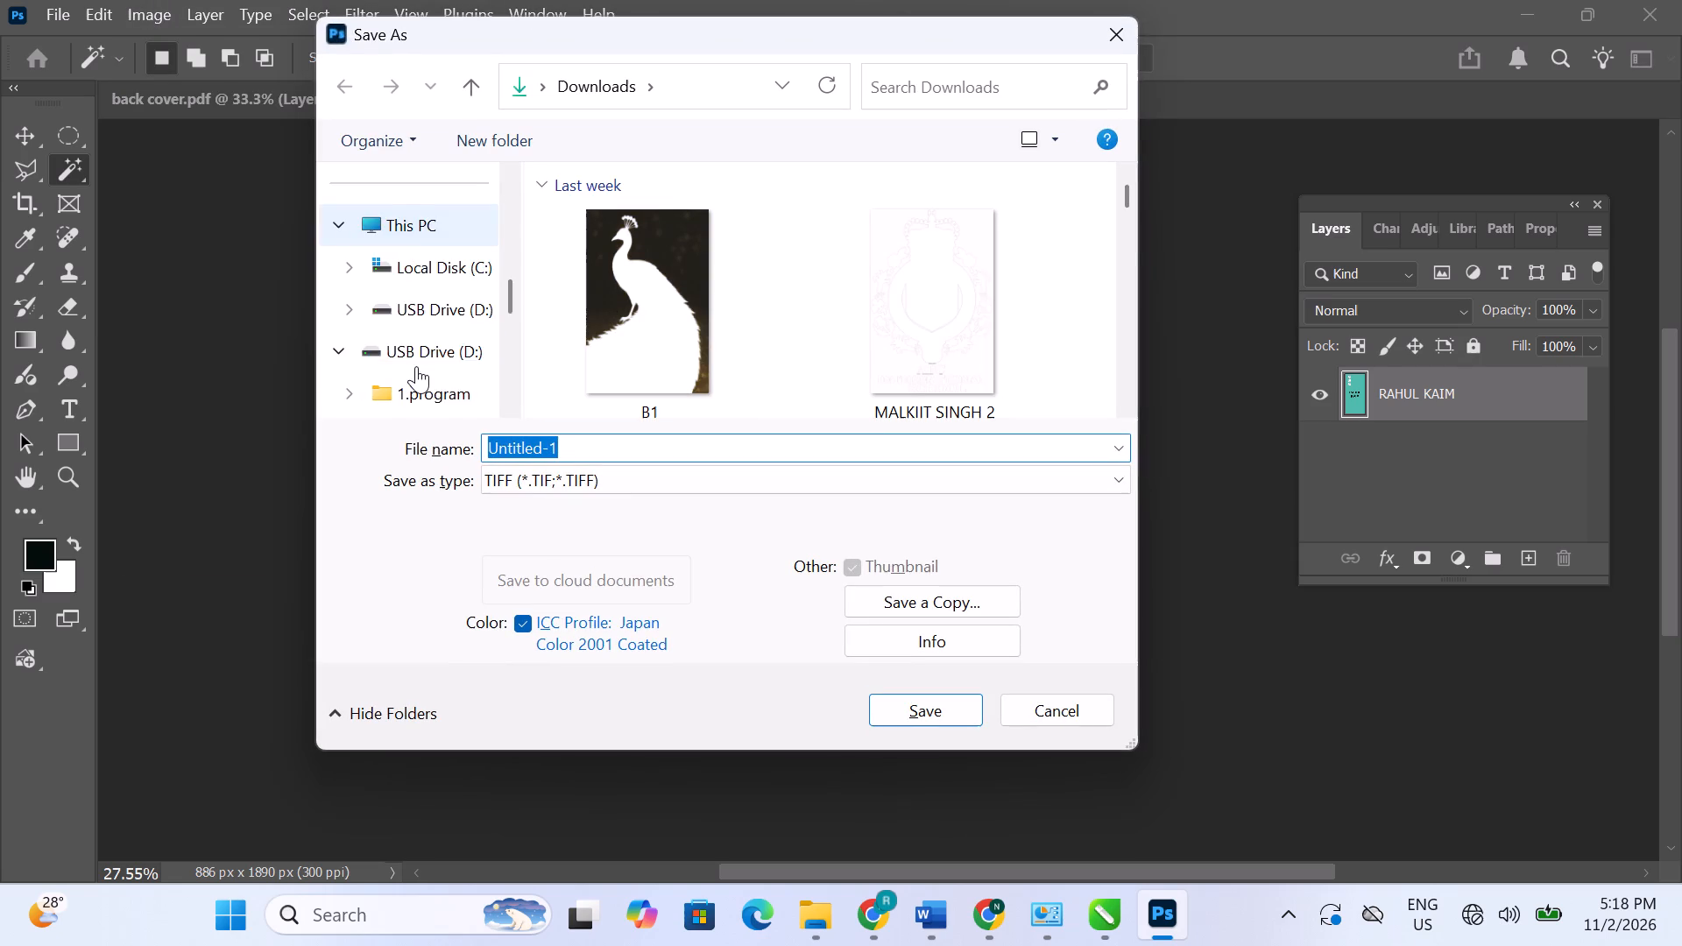
scroll(416, 366, down, 3)
scroll(448, 277, up, 1)
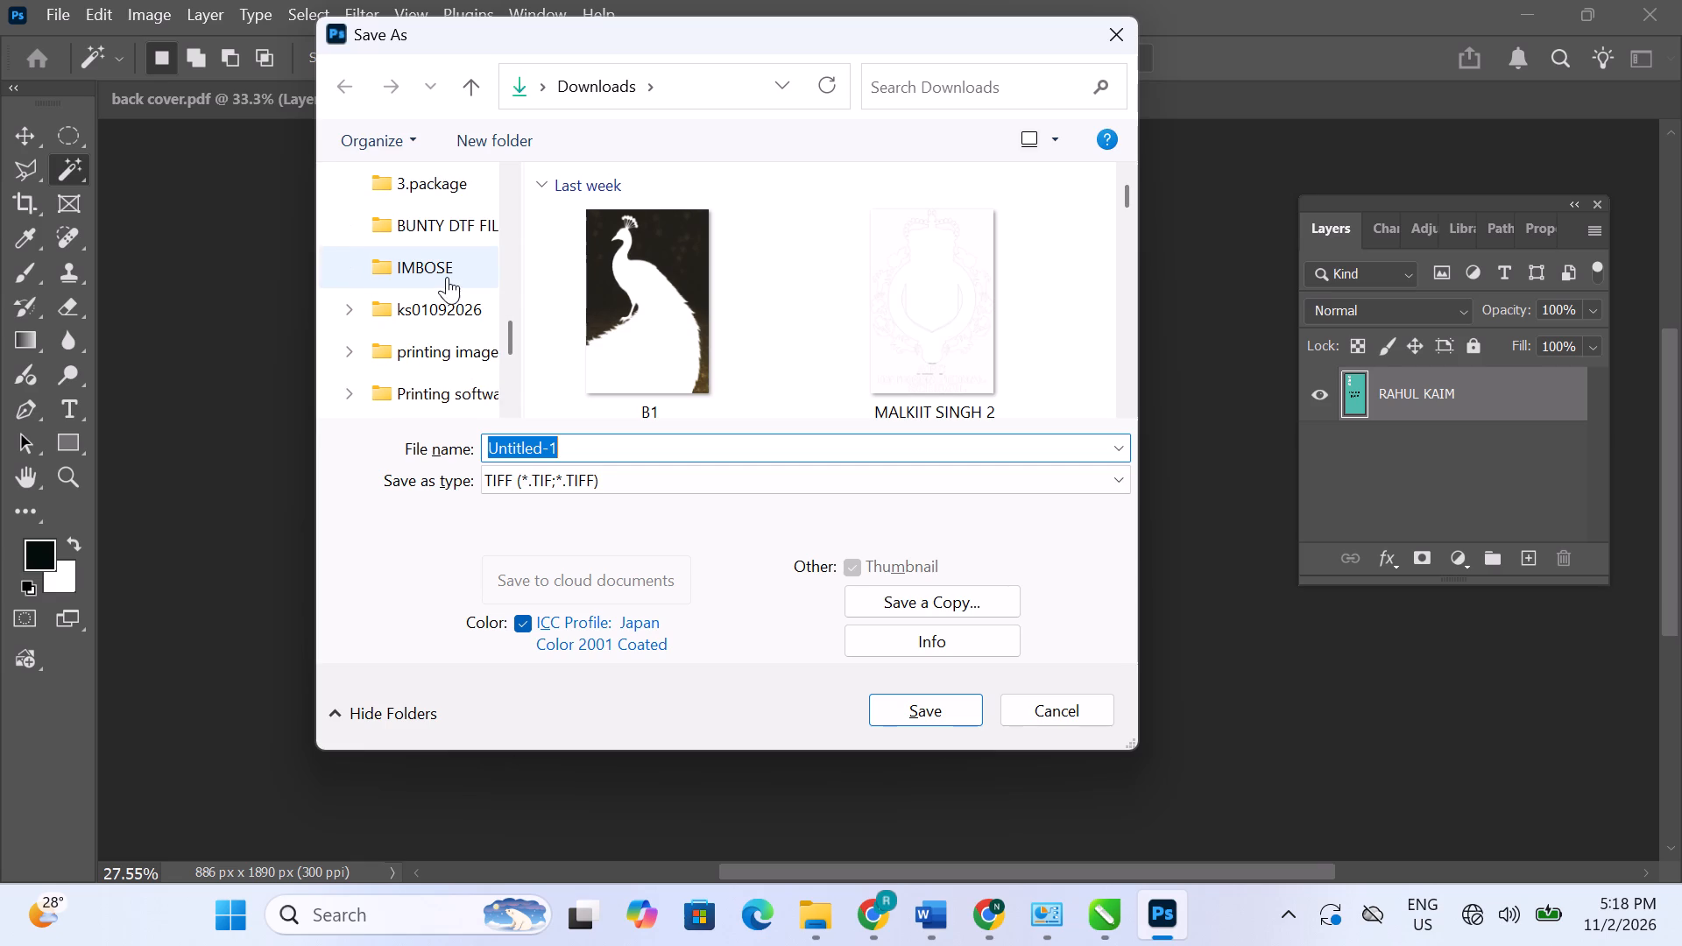
scroll(443, 265, up, 1)
click(444, 364)
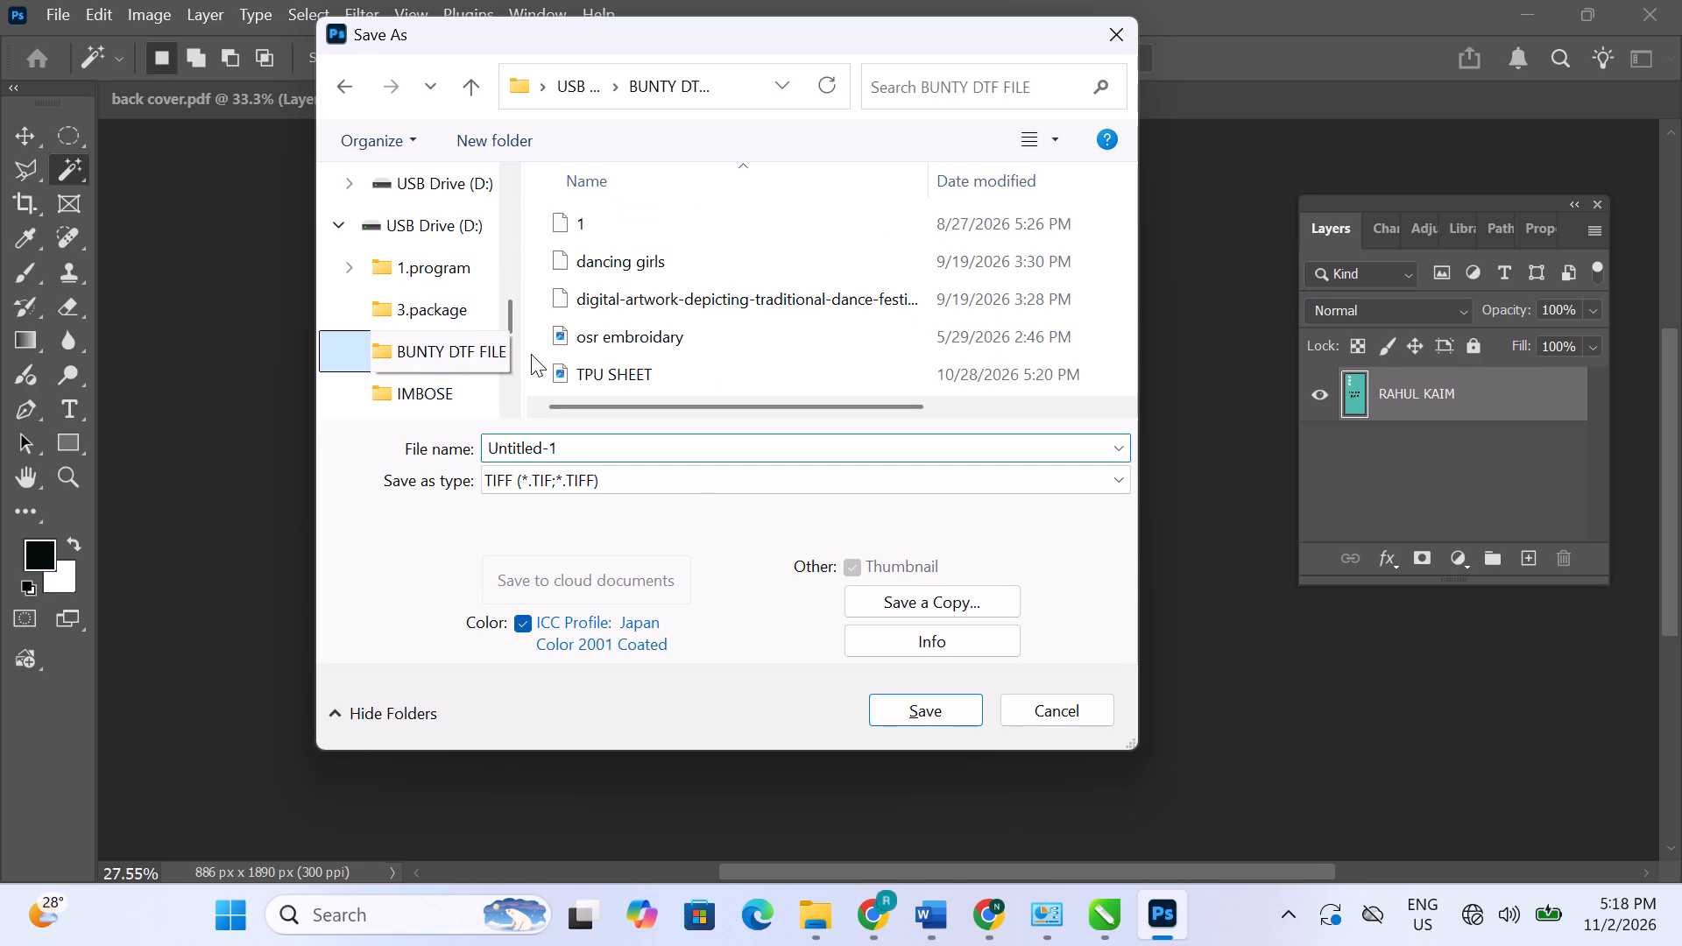
click(688, 448)
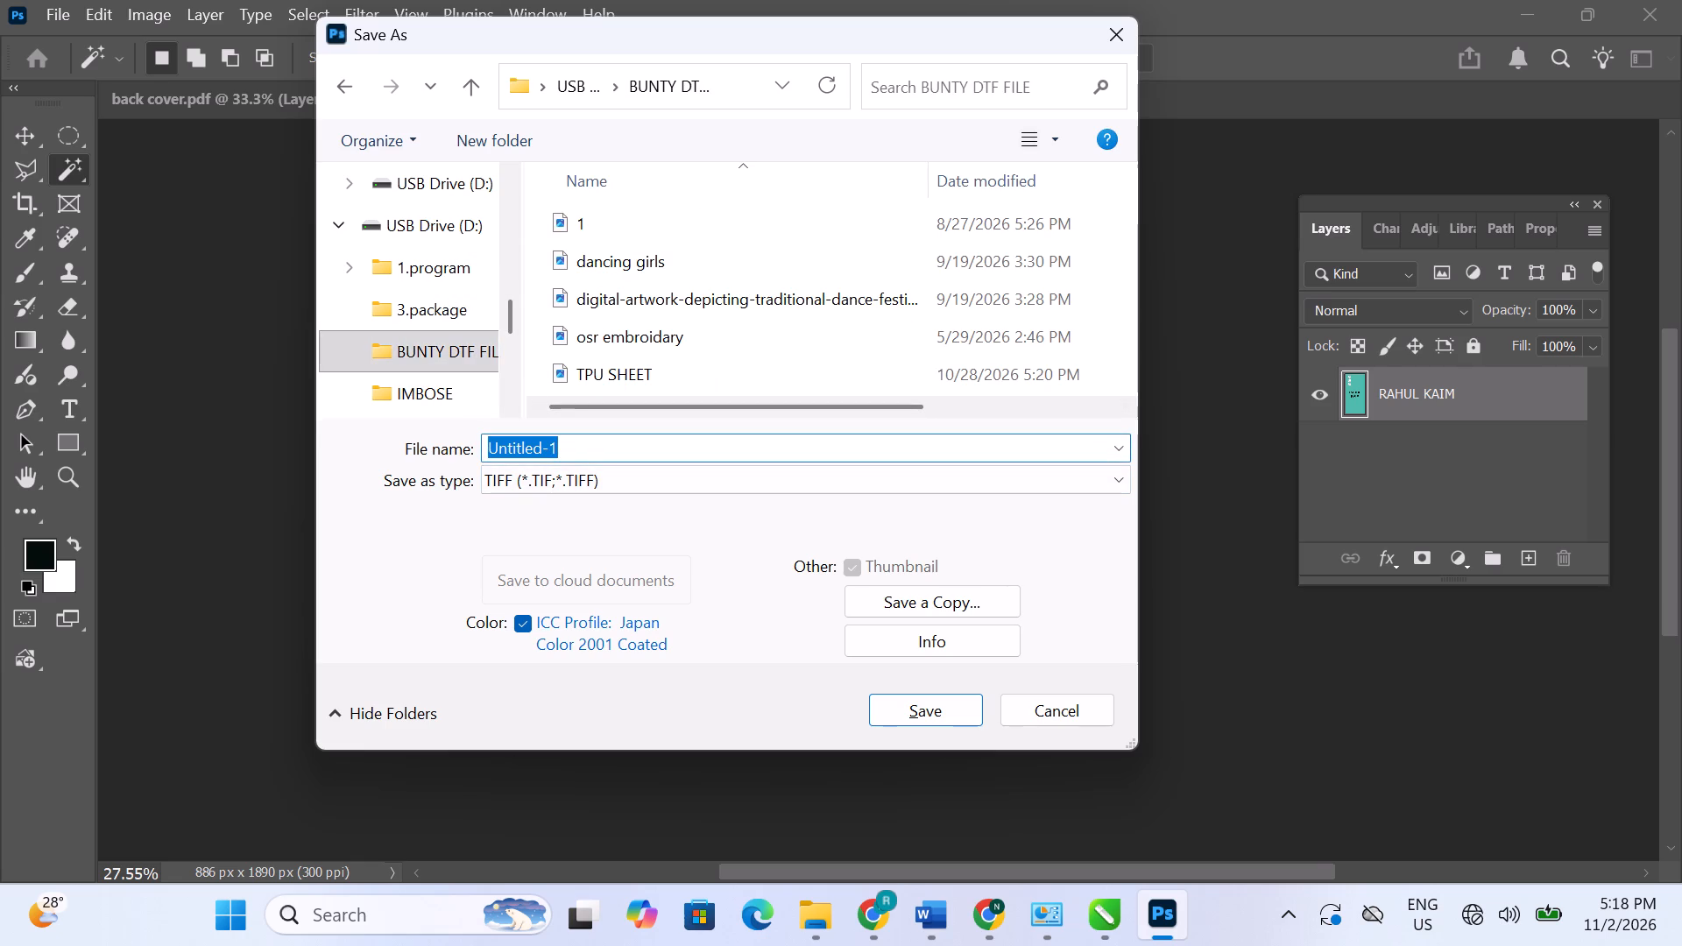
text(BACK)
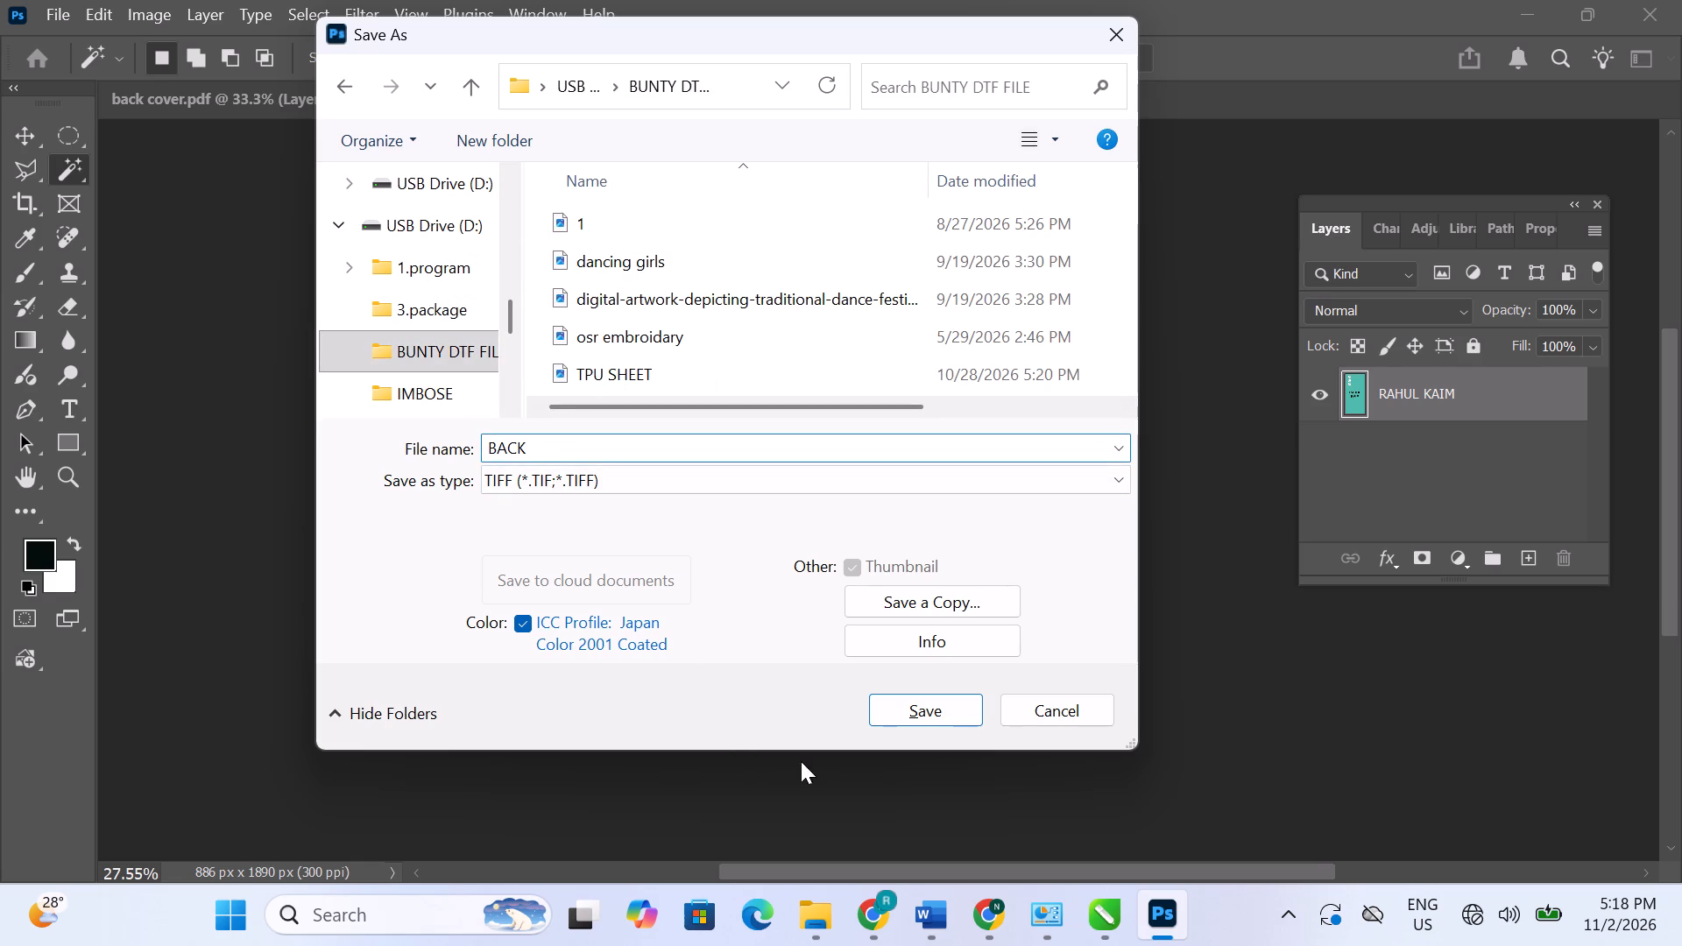
click(882, 724)
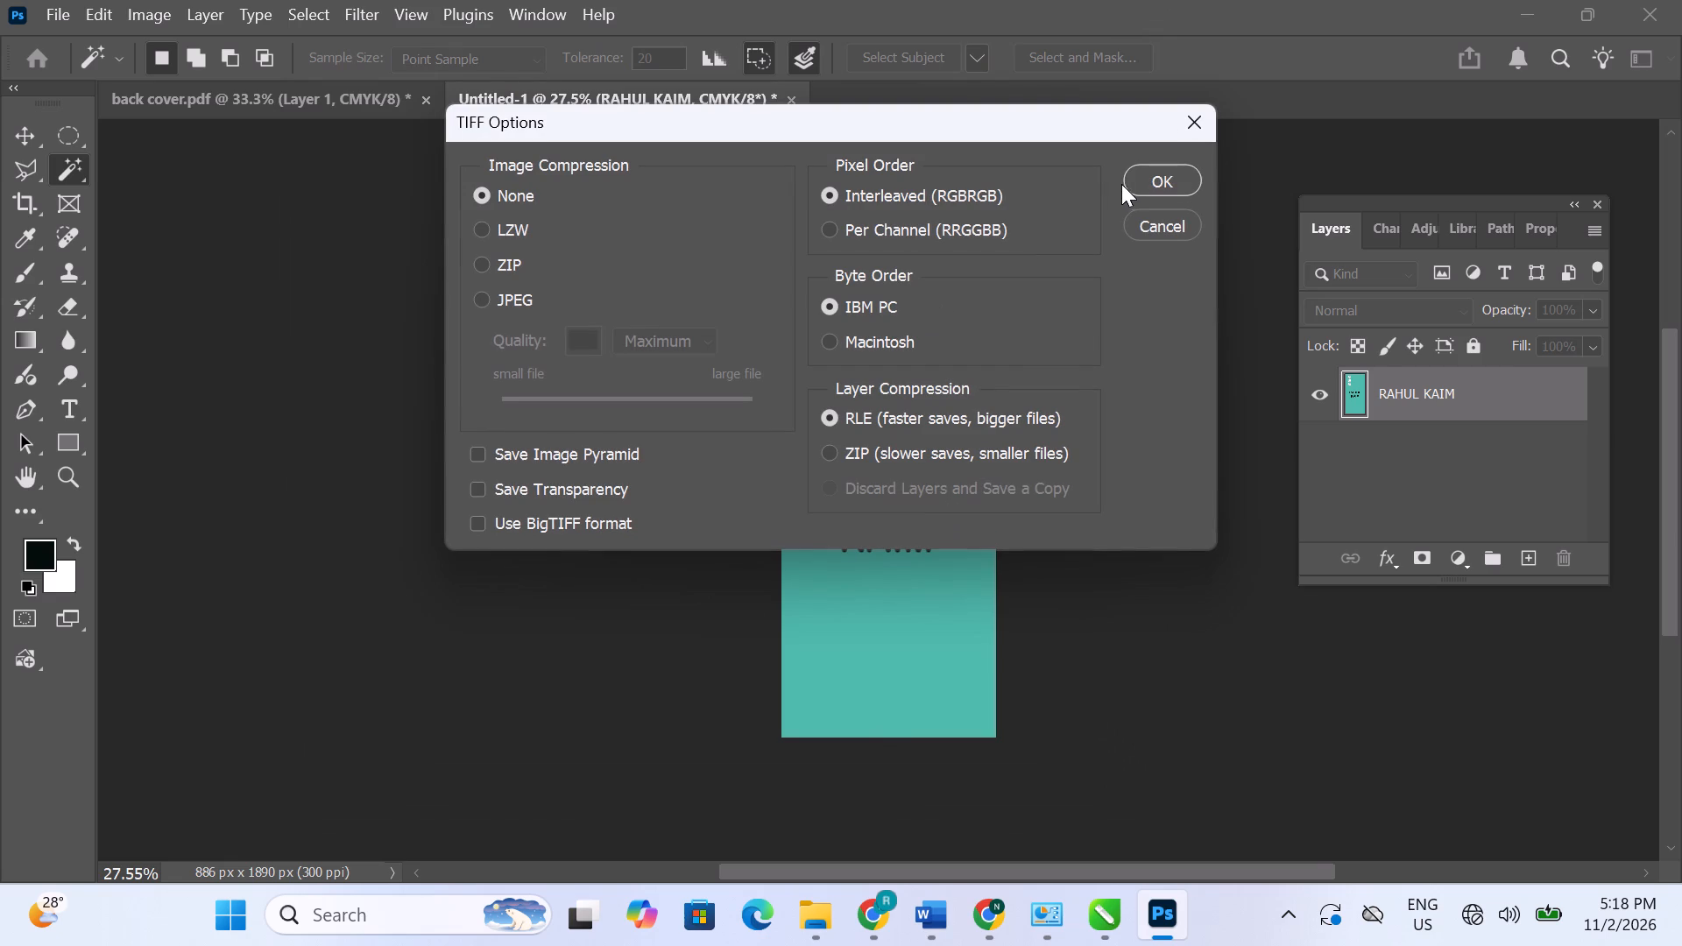
click(1125, 184)
click(842, 376)
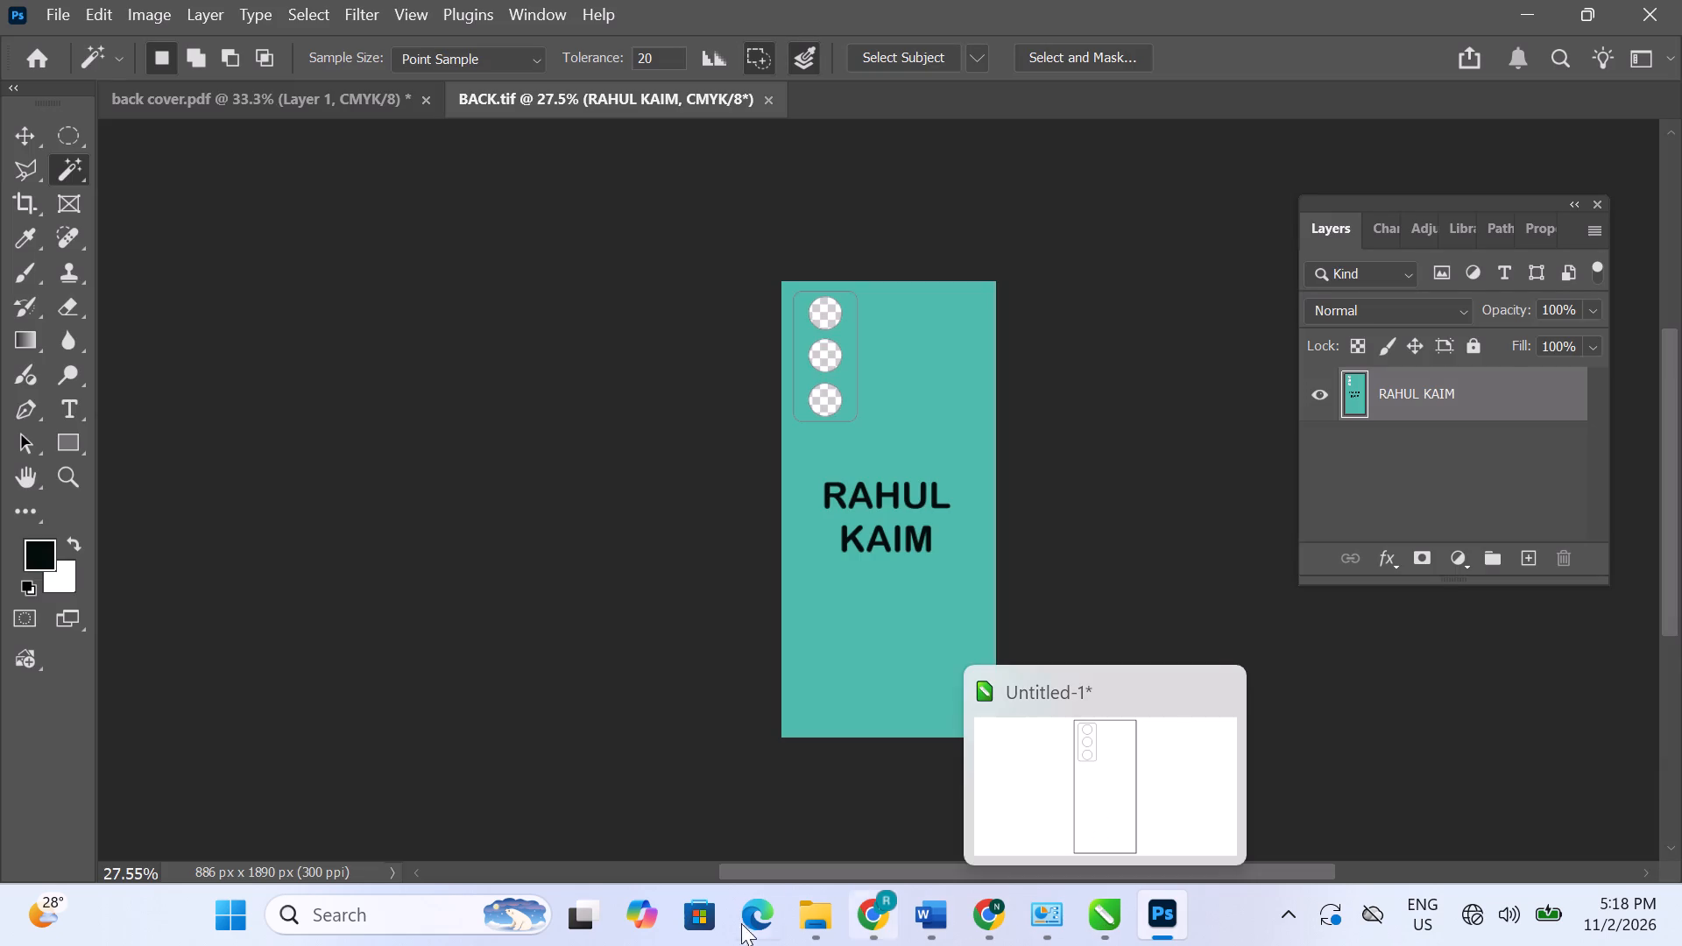
Minimise Photoshop and launch Kuro from the desktop.
click(1521, 6)
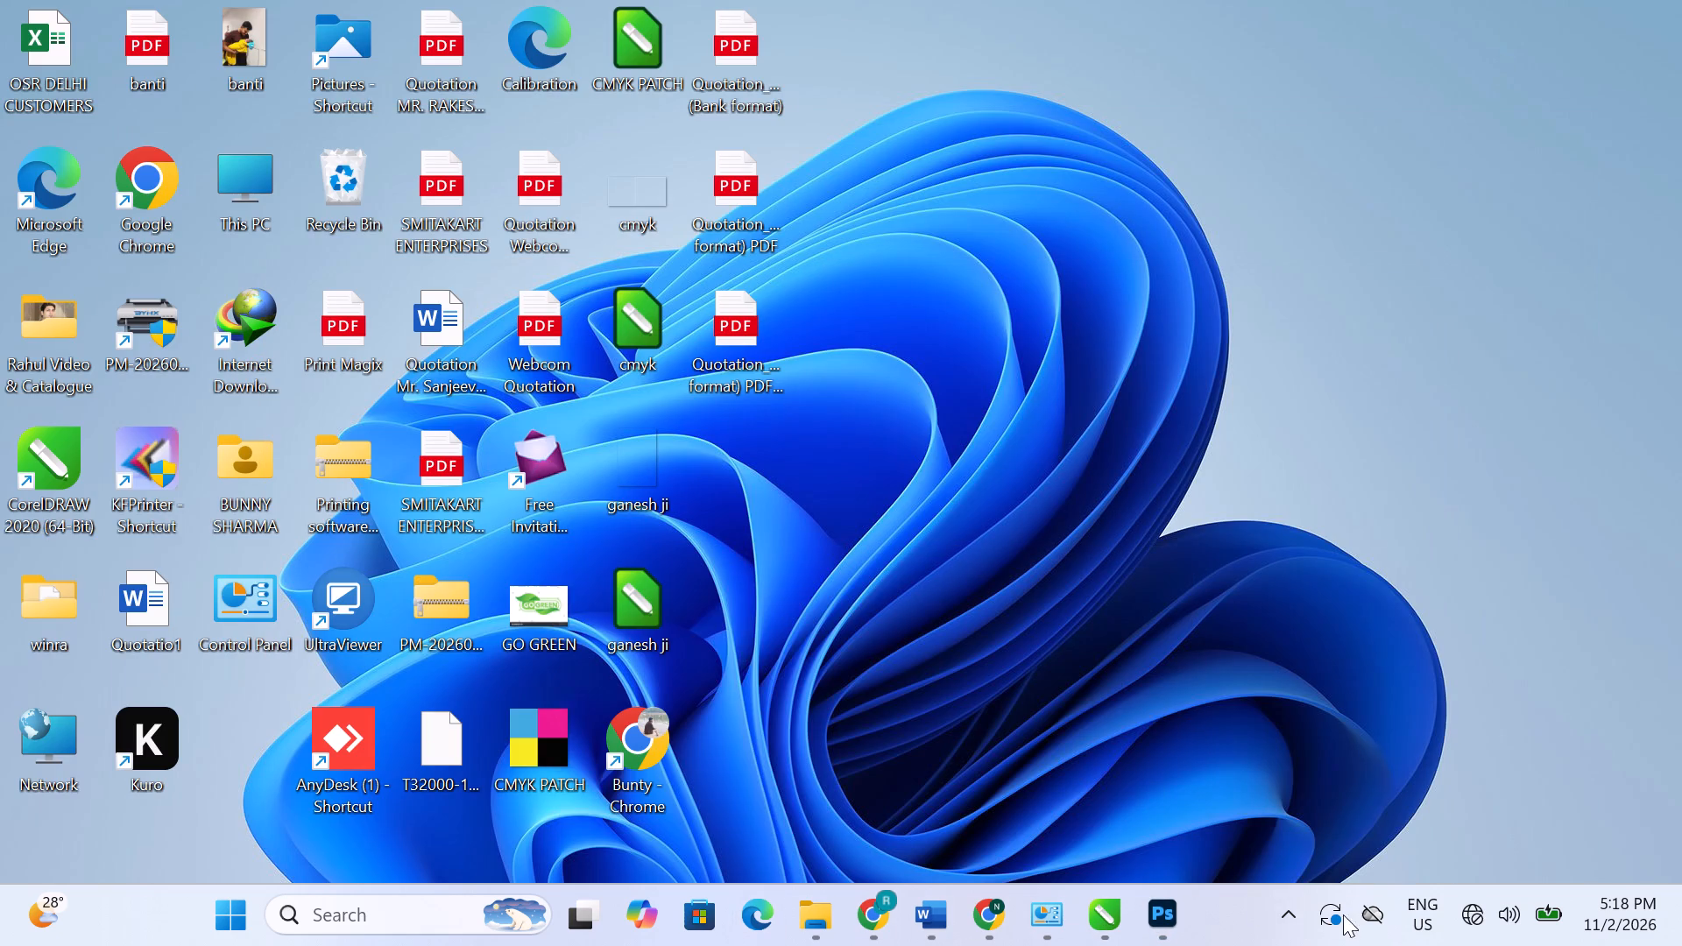
double_click(164, 738)
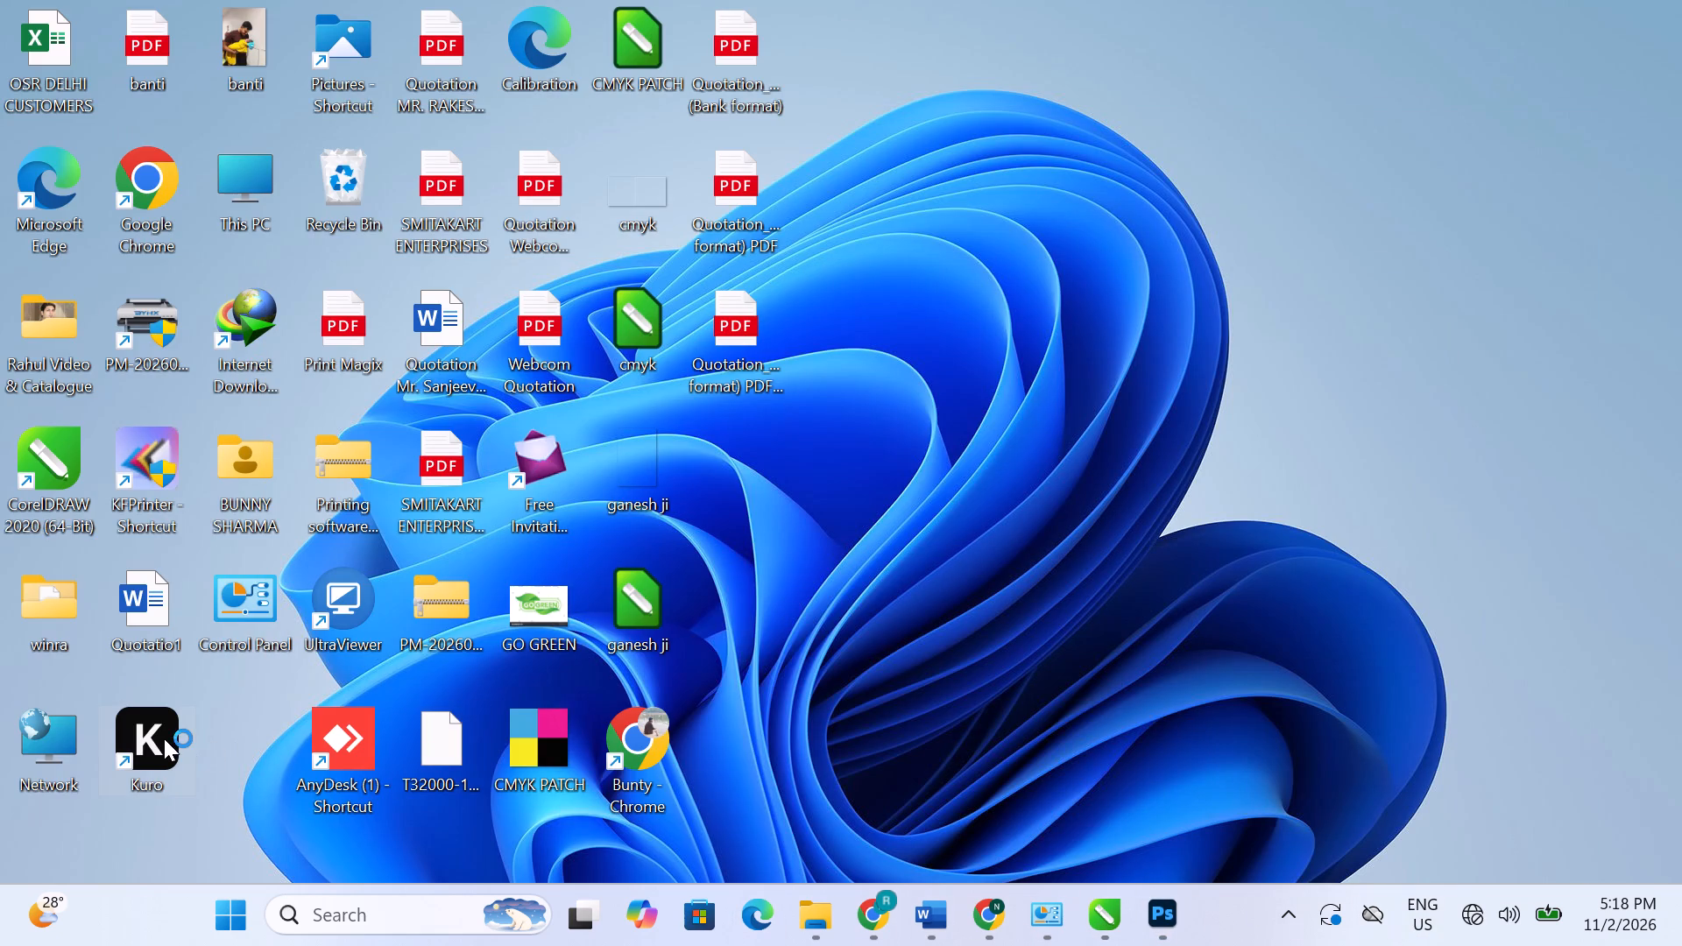
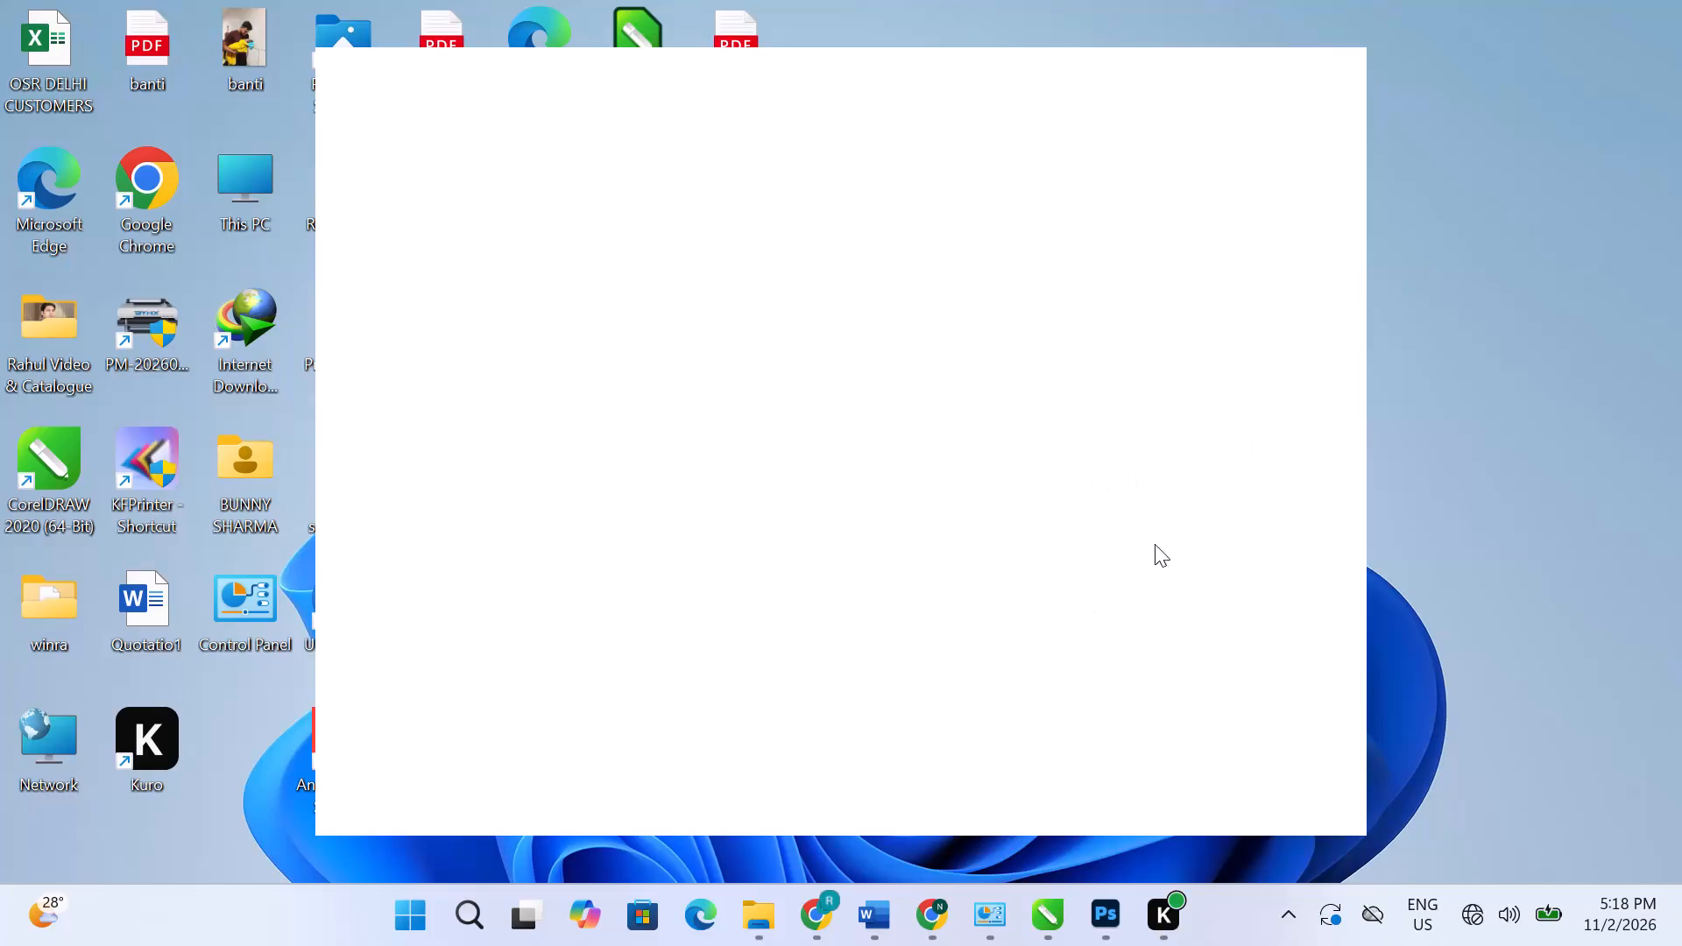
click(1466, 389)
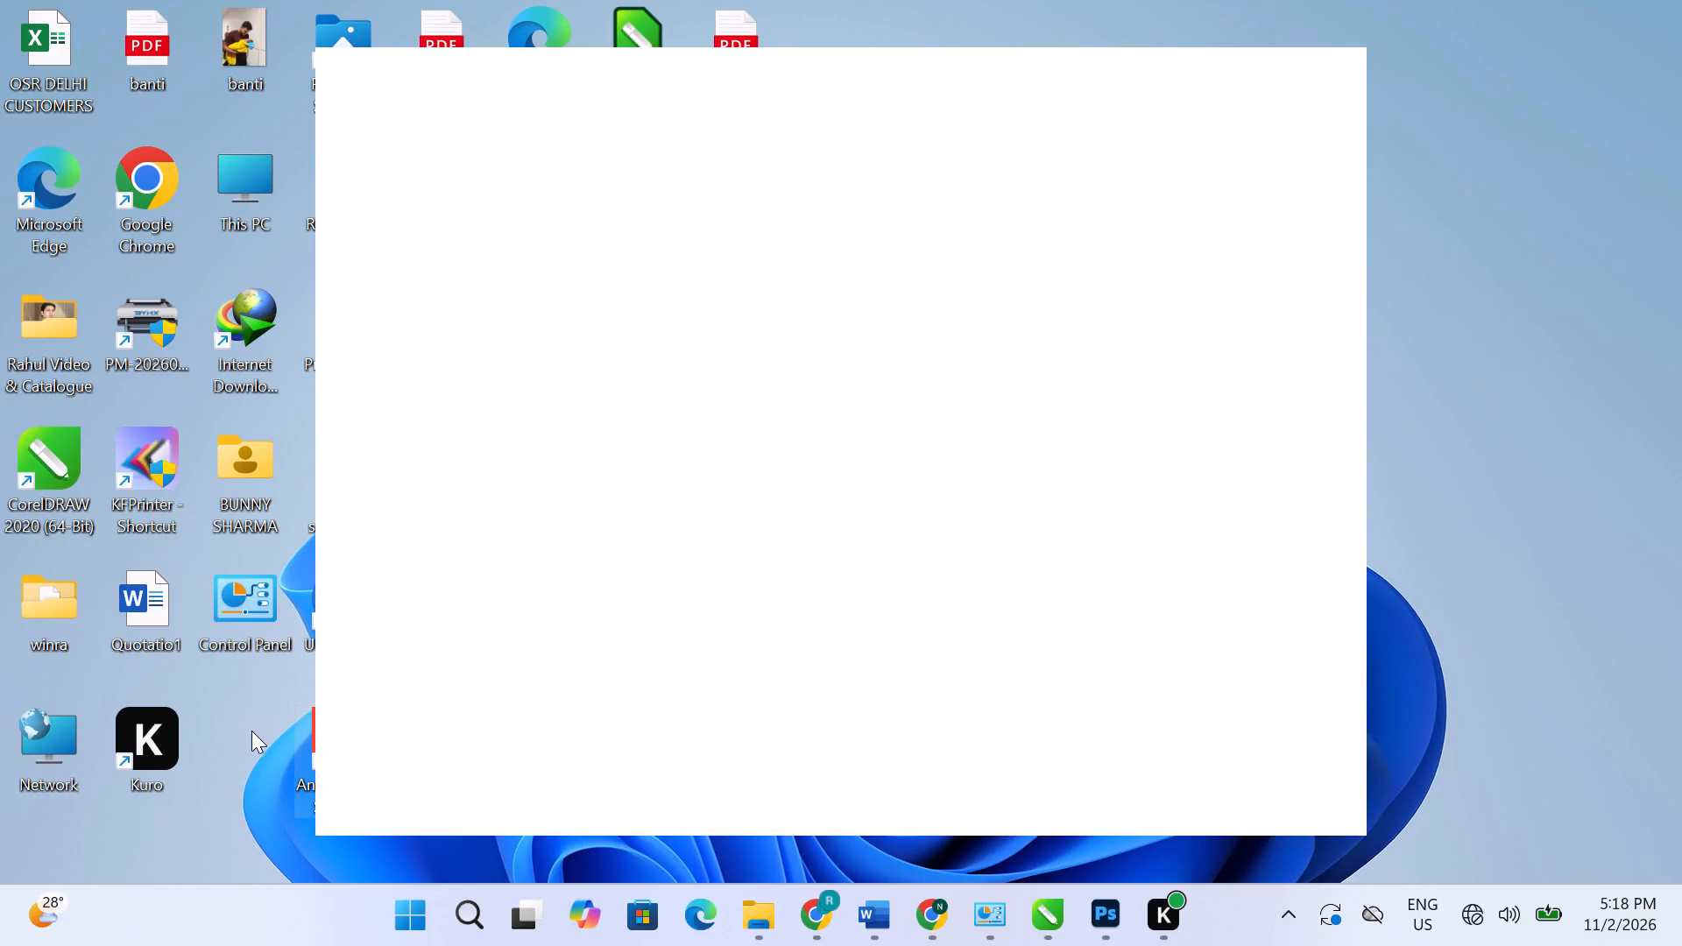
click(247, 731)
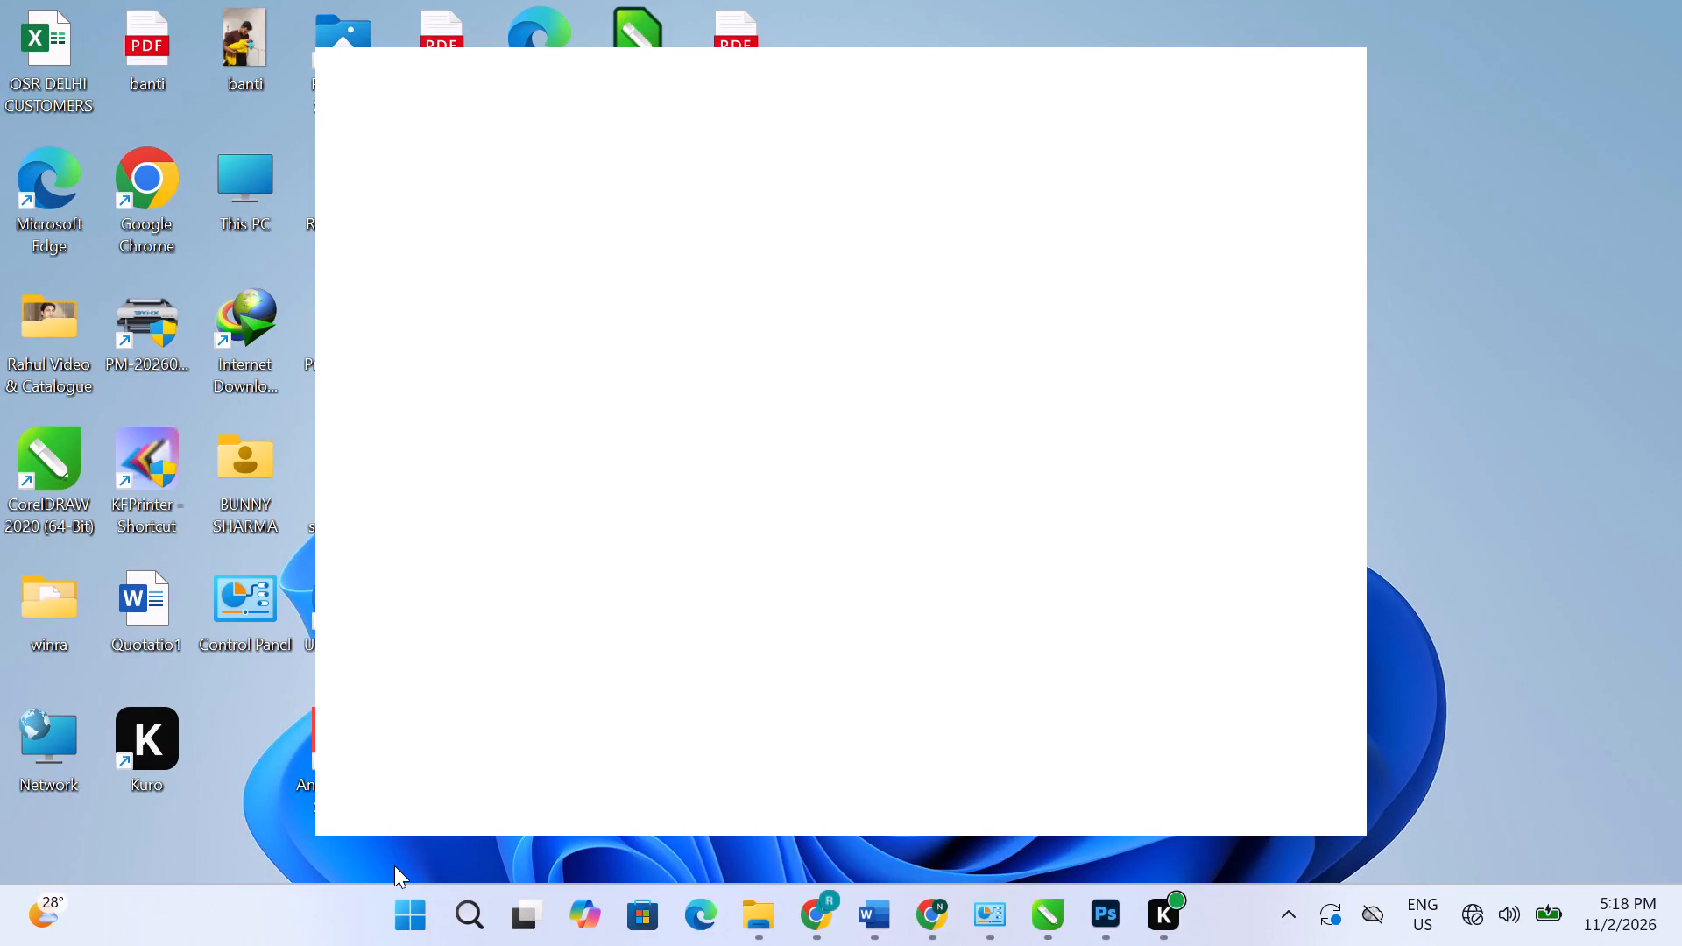